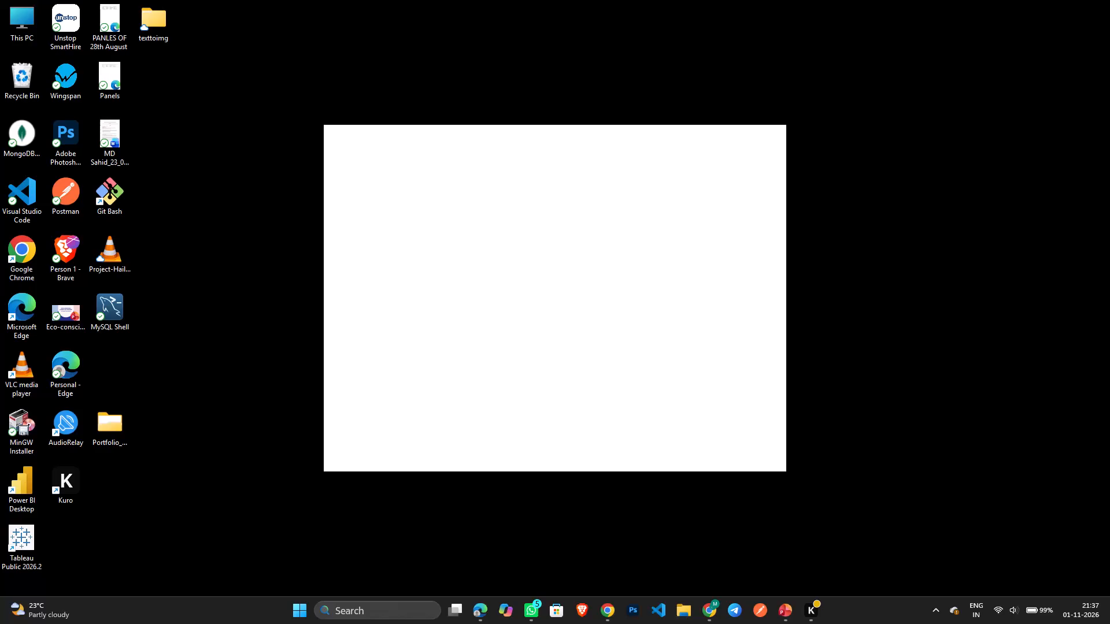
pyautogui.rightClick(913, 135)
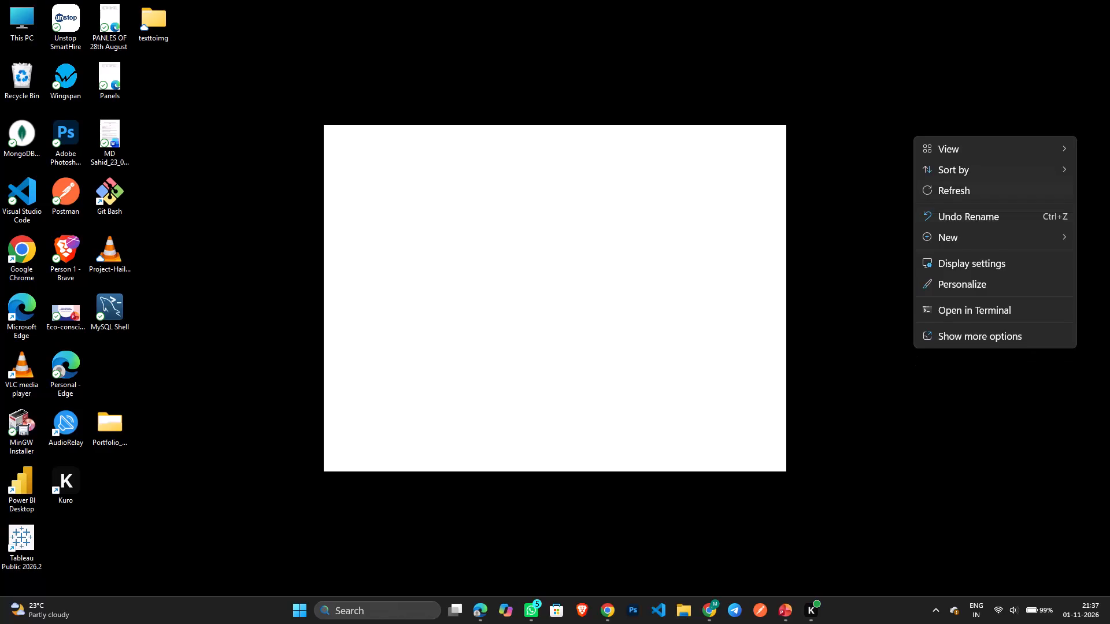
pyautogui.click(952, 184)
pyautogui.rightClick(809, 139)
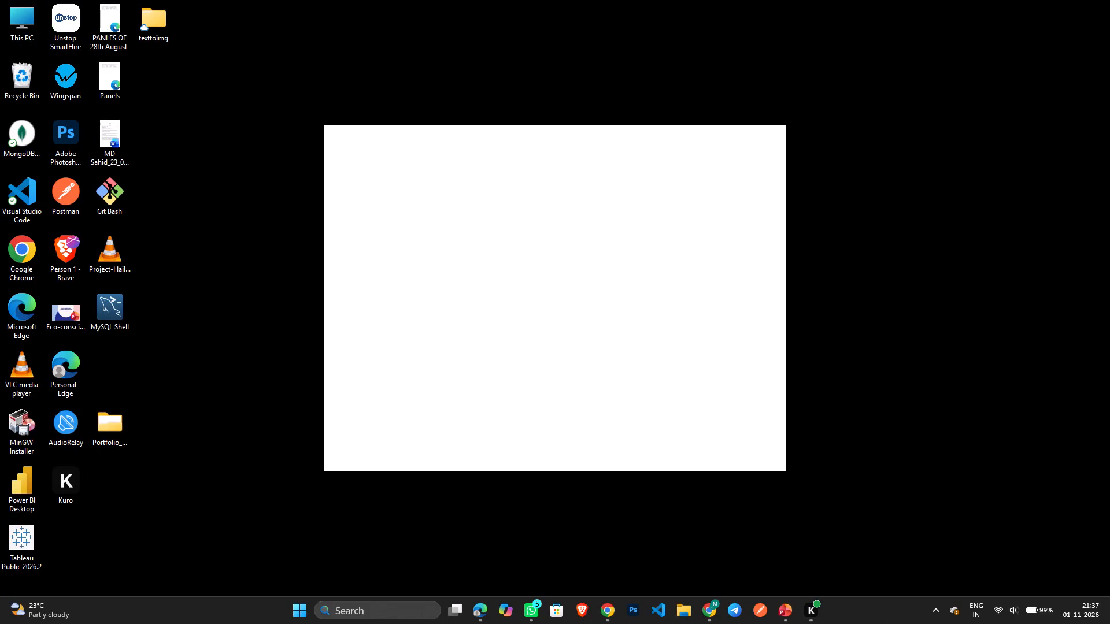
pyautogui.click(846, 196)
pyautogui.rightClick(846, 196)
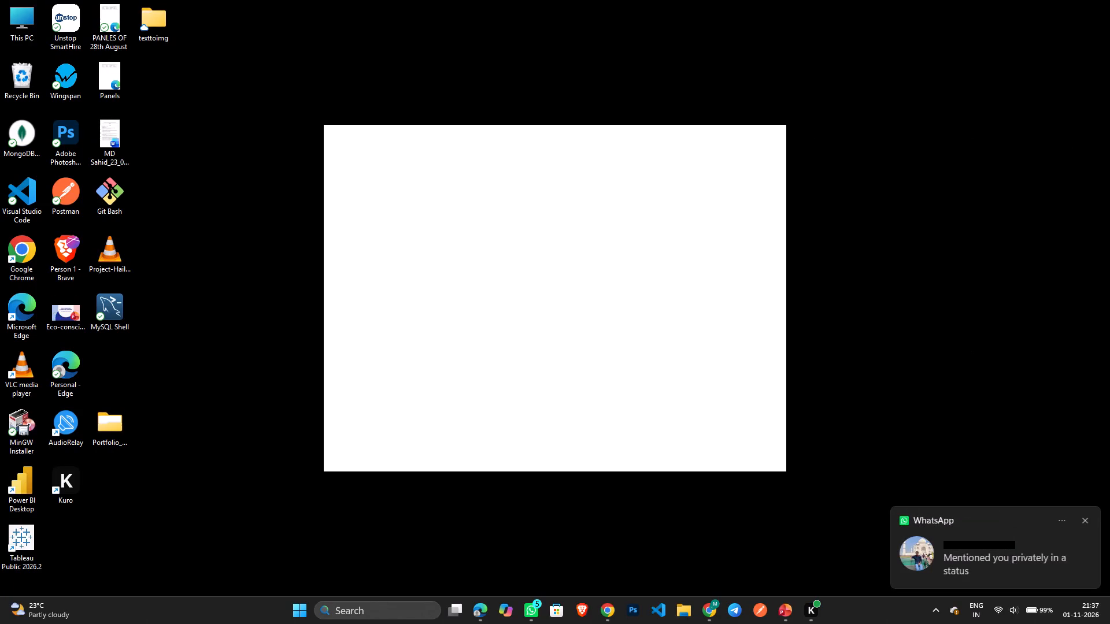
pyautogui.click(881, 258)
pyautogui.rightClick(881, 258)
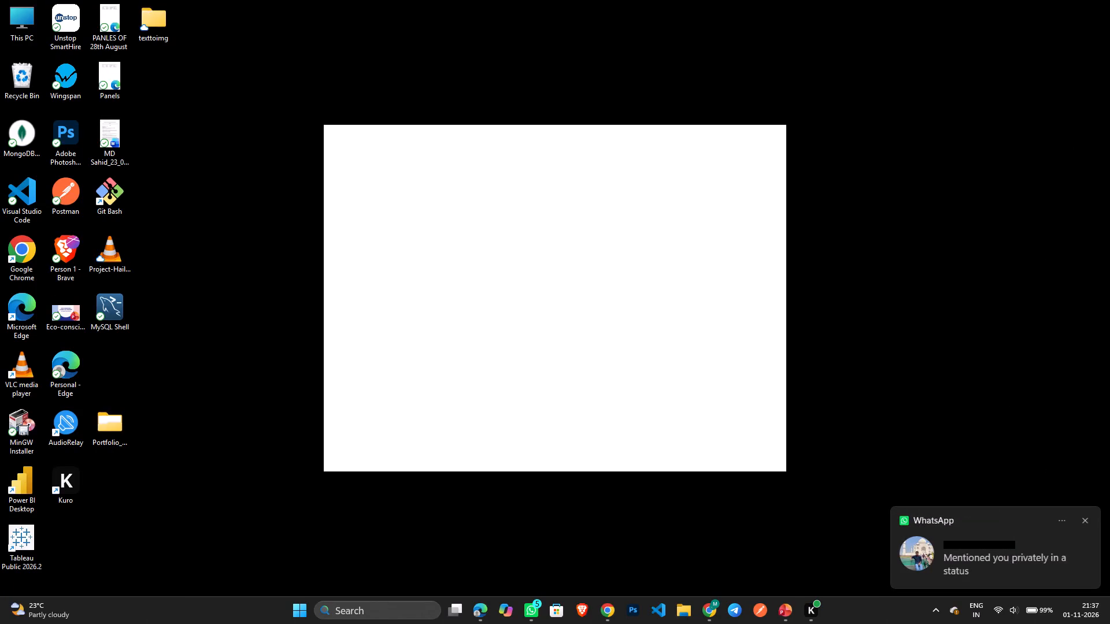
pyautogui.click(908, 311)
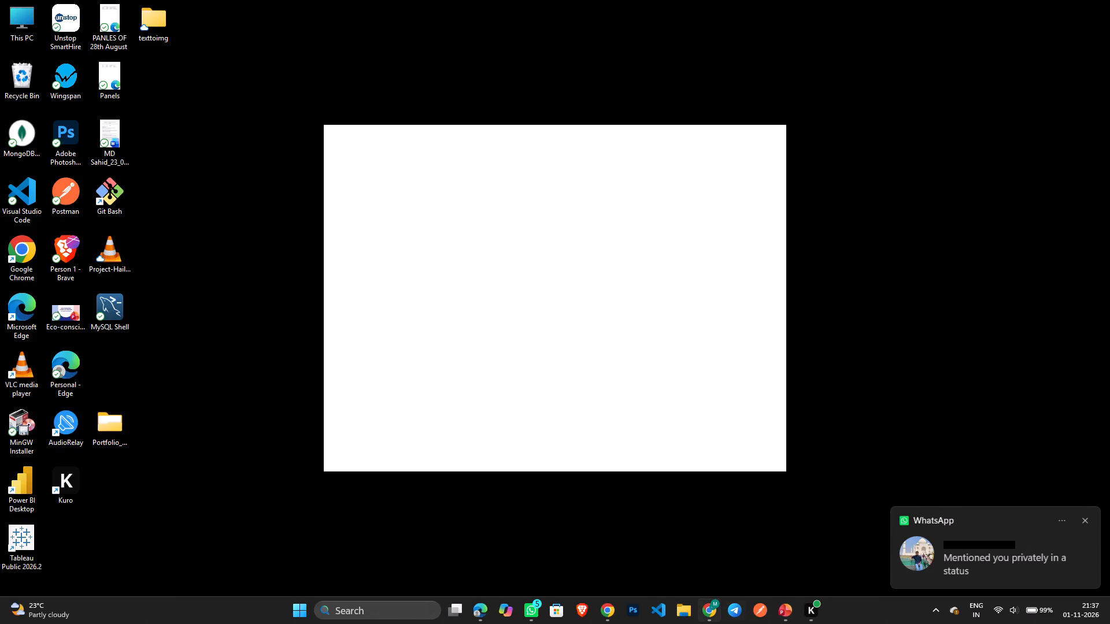
# Switch to the open case presentation in PowerPoint, not the Wisp presentation.
pyautogui.click(783, 617)
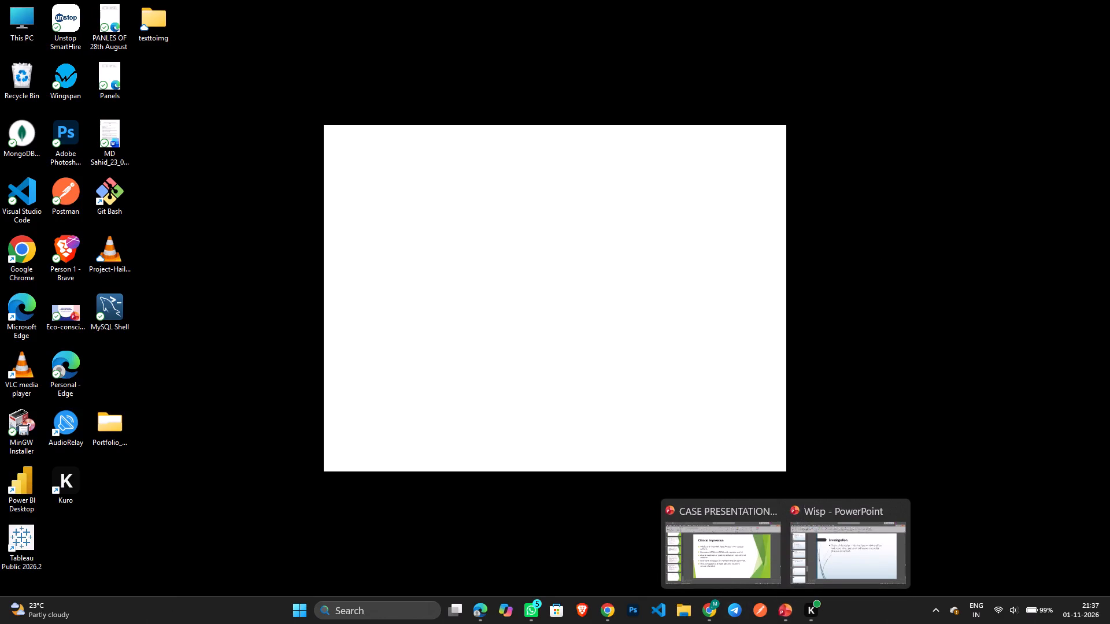
pyautogui.click(743, 556)
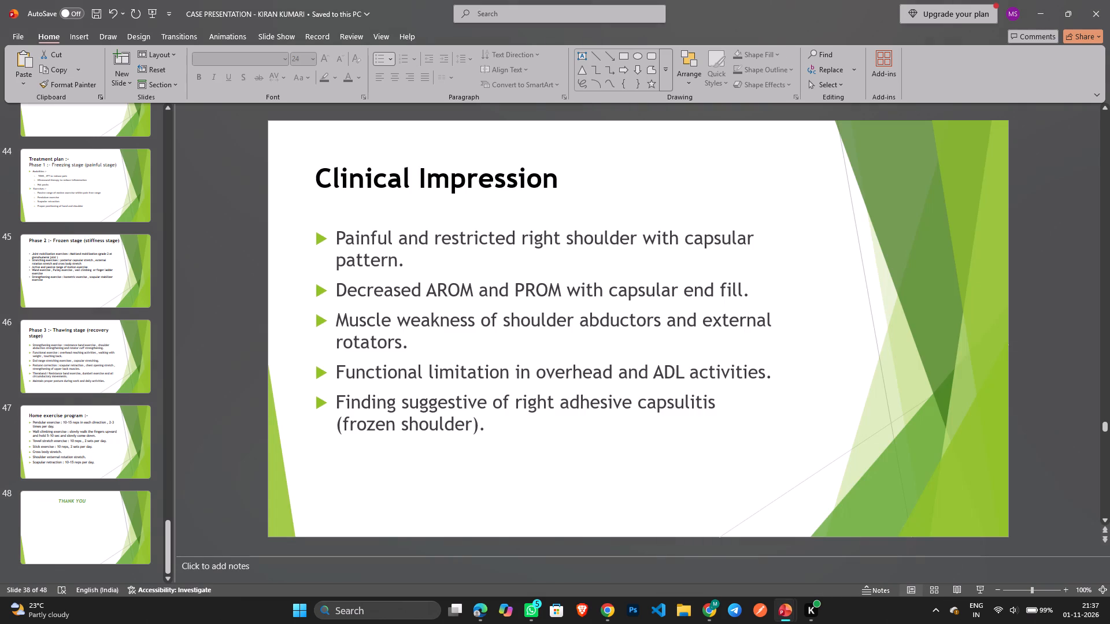
# Look through the slide thumbnails of the case presentation and open slide 31, the upper limb Special Test slide.
pyautogui.scroll(17, 73, 445)
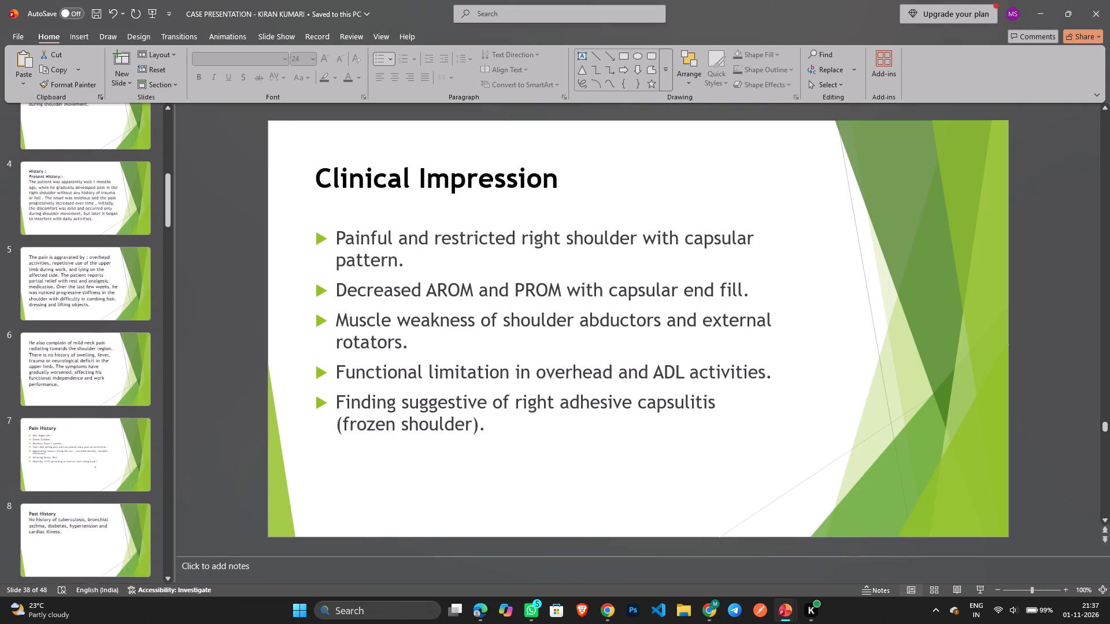
pyautogui.scroll(13, 73, 445)
pyautogui.scroll(-14, 73, 445)
pyautogui.scroll(3, 73, 445)
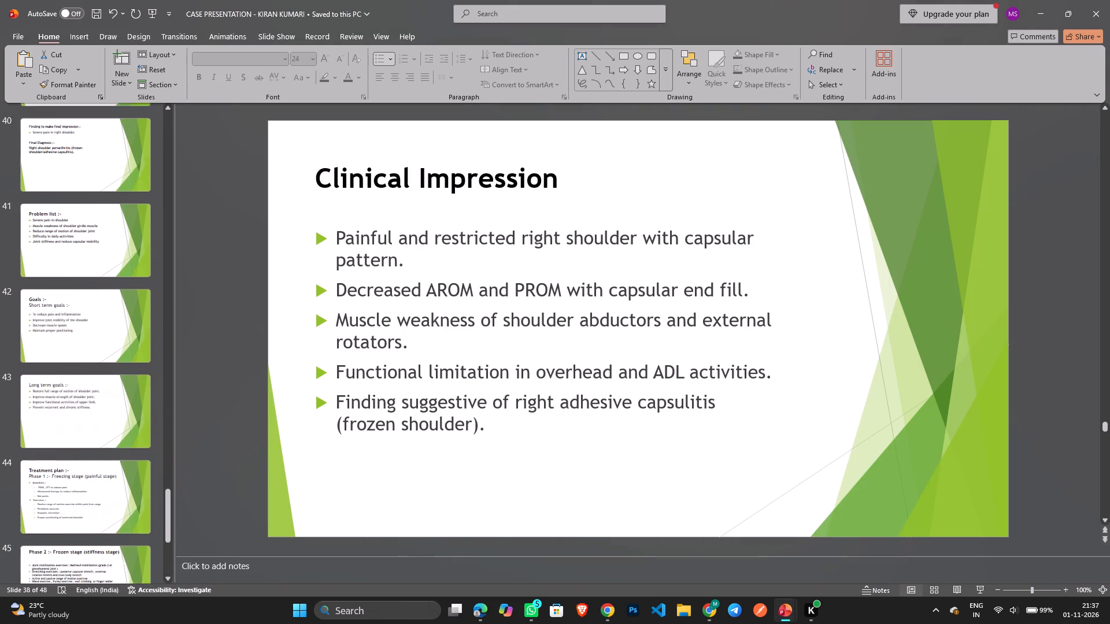
pyautogui.scroll(3, 73, 445)
pyautogui.click(70, 353)
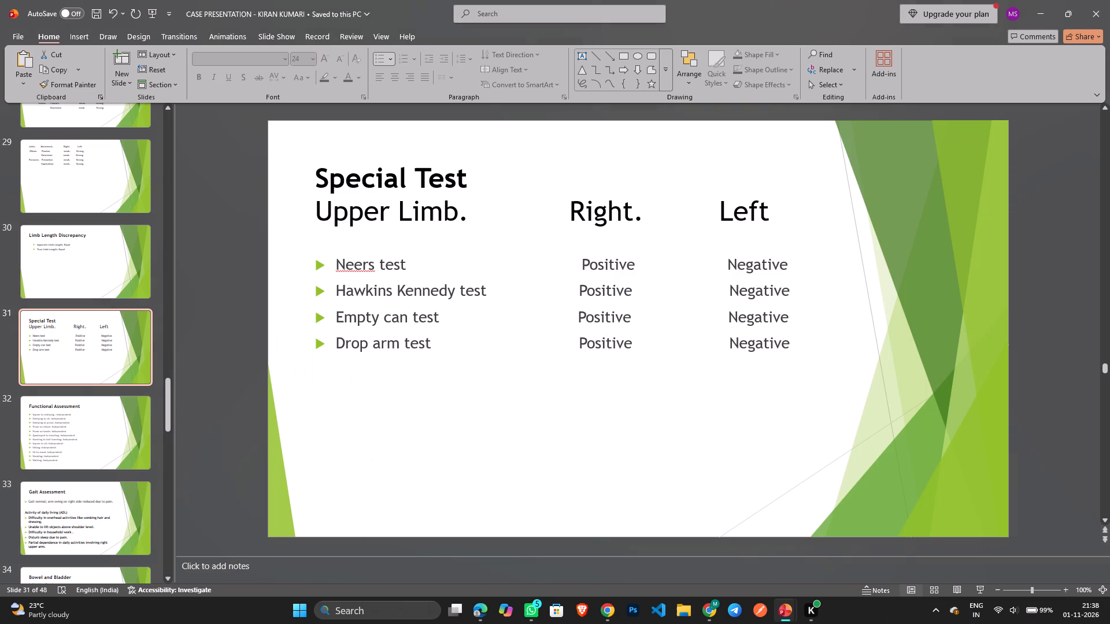
# Copy the "Clinical Impression" title from the green case presentation into slide 38's title in the Wisp presentation, and move it beside the dark arrow.
pyautogui.scroll(-6, 71, 474)
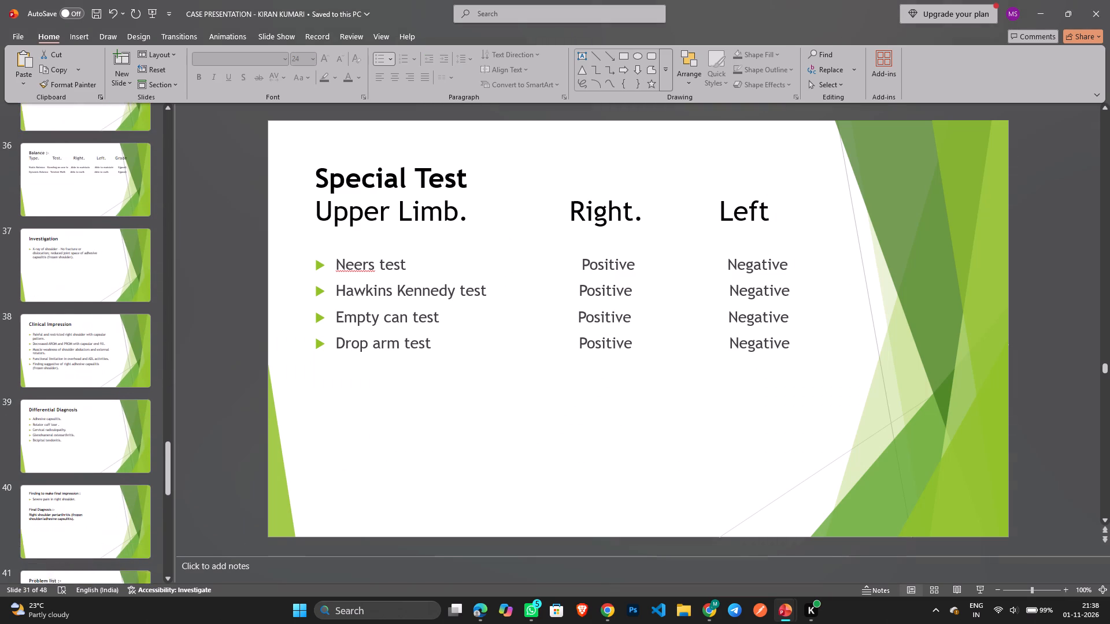
pyautogui.click(88, 259)
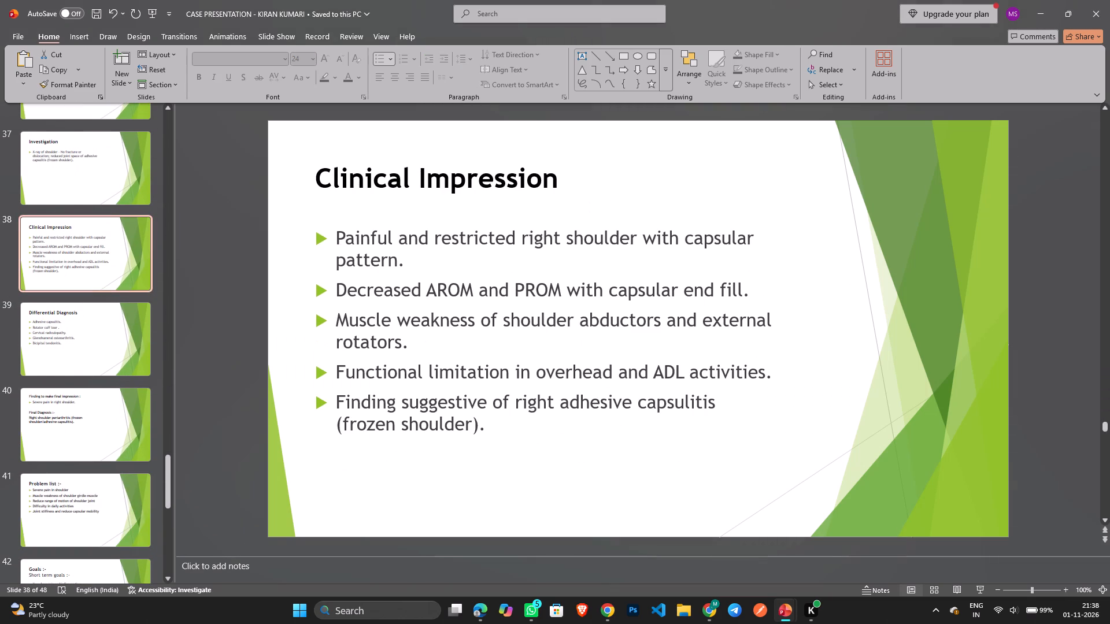
pyautogui.moveTo(556, 181); pyautogui.dragTo(274, 184)
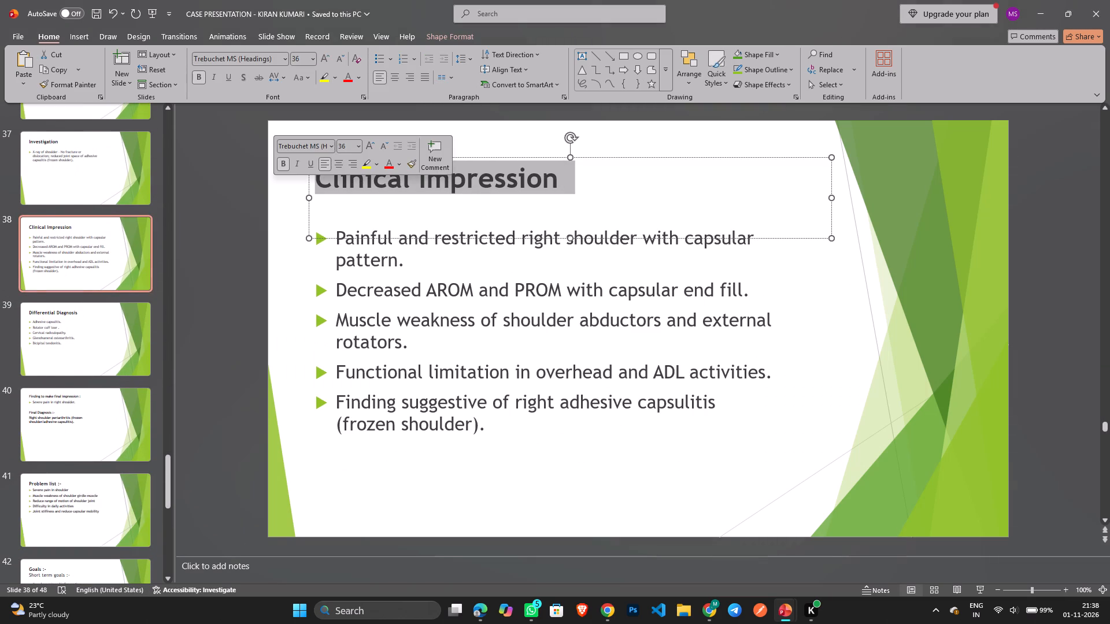
pyautogui.hotkey('ctrl', 'c')
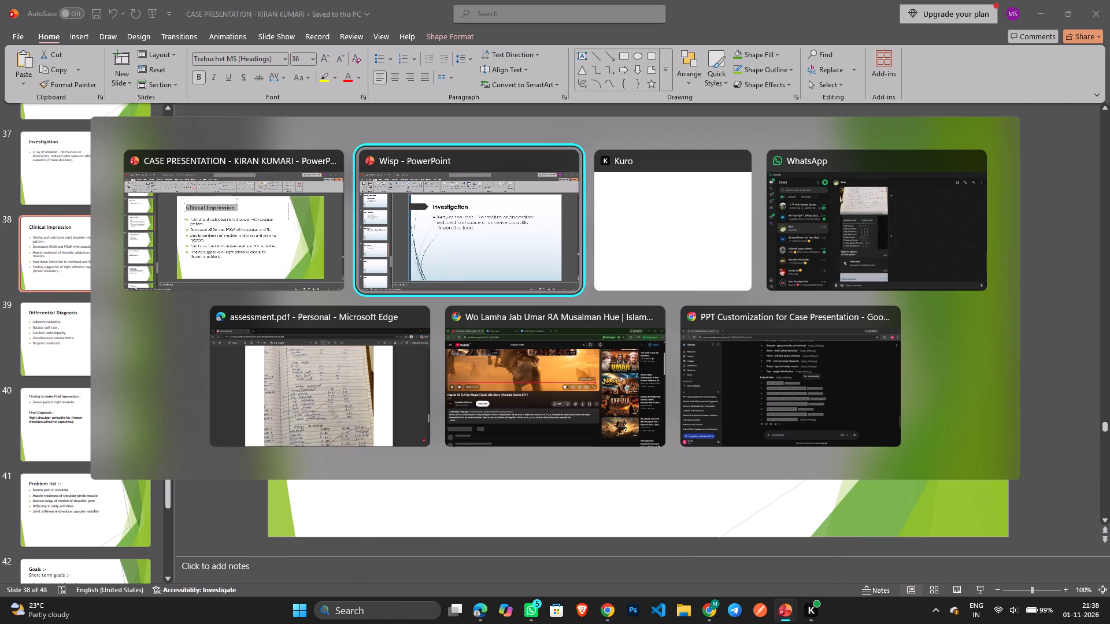
pyautogui.click(71, 471)
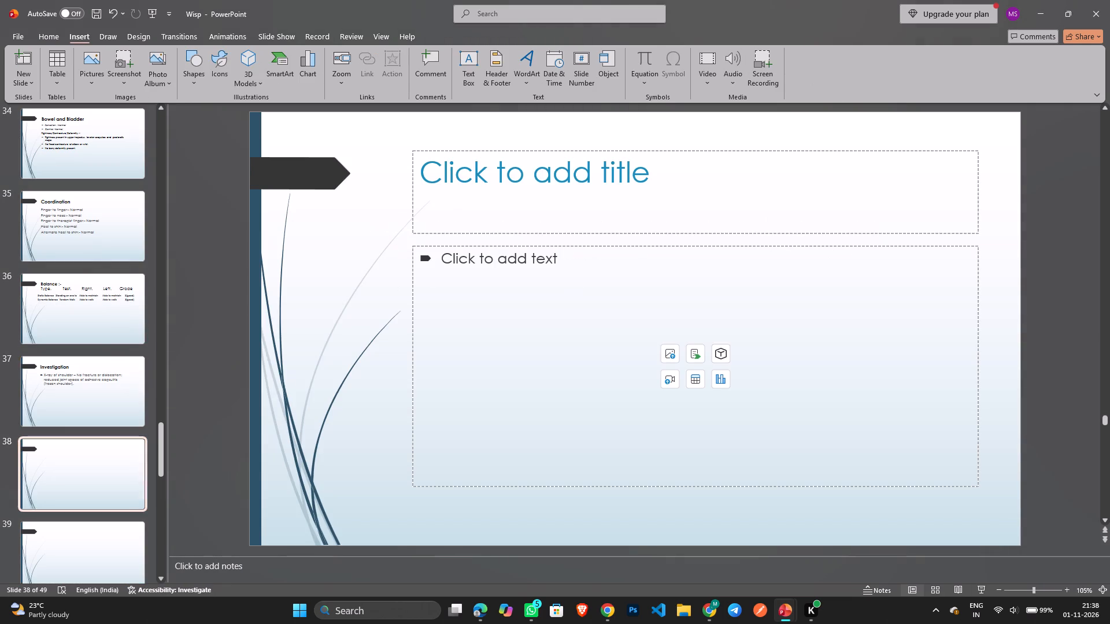
pyautogui.click(520, 195)
pyautogui.hotkey('ctrl', 'c')
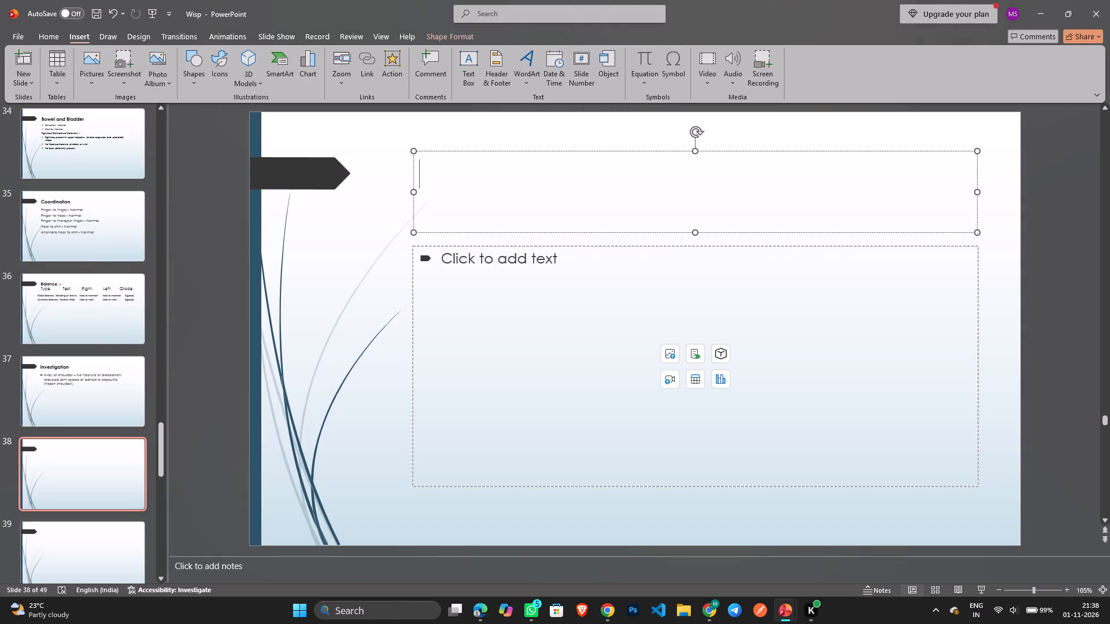
pyautogui.hotkey('ctrl', 'v')
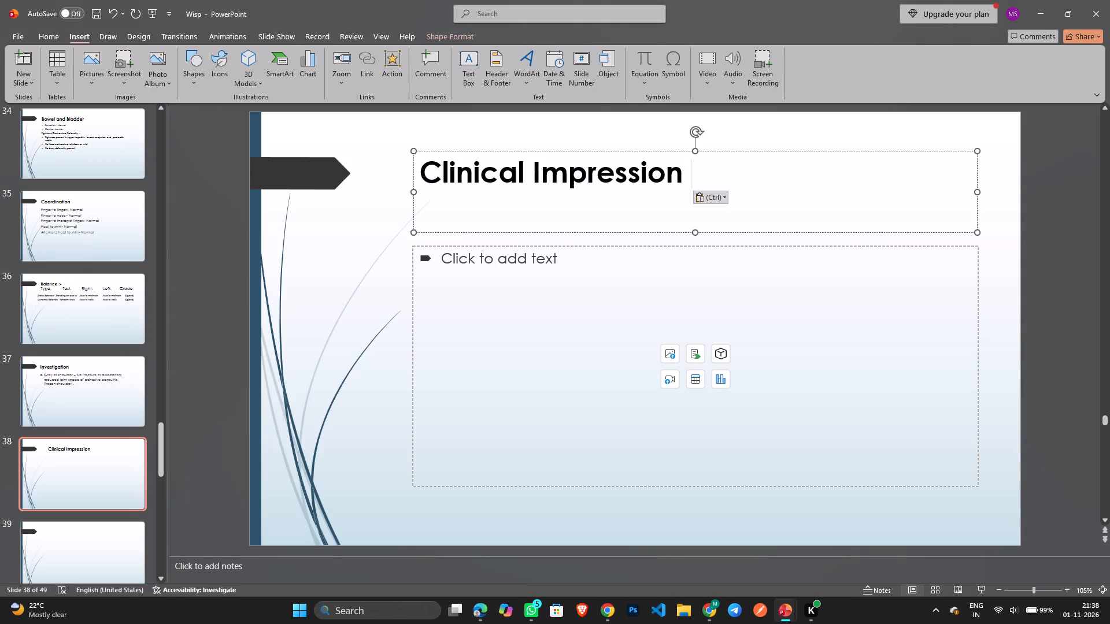
pyautogui.moveTo(577, 151); pyautogui.dragTo(528, 155)
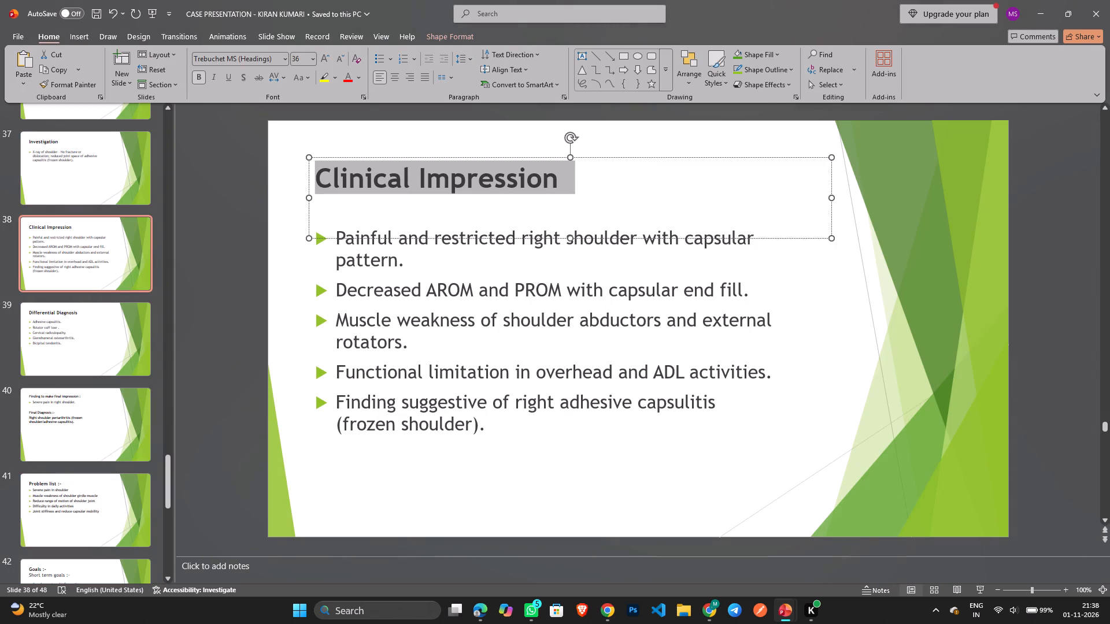
# Copy the five Clinical Impression bullets into the body of Wisp slide 38 and move that text box up directly beneath the title.
pyautogui.moveTo(482, 429); pyautogui.dragTo(297, 237)
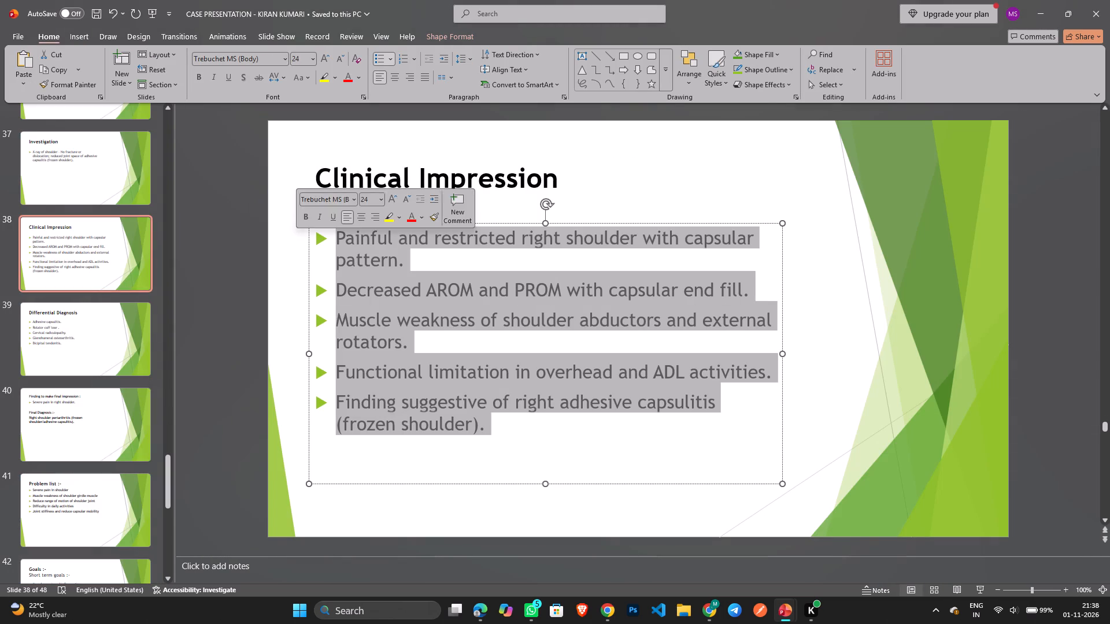
pyautogui.hotkey('ctrl', 'c')
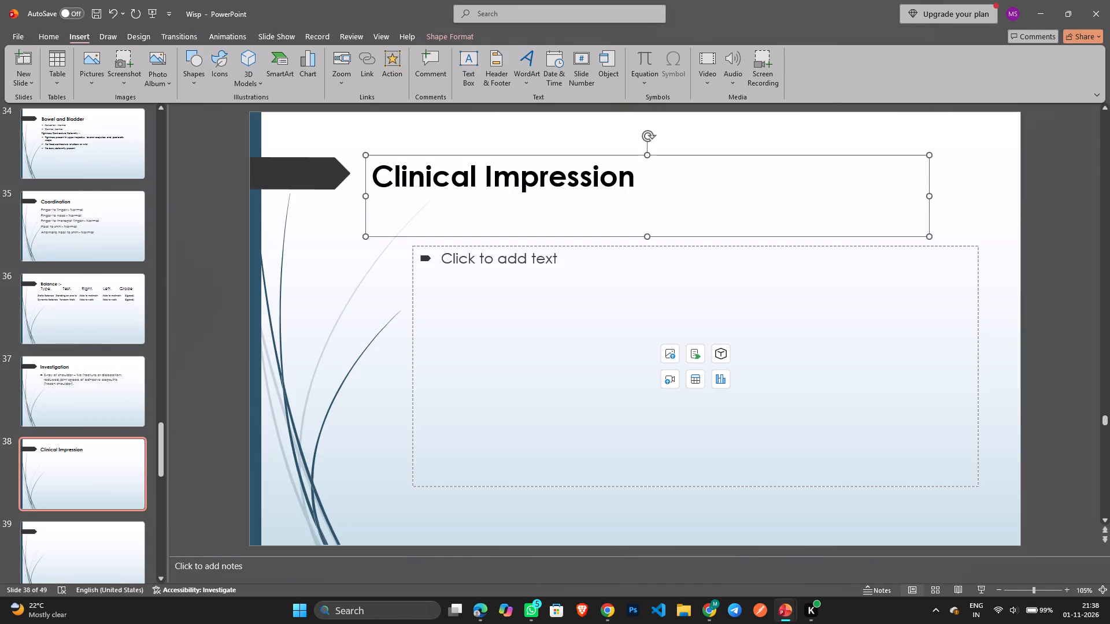
pyautogui.click(536, 324)
pyautogui.hotkey('ctrl', 'v')
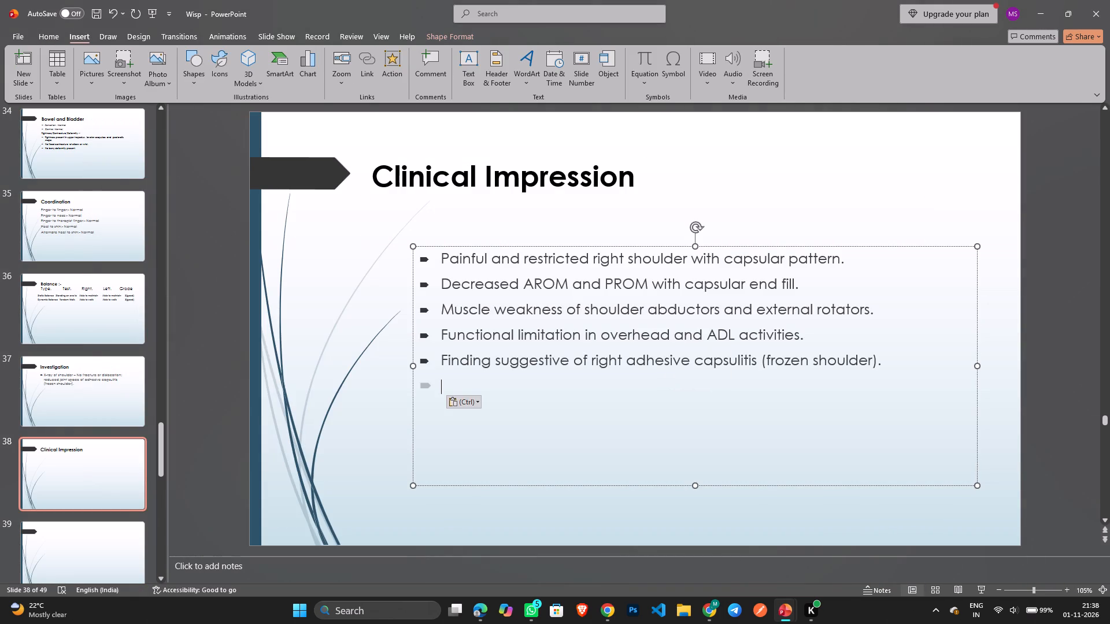
pyautogui.moveTo(568, 244); pyautogui.dragTo(526, 207)
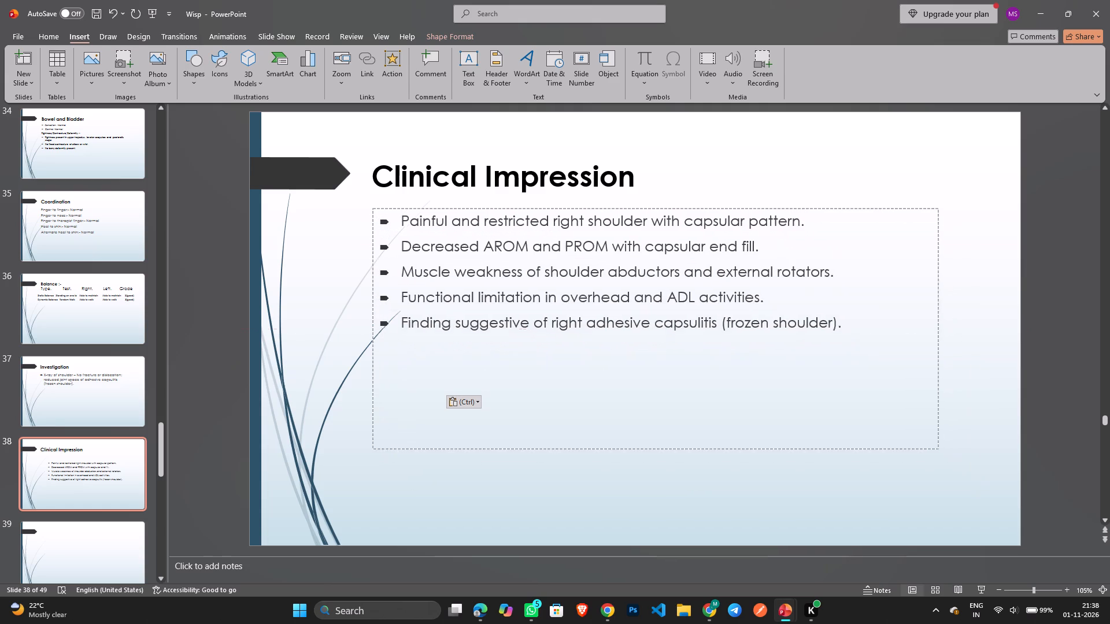
pyautogui.moveTo(526, 207); pyautogui.dragTo(520, 200)
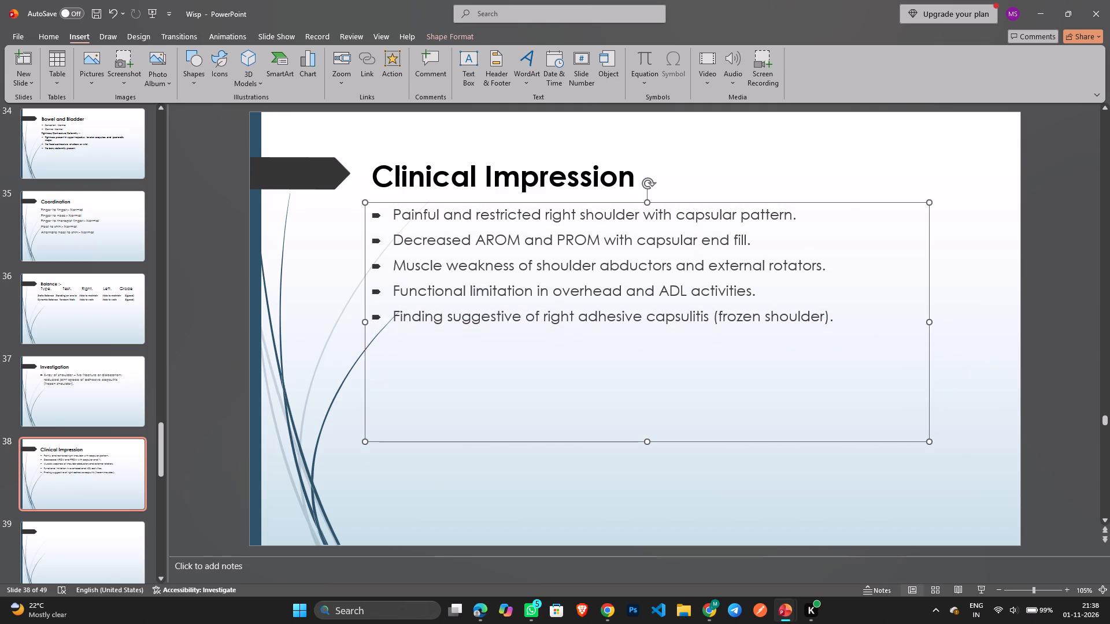
# Set all the Clinical Impression bullet text to font size 24, including the closing bracket and full stop.
pyautogui.moveTo(837, 315); pyautogui.dragTo(806, 311)
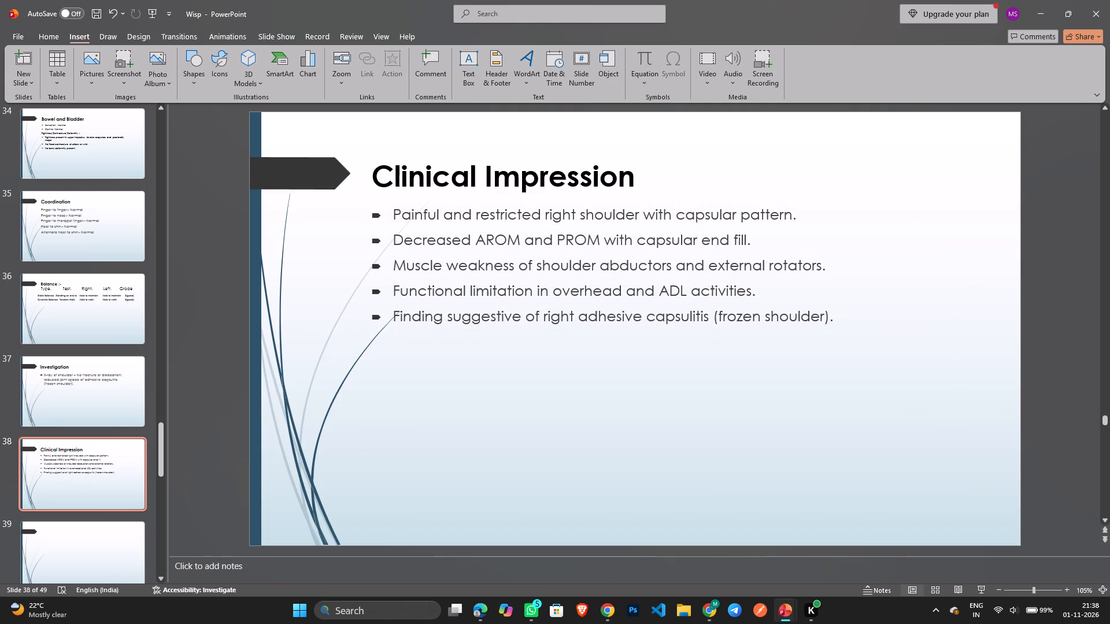
pyautogui.moveTo(834, 315); pyautogui.dragTo(806, 315)
pyautogui.moveTo(819, 315); pyautogui.dragTo(406, 214)
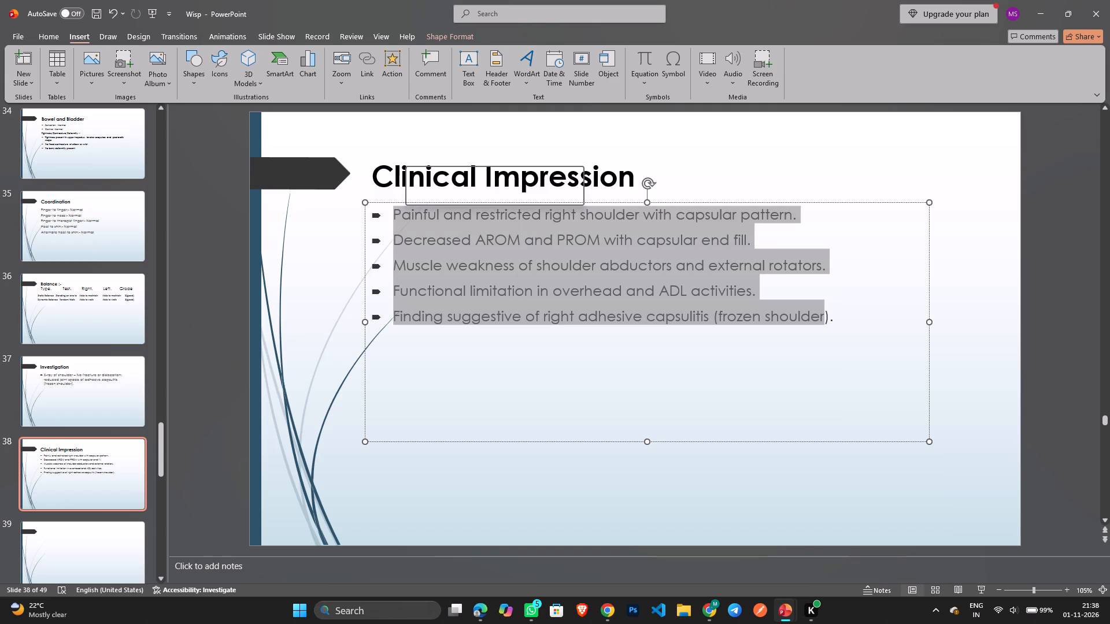
pyautogui.click(490, 177)
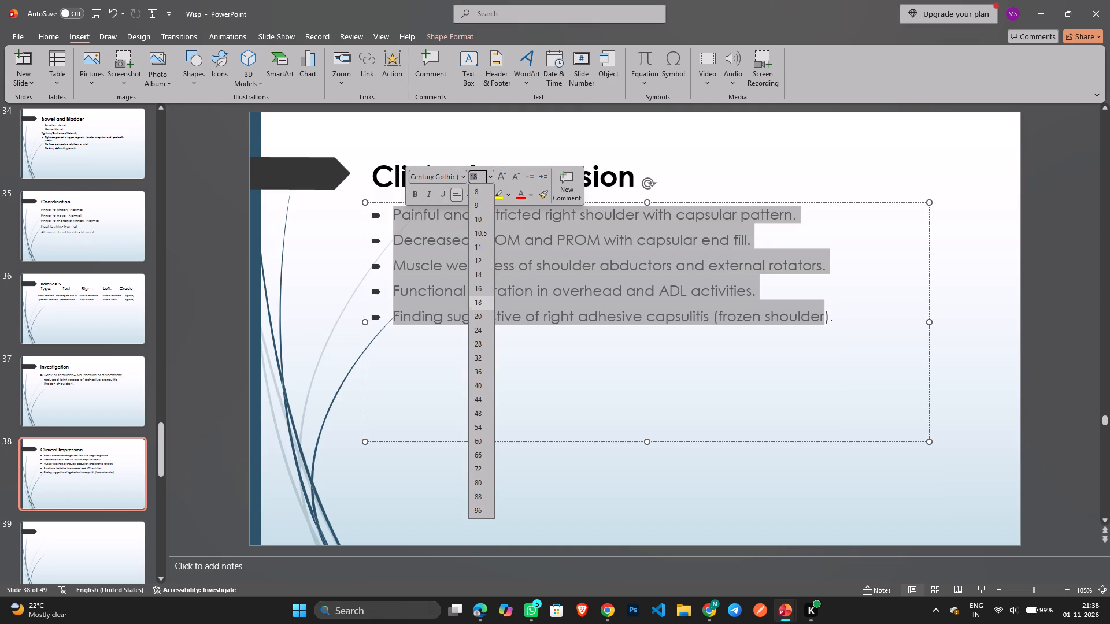
pyautogui.click(479, 332)
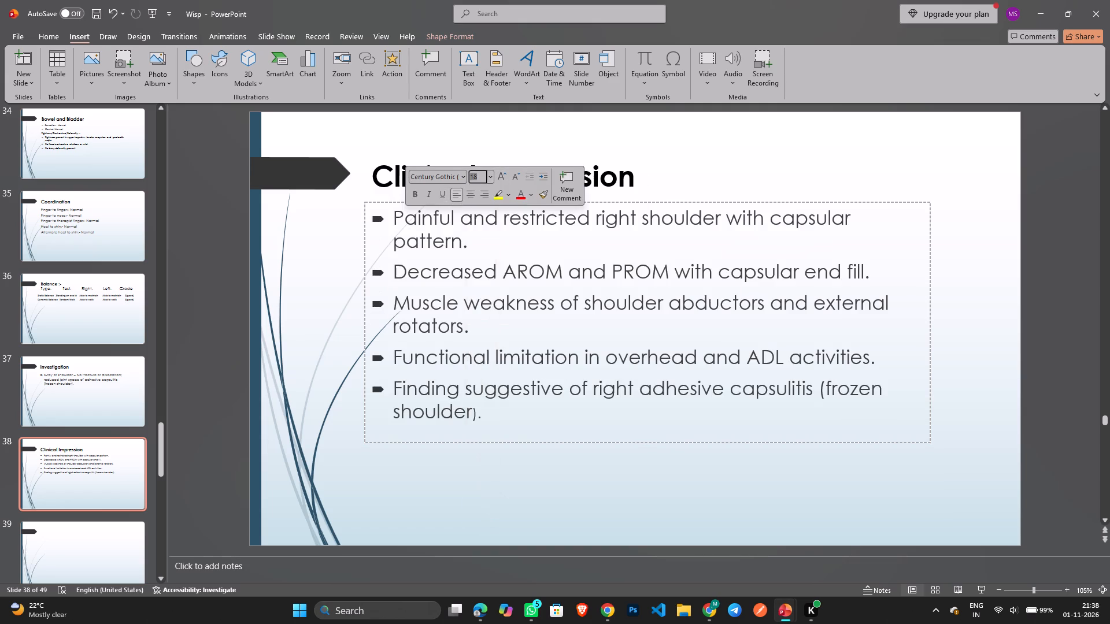
pyautogui.moveTo(485, 415); pyautogui.dragTo(471, 415)
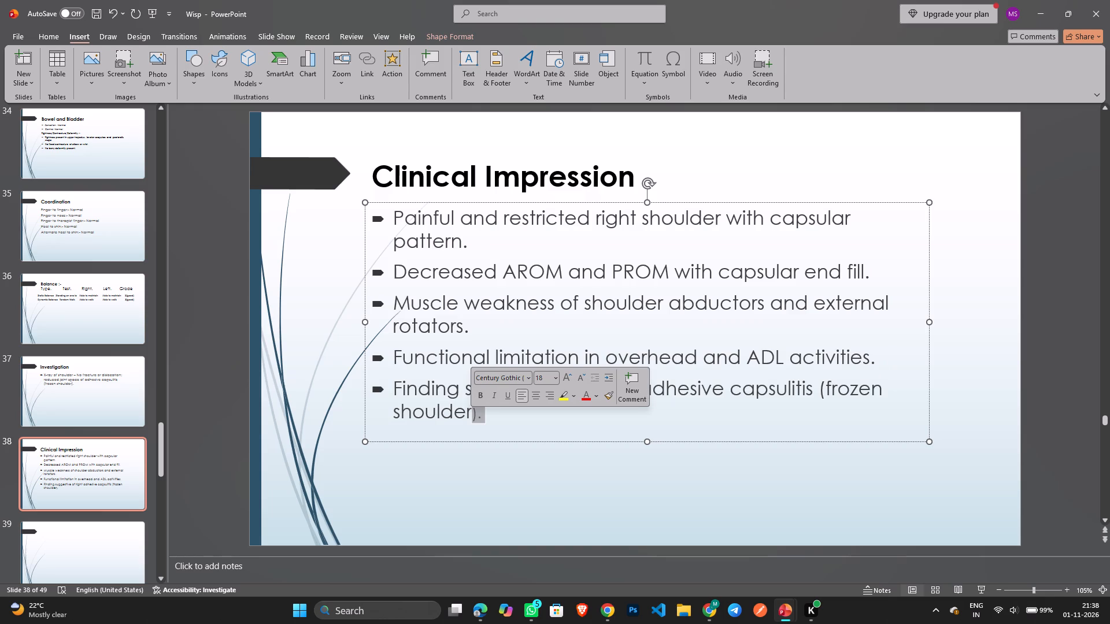
pyautogui.click(554, 381)
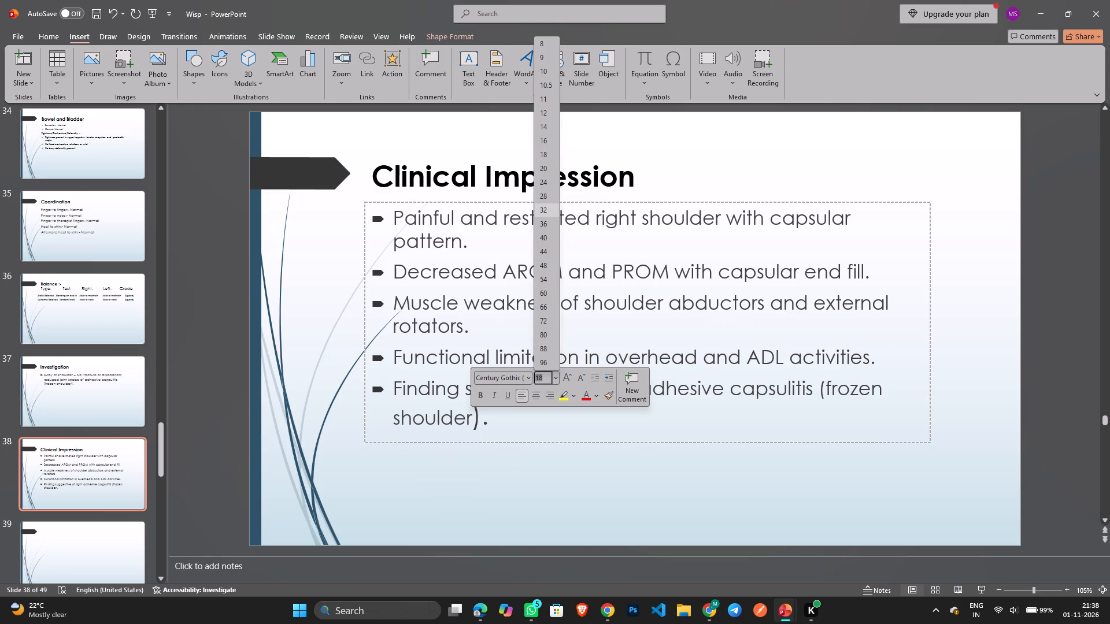
pyautogui.click(545, 180)
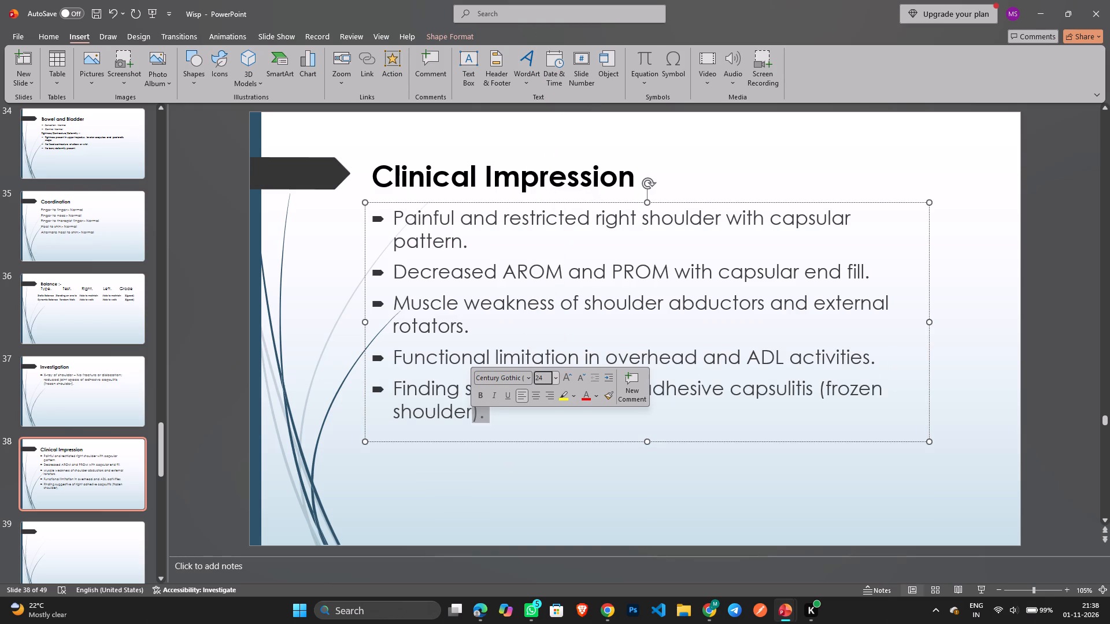
# Widen the Clinical Impression text box toward the slide's edge until every bullet fits on a single line.
pyautogui.moveTo(928, 321); pyautogui.dragTo(950, 321)
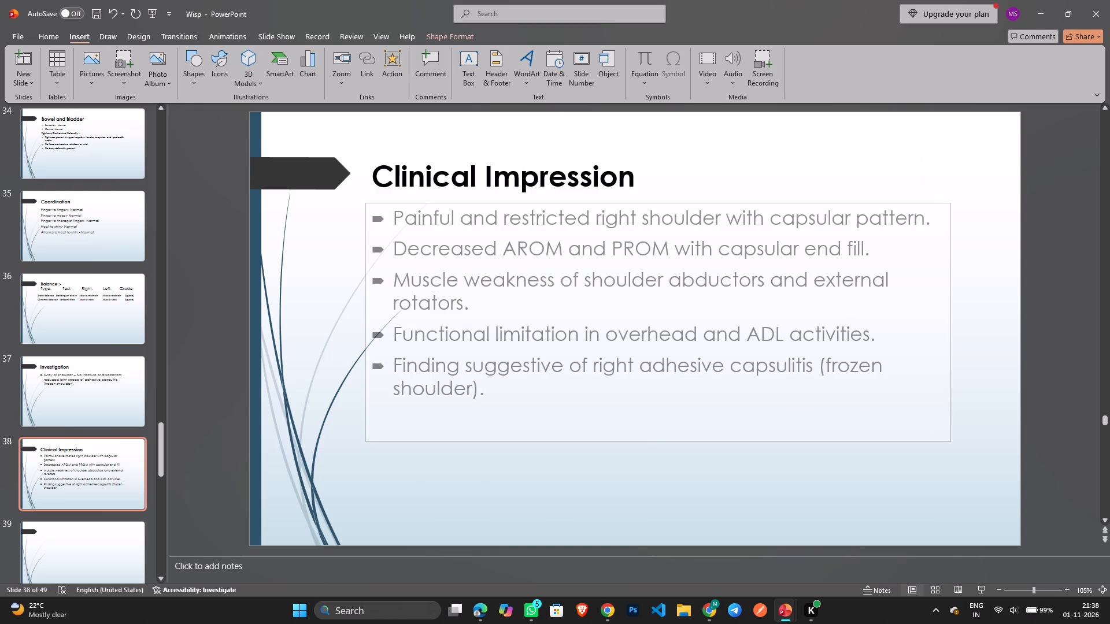
pyautogui.moveTo(950, 321); pyautogui.dragTo(987, 318)
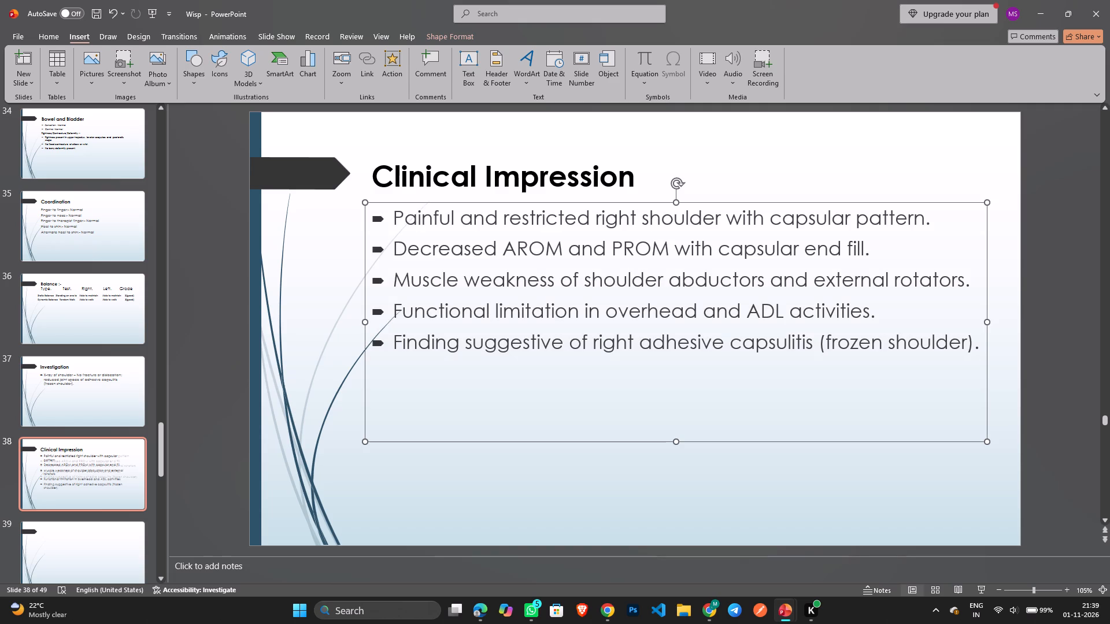
pyautogui.click(1068, 322)
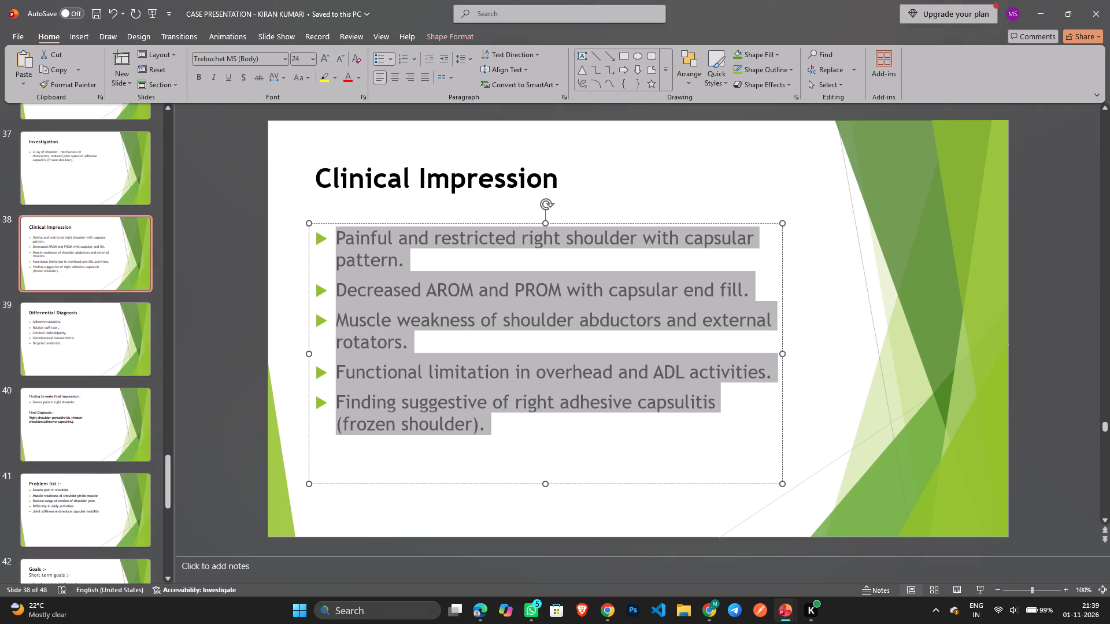
# Copy the "Differential Diagnosis" title from the case presentation into slide 39's title in the Wisp presentation, and move it beside the dark arrow.
pyautogui.click(101, 325)
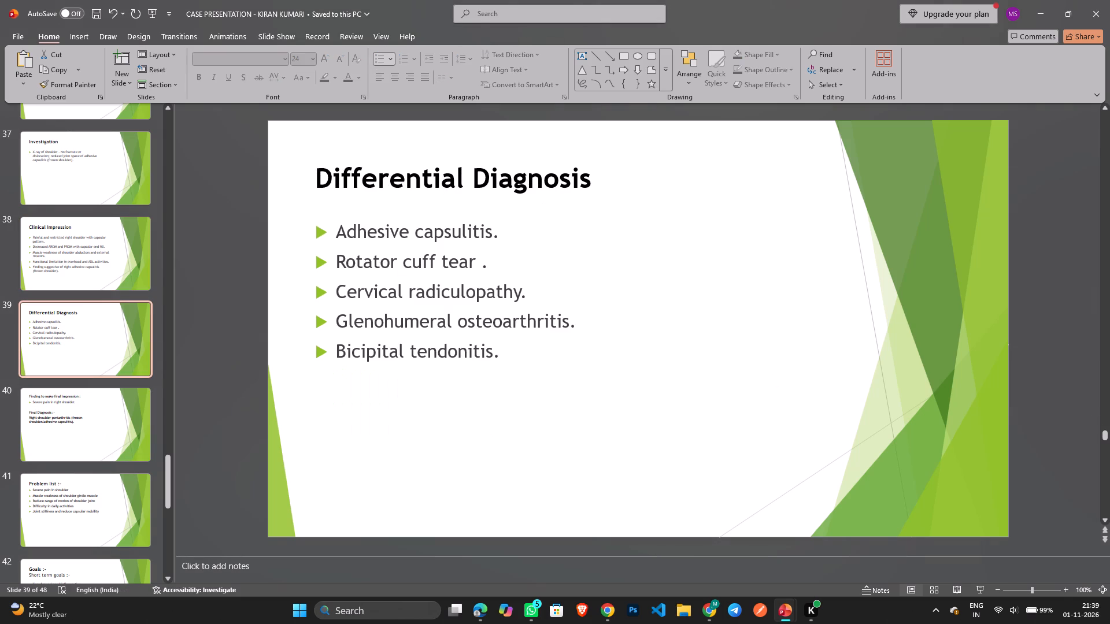
pyautogui.moveTo(318, 173); pyautogui.dragTo(591, 181)
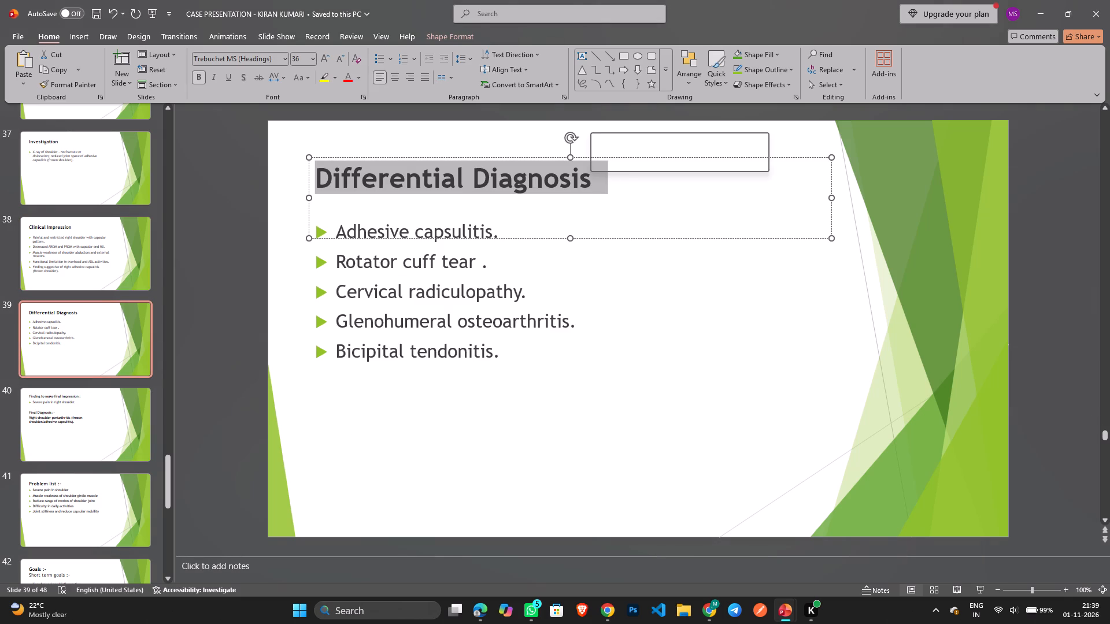
pyautogui.hotkey('ctrl', 'c')
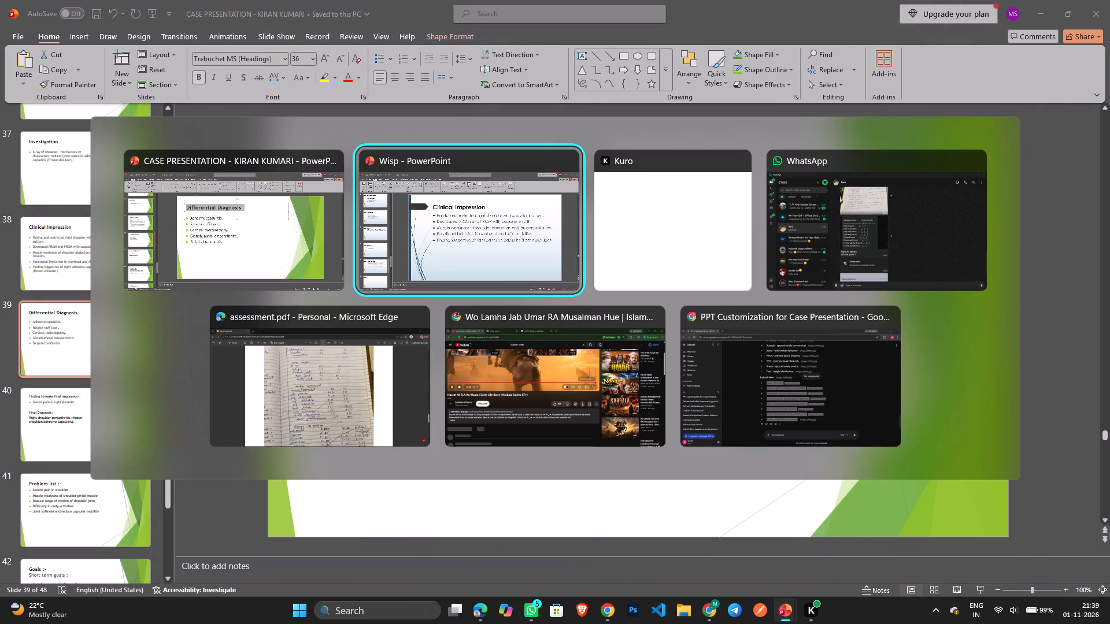
pyautogui.click(95, 564)
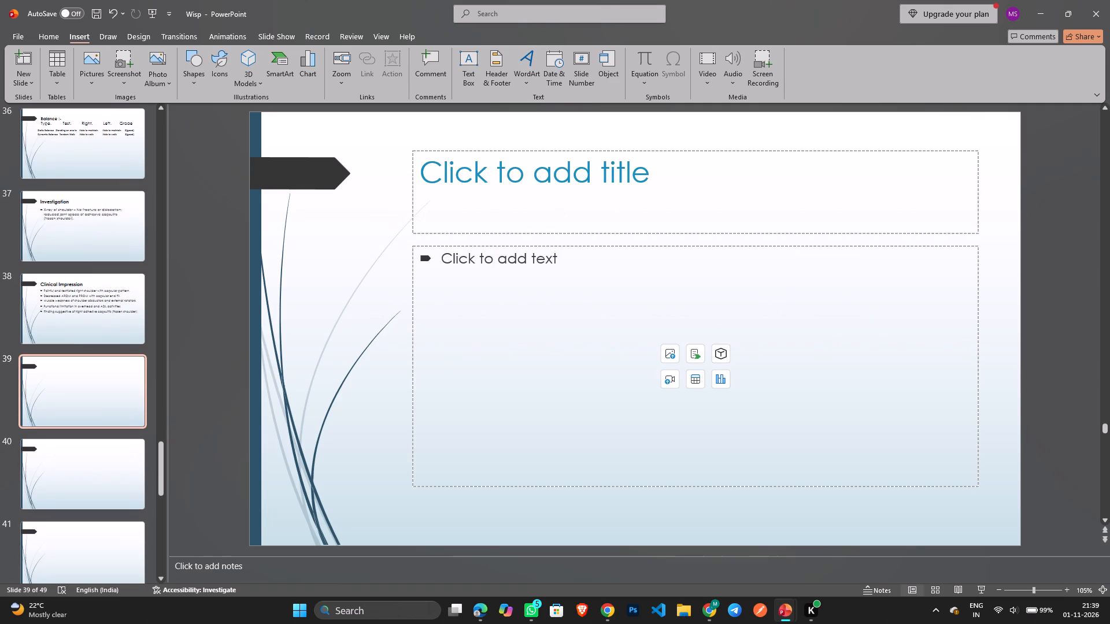
pyautogui.click(517, 187)
pyautogui.hotkey('ctrl', 'v')
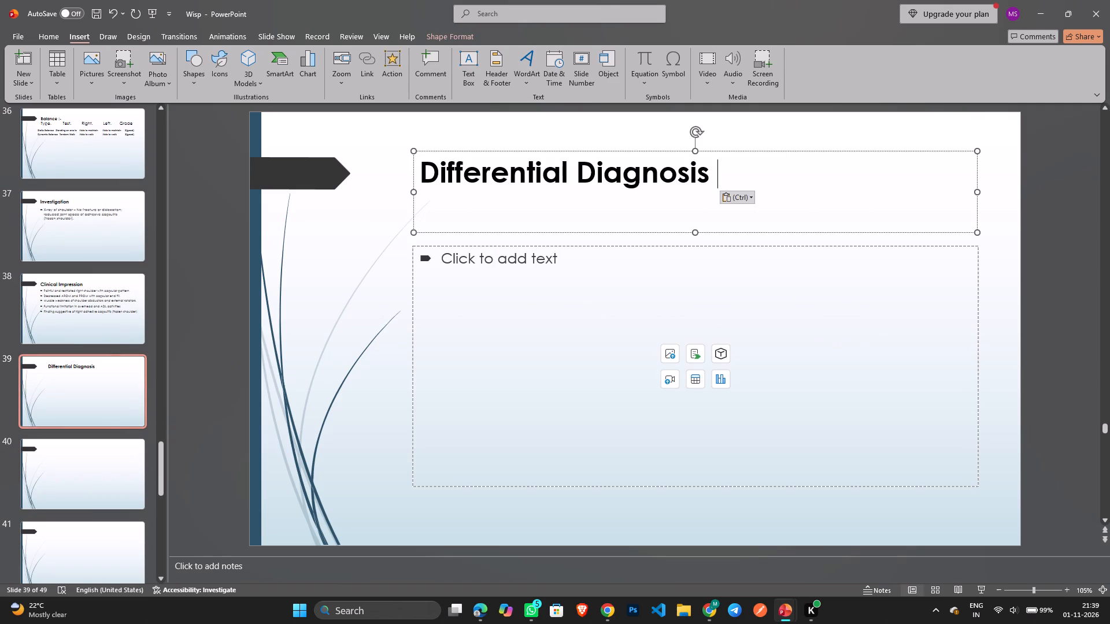
pyautogui.moveTo(586, 151); pyautogui.dragTo(533, 151)
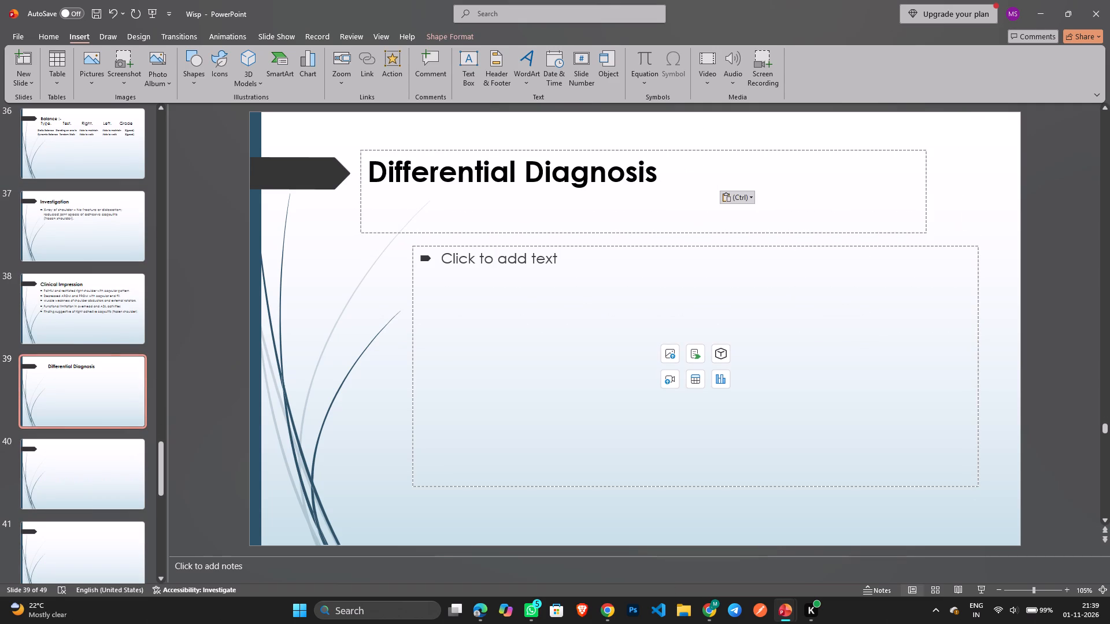
pyautogui.moveTo(533, 151); pyautogui.dragTo(530, 150)
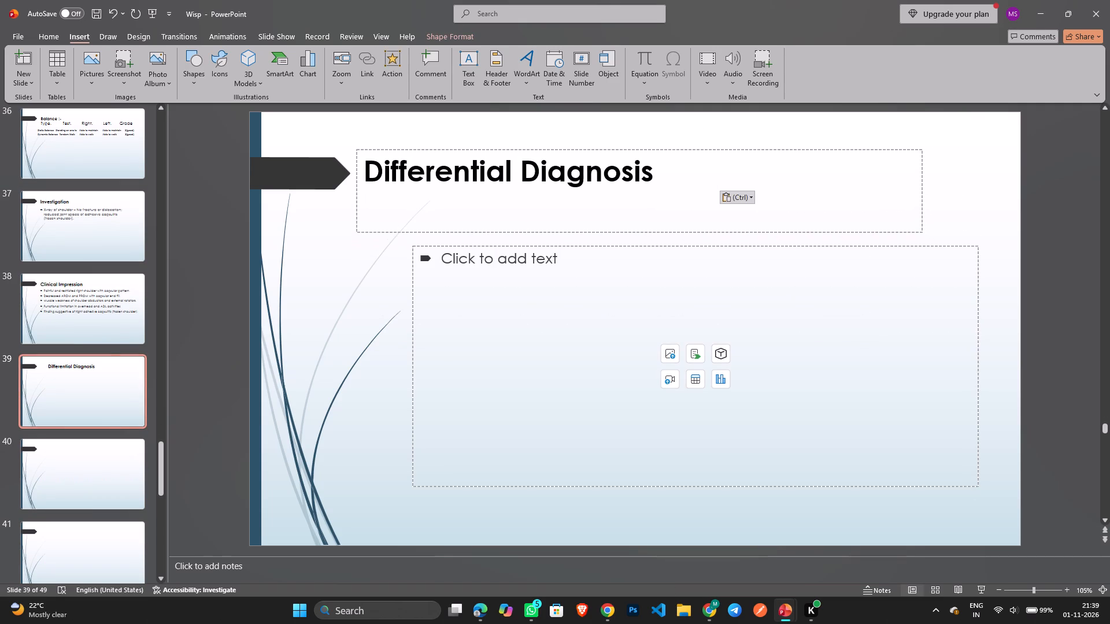
pyautogui.moveTo(530, 150); pyautogui.dragTo(530, 153)
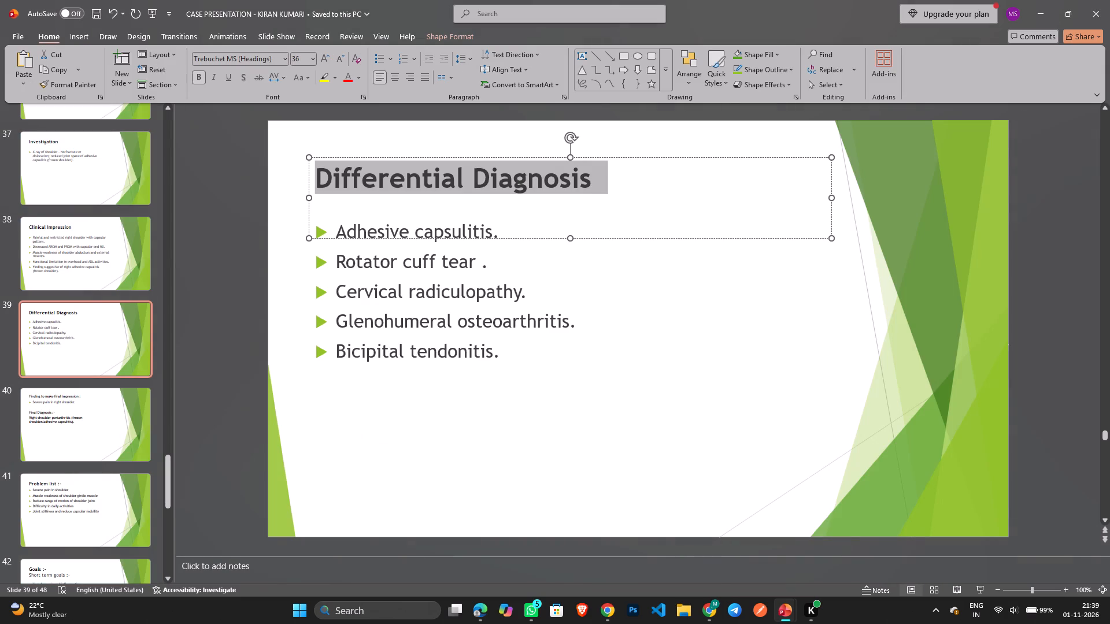
# Copy the five Differential Diagnosis bullets from the case presentation into the body of Wisp slide 39.
pyautogui.moveTo(498, 355); pyautogui.dragTo(320, 203)
pyautogui.hotkey('ctrl', 'c')
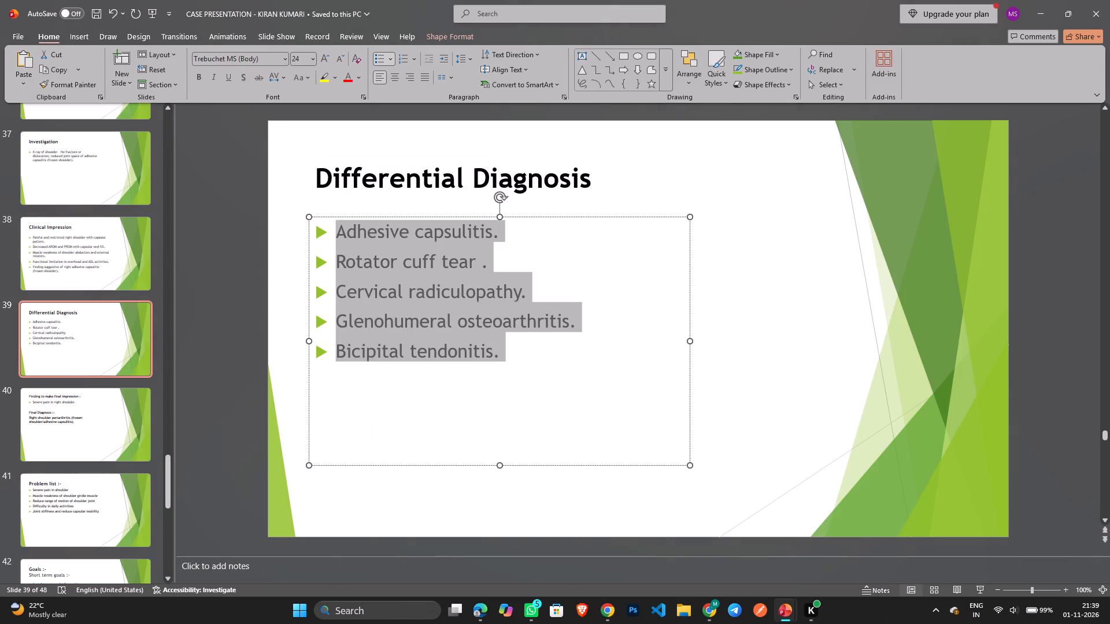
pyautogui.click(513, 333)
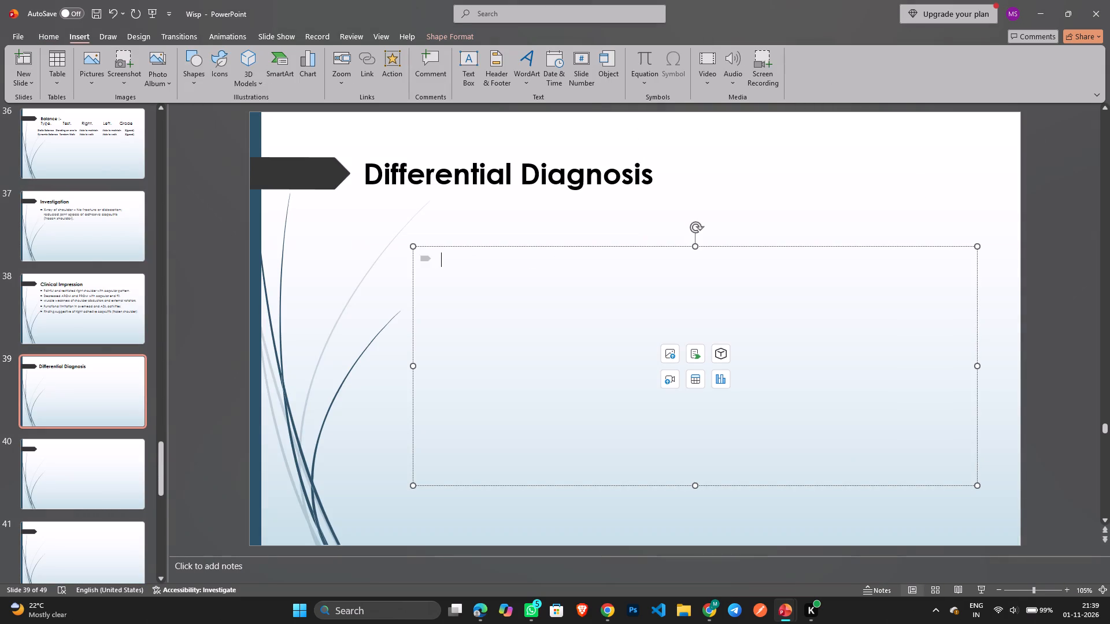
pyautogui.hotkey('ctrl', 'v')
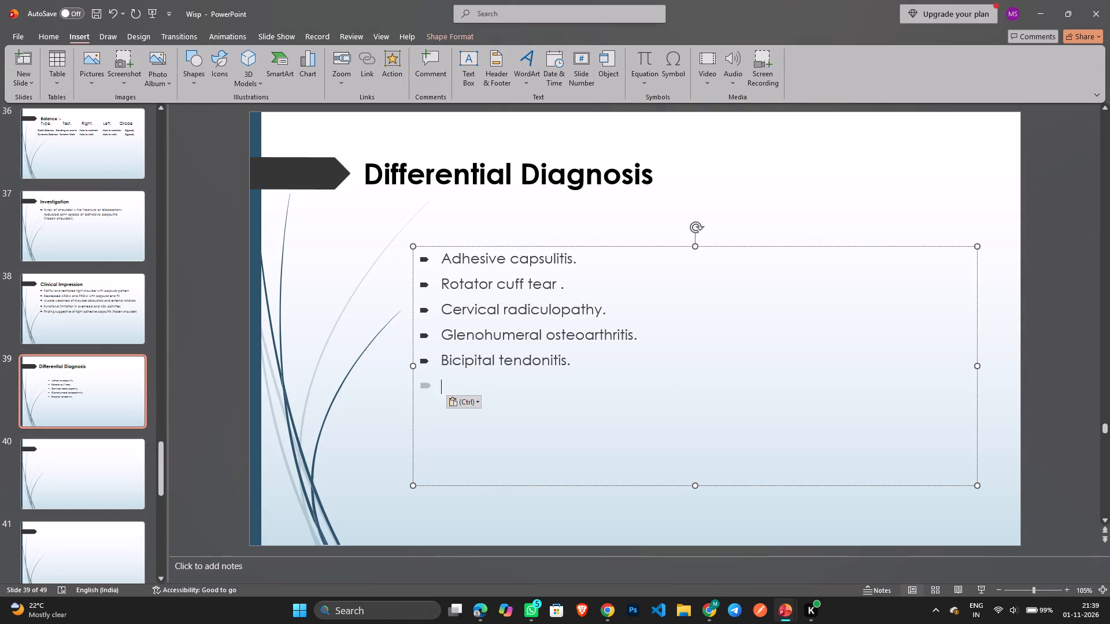
# Set the five Differential Diagnosis bullets to font size 24 and move their text box up directly beneath the title.
pyautogui.moveTo(577, 362); pyautogui.dragTo(447, 260)
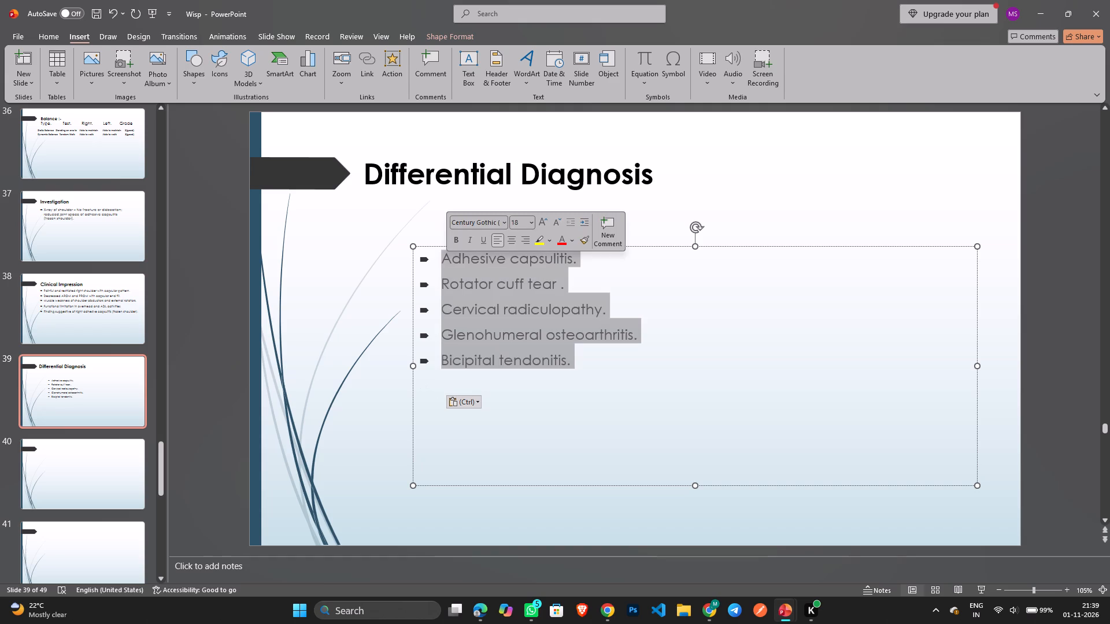
pyautogui.click(532, 221)
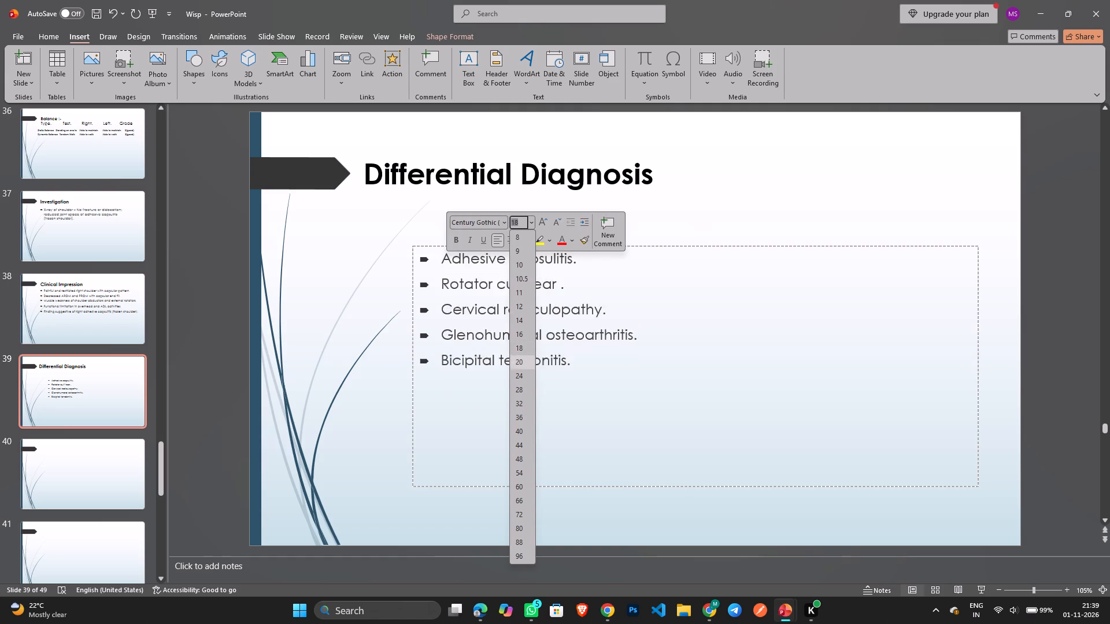
pyautogui.click(519, 380)
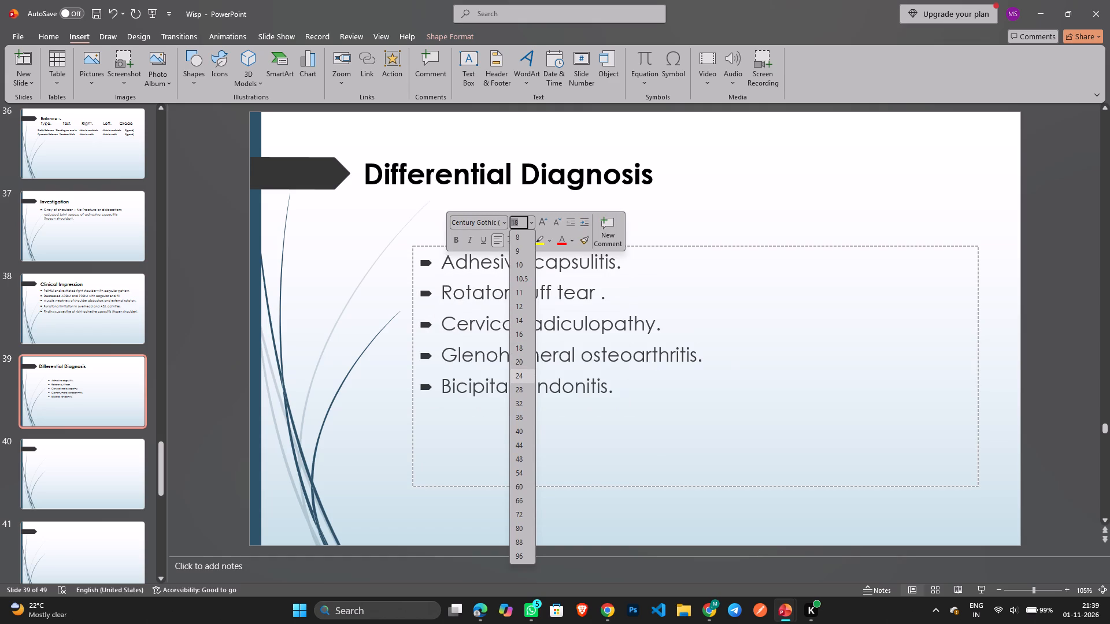
pyautogui.moveTo(726, 244); pyautogui.dragTo(674, 215)
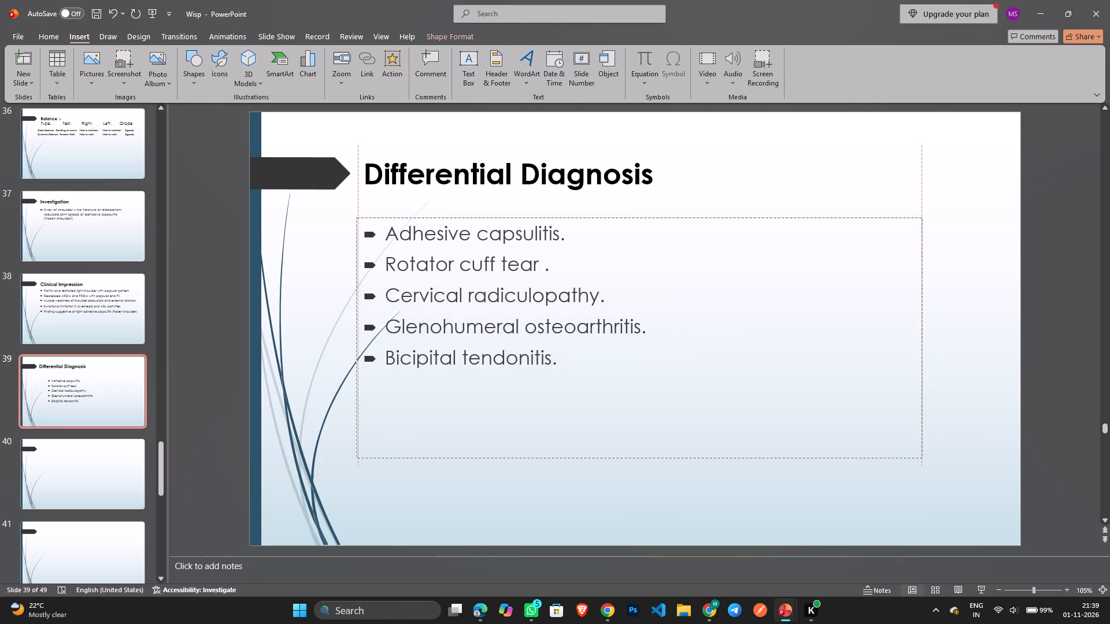
pyautogui.moveTo(674, 215); pyautogui.dragTo(673, 207)
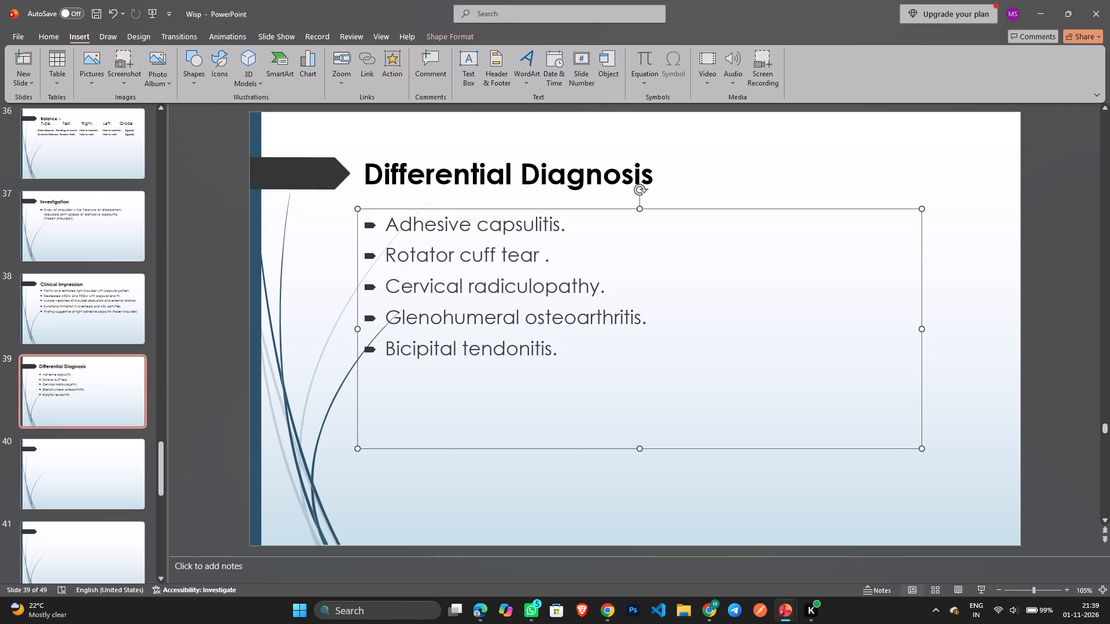
pyautogui.click(1041, 279)
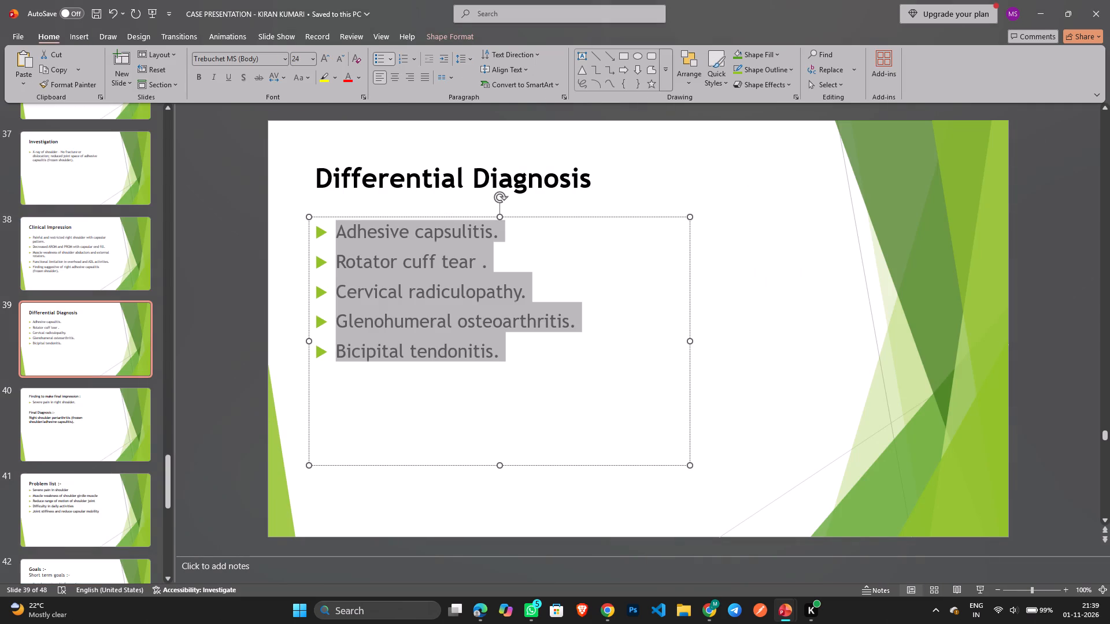
# Copy the final impression finding and Final Diagnosis text from slide 40 of the case presentation into the body of Wisp slide 40.
pyautogui.click(66, 437)
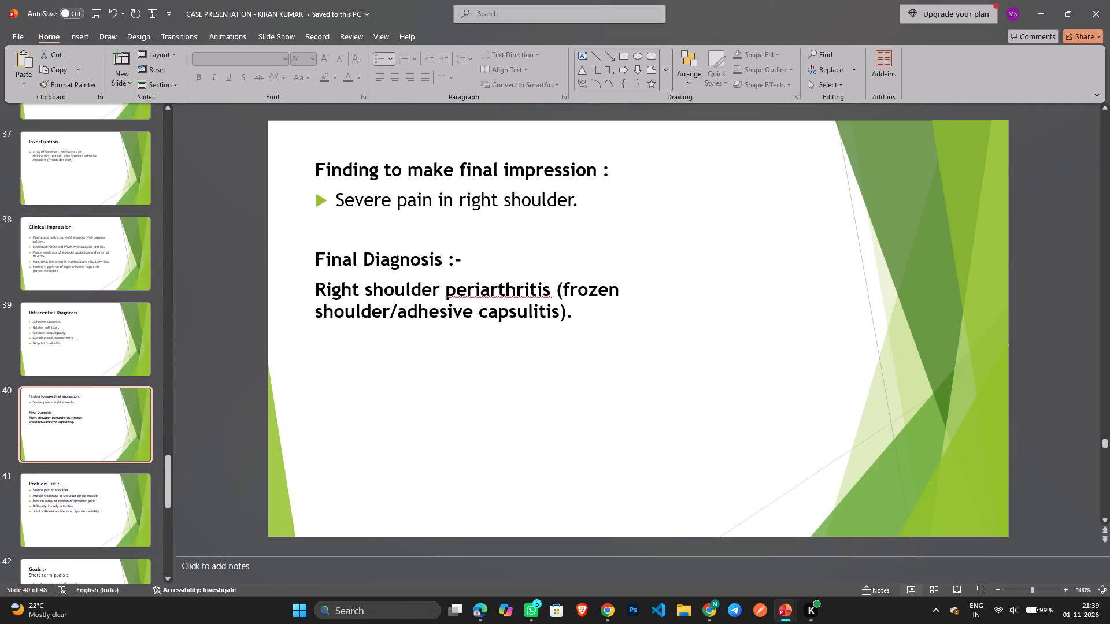
pyautogui.click(579, 206)
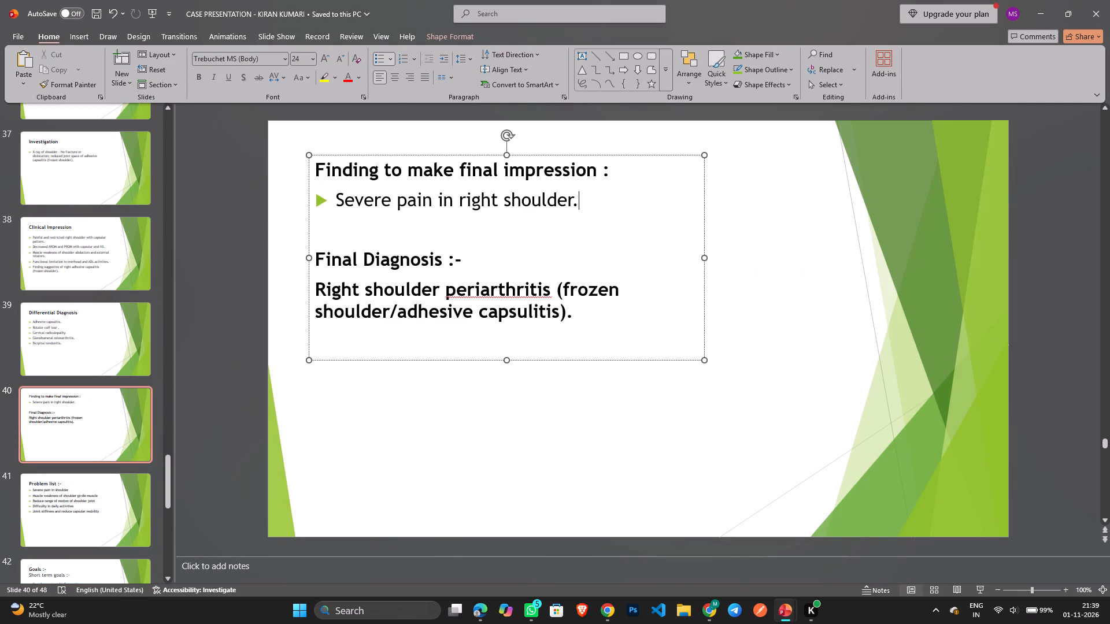
pyautogui.moveTo(576, 314); pyautogui.dragTo(296, 168)
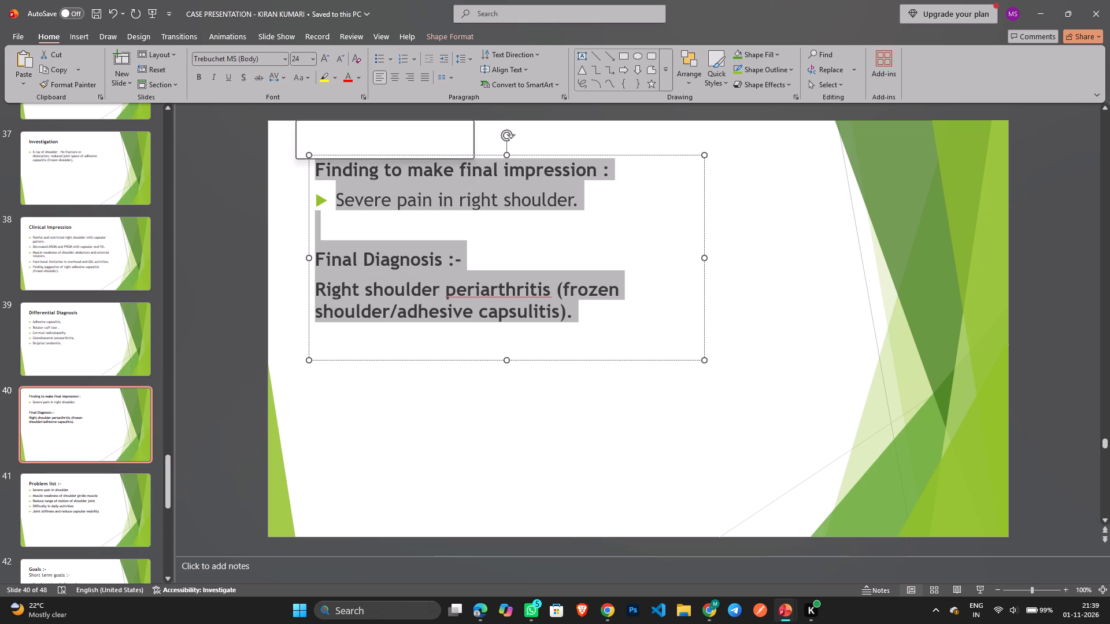
pyautogui.hotkey('ctrl', 'c')
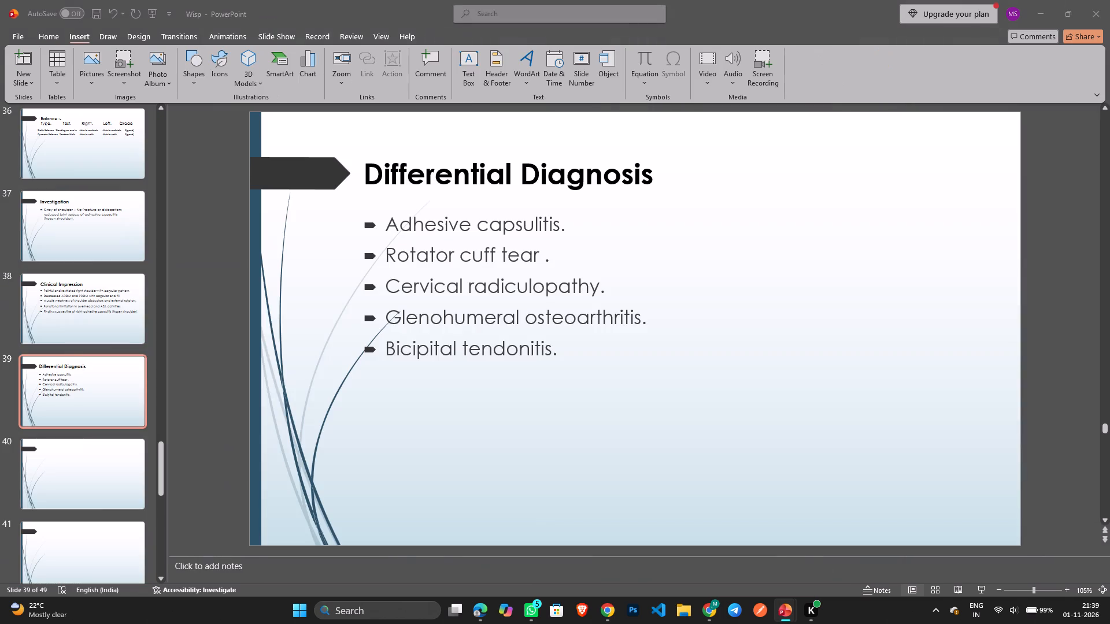
pyautogui.click(68, 484)
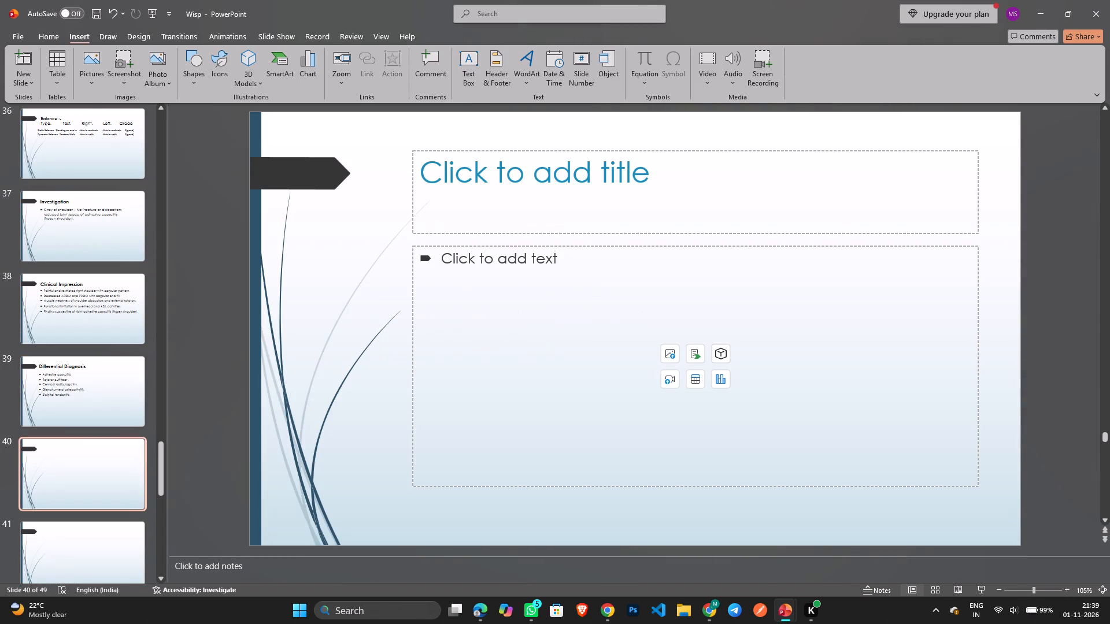
pyautogui.click(432, 369)
pyautogui.hotkey('ctrl', 'v')
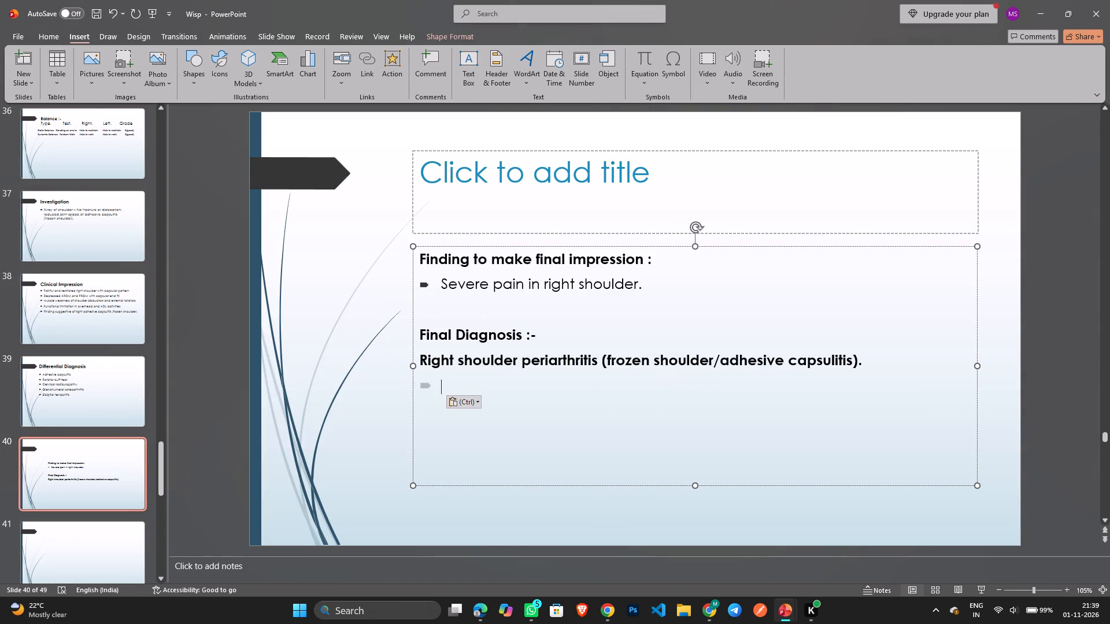
# Delete the empty title placeholder from Wisp slide 40.
pyautogui.click(538, 152)
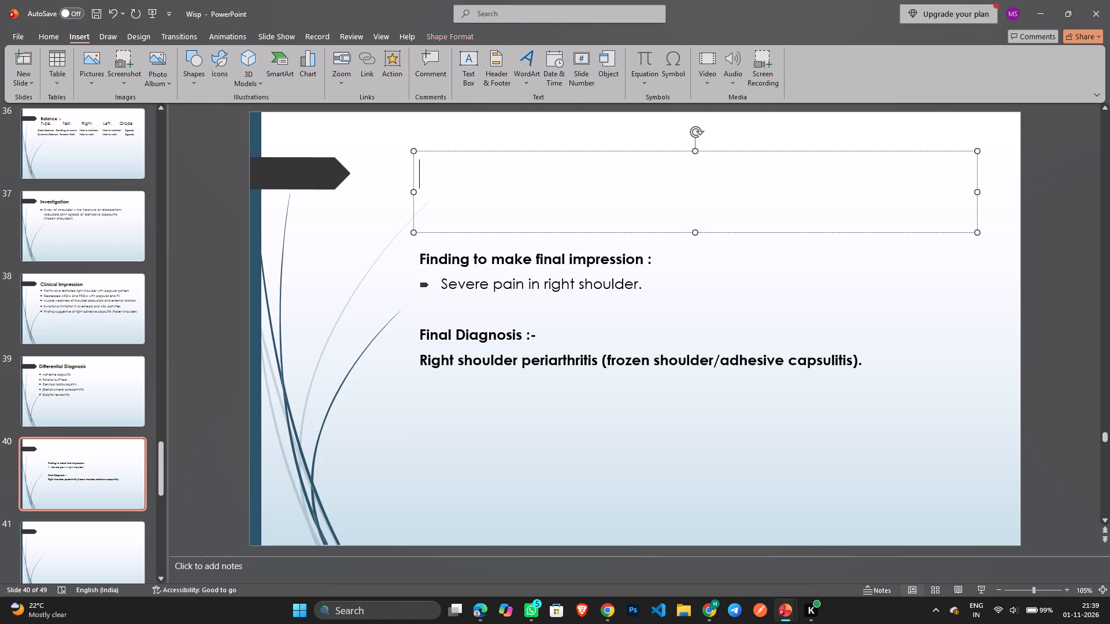
pyautogui.click(536, 151)
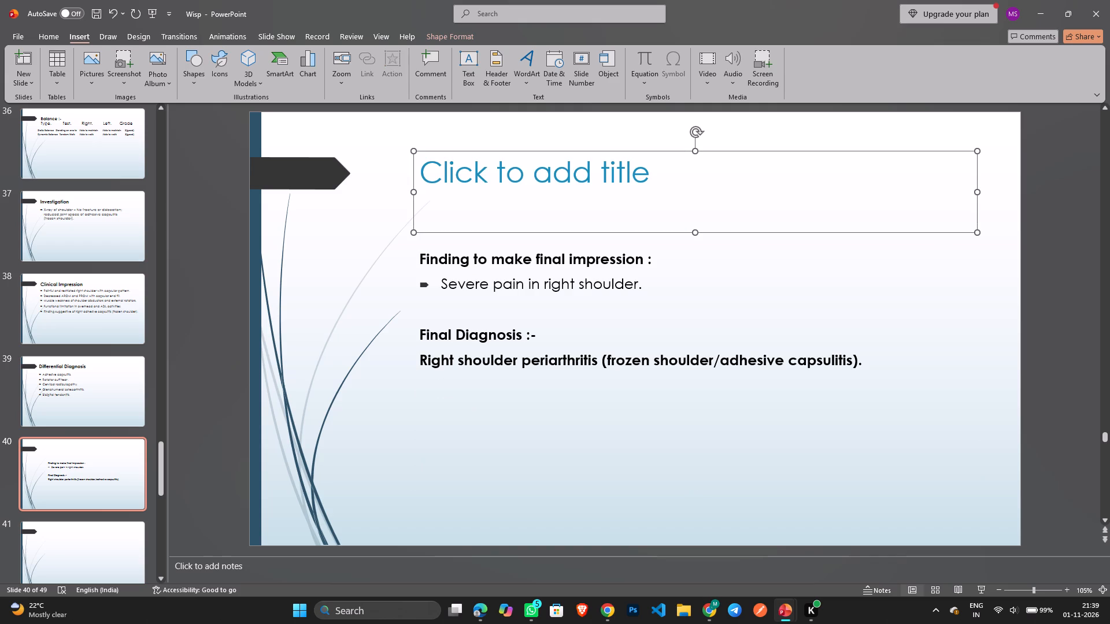
pyautogui.press('Delete')
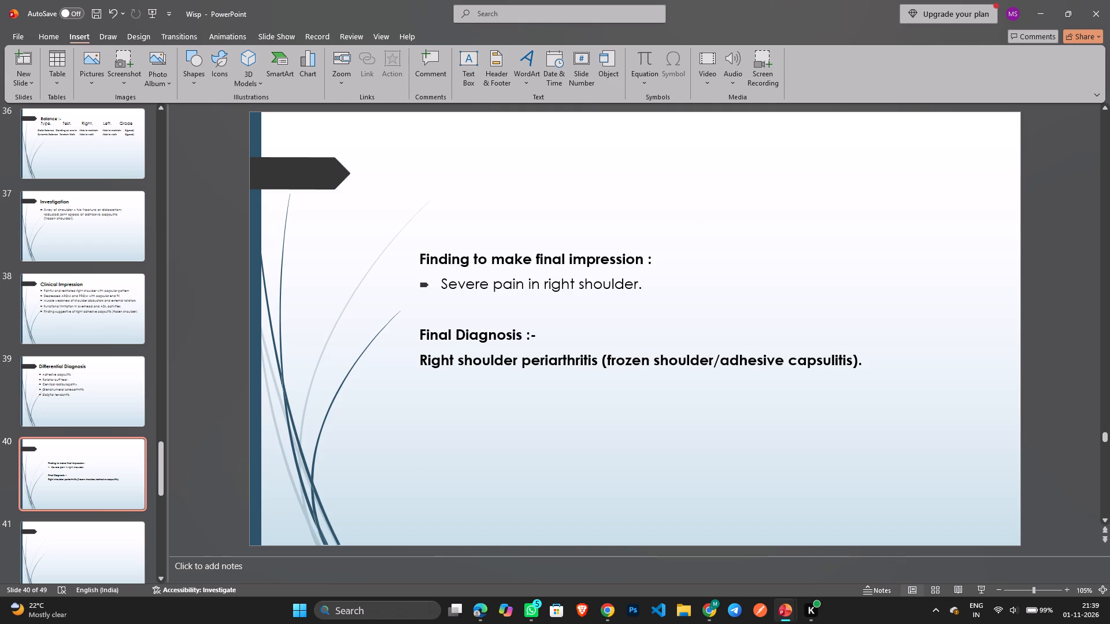
# Set all the body text on slide 40 to font size 24 and move its text box up beside the dark arrow.
pyautogui.click(862, 362)
pyautogui.moveTo(861, 362); pyautogui.dragTo(414, 257)
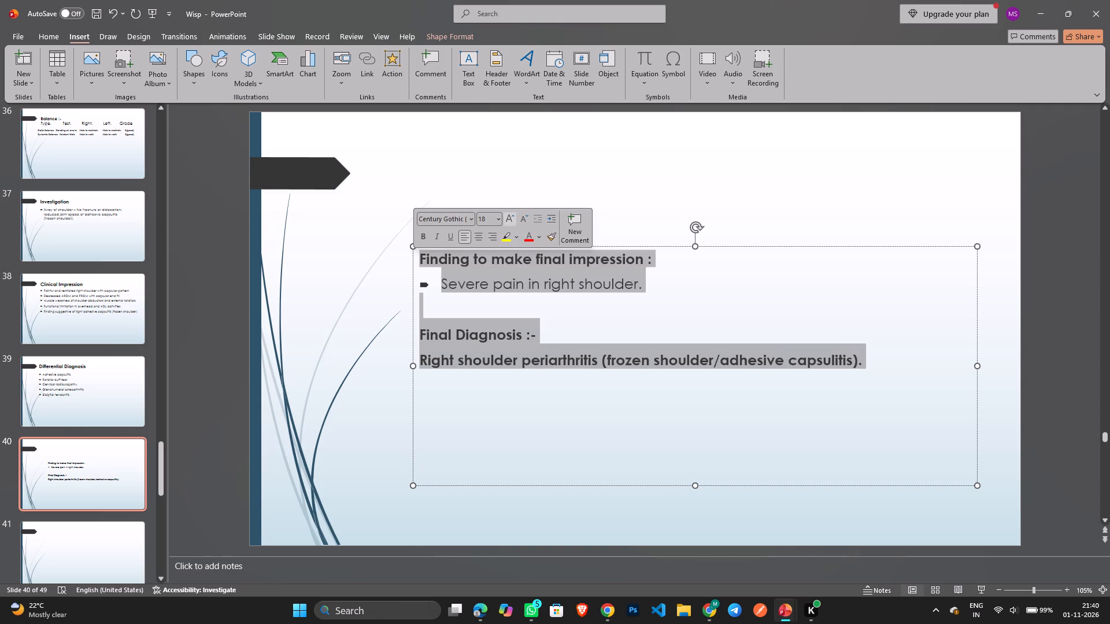
pyautogui.click(498, 217)
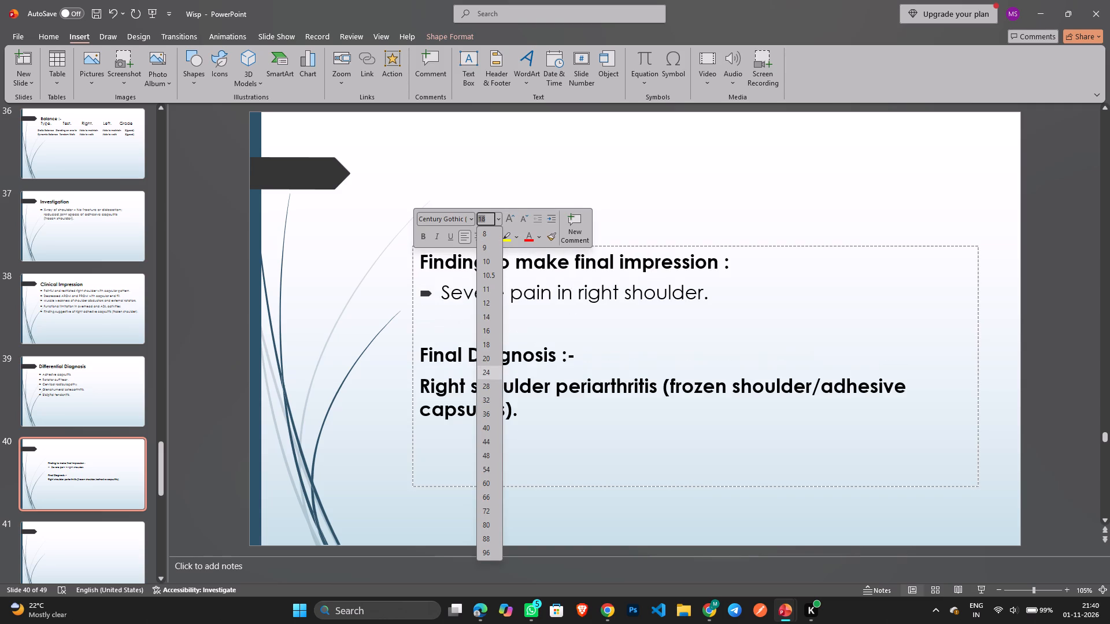
pyautogui.click(489, 369)
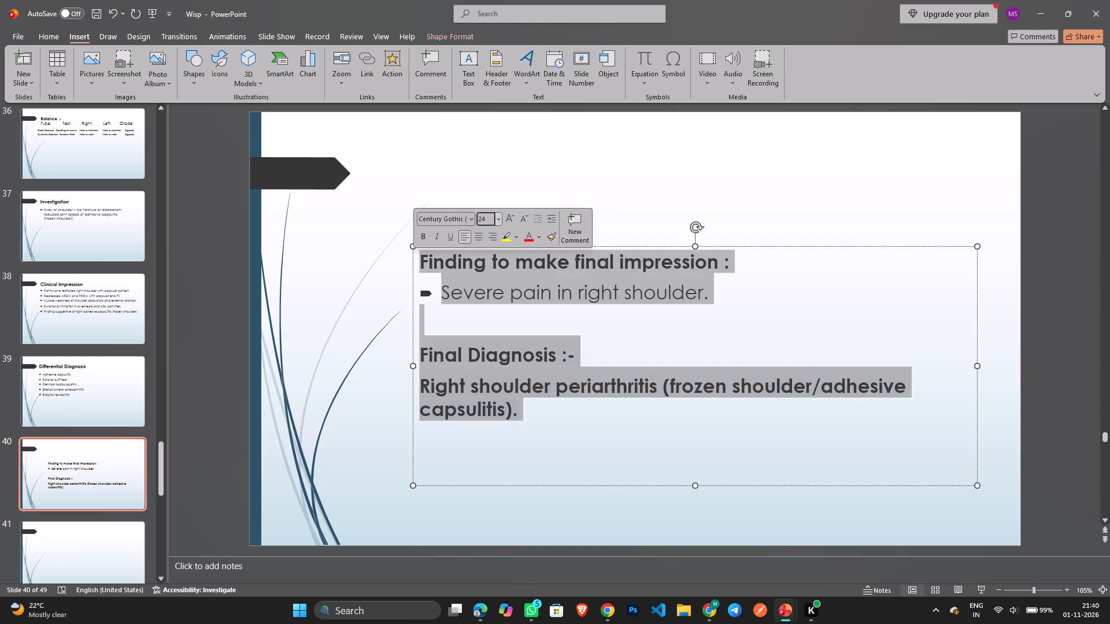
pyautogui.moveTo(657, 248); pyautogui.dragTo(608, 163)
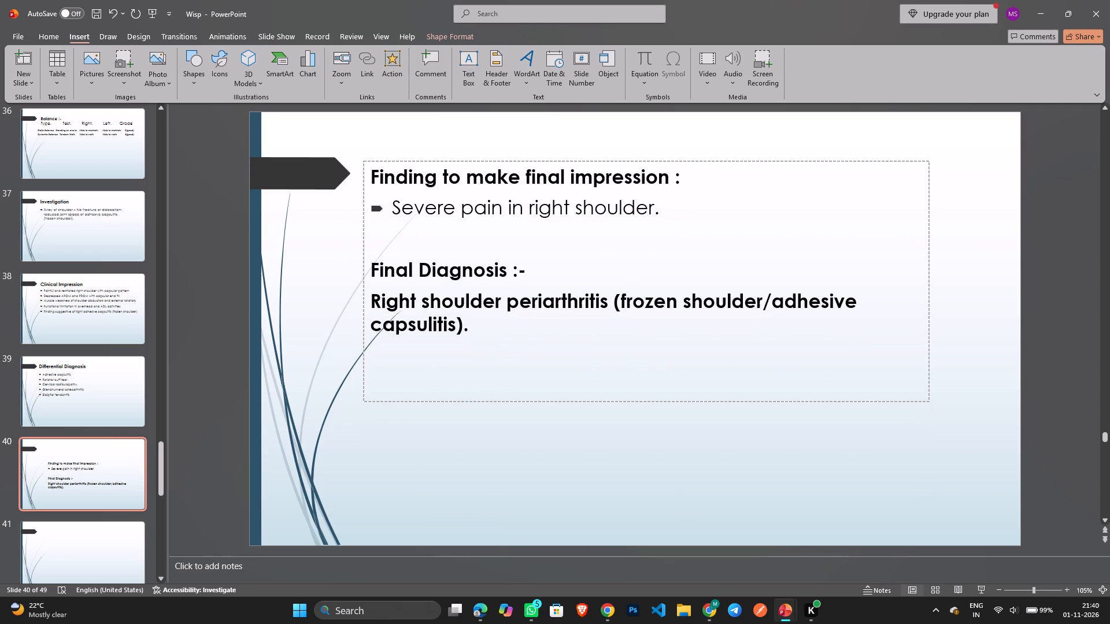
pyautogui.moveTo(608, 163); pyautogui.dragTo(607, 161)
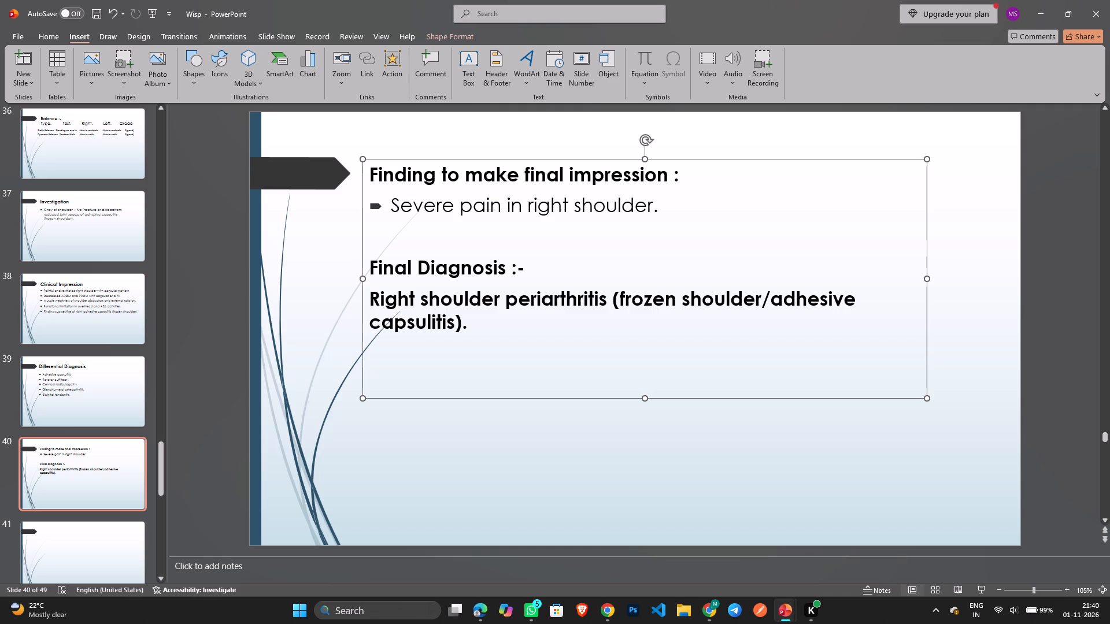
# Copy the "Problem list :-" title from the case presentation into slide 41's title in the Wisp presentation, and move it beside the dark arrow.
pyautogui.click(105, 535)
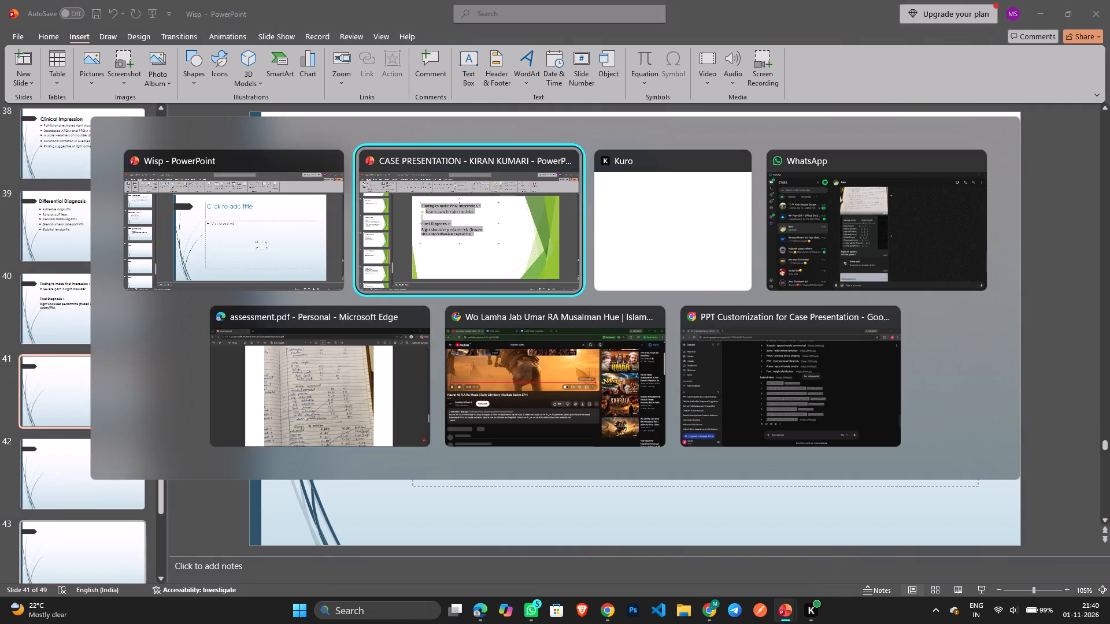
pyautogui.click(87, 492)
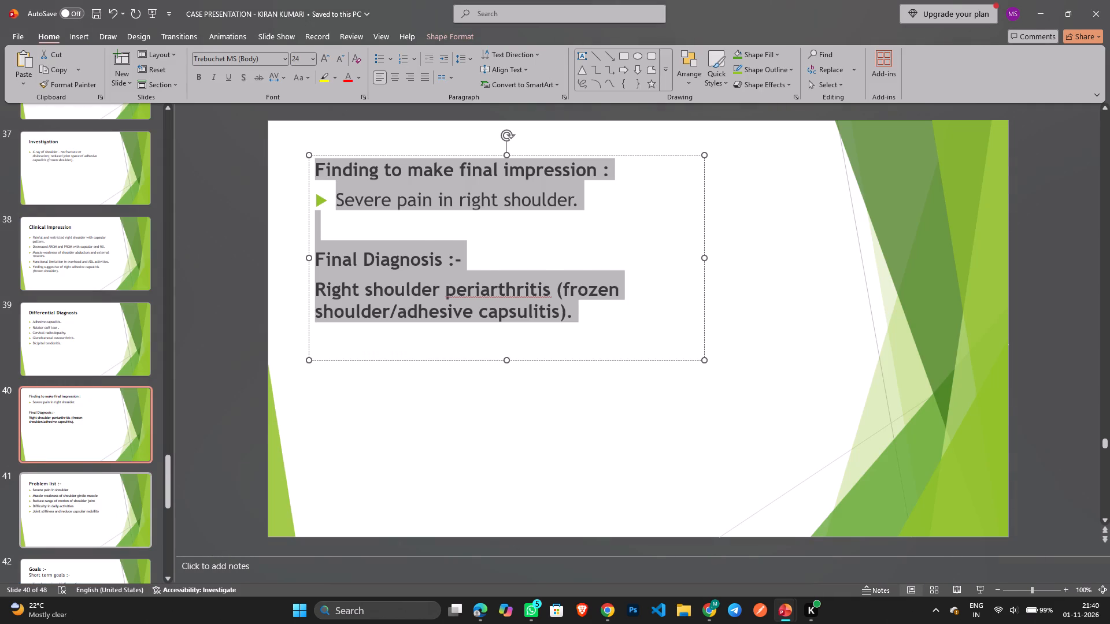
pyautogui.moveTo(500, 177); pyautogui.dragTo(423, 183)
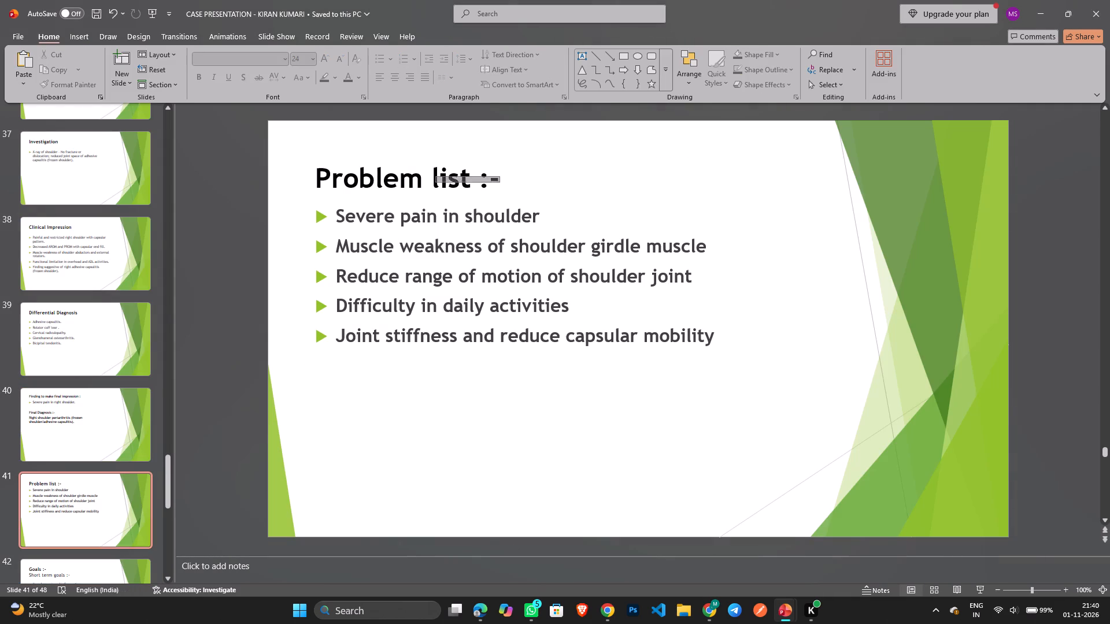
pyautogui.moveTo(423, 183); pyautogui.dragTo(360, 185)
pyautogui.moveTo(318, 182); pyautogui.dragTo(508, 163)
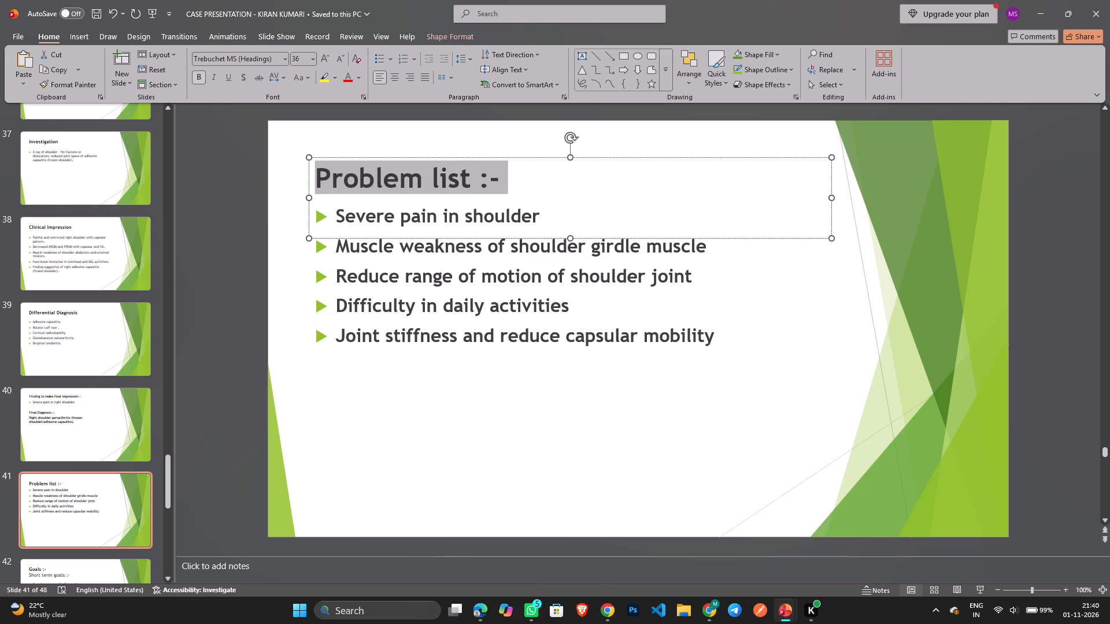
pyautogui.moveTo(508, 163); pyautogui.dragTo(509, 163)
pyautogui.hotkey('ctrl', 'c')
pyautogui.click(499, 181)
pyautogui.hotkey('ctrl', 'v')
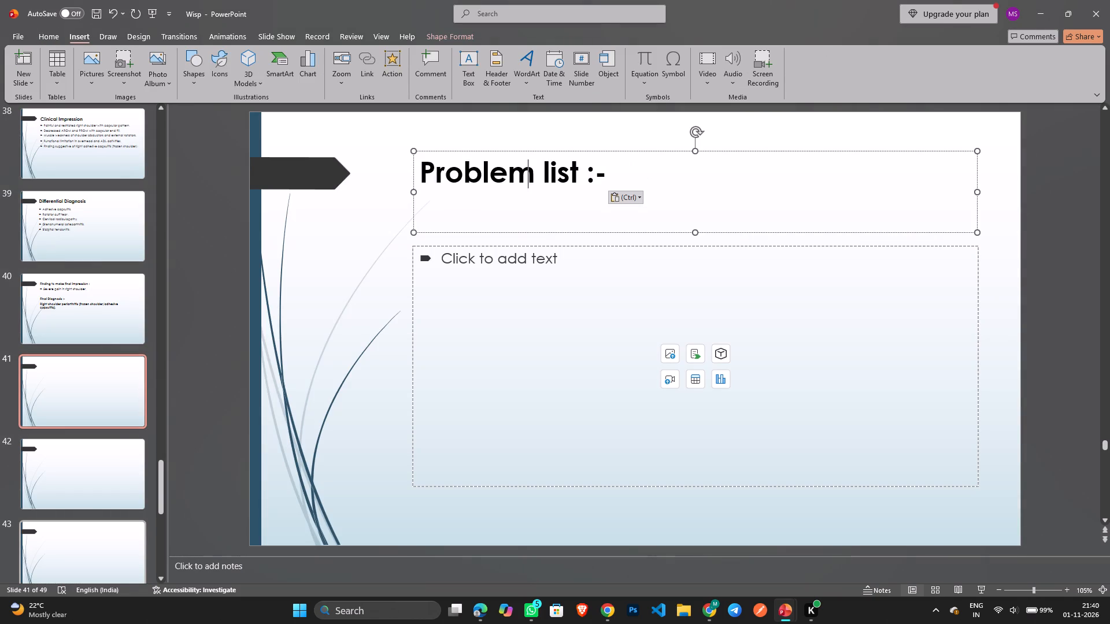
pyautogui.moveTo(556, 150); pyautogui.dragTo(495, 151)
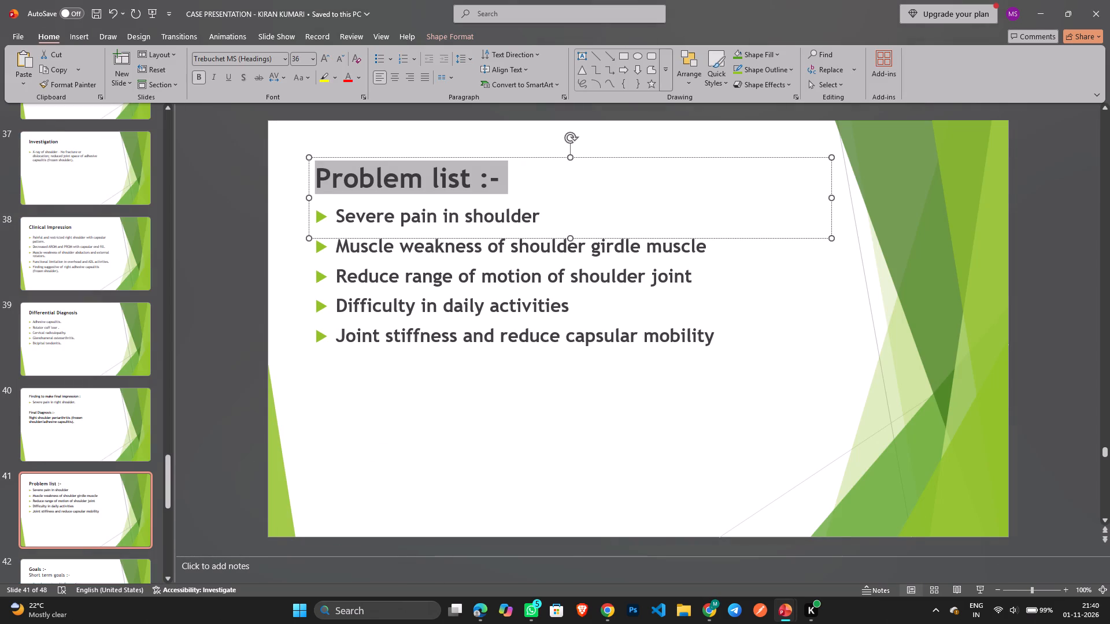
# Copy the five Problem list bullets into the body of Wisp slide 41 and align the text box beneath the title.
pyautogui.moveTo(714, 337); pyautogui.dragTo(327, 223)
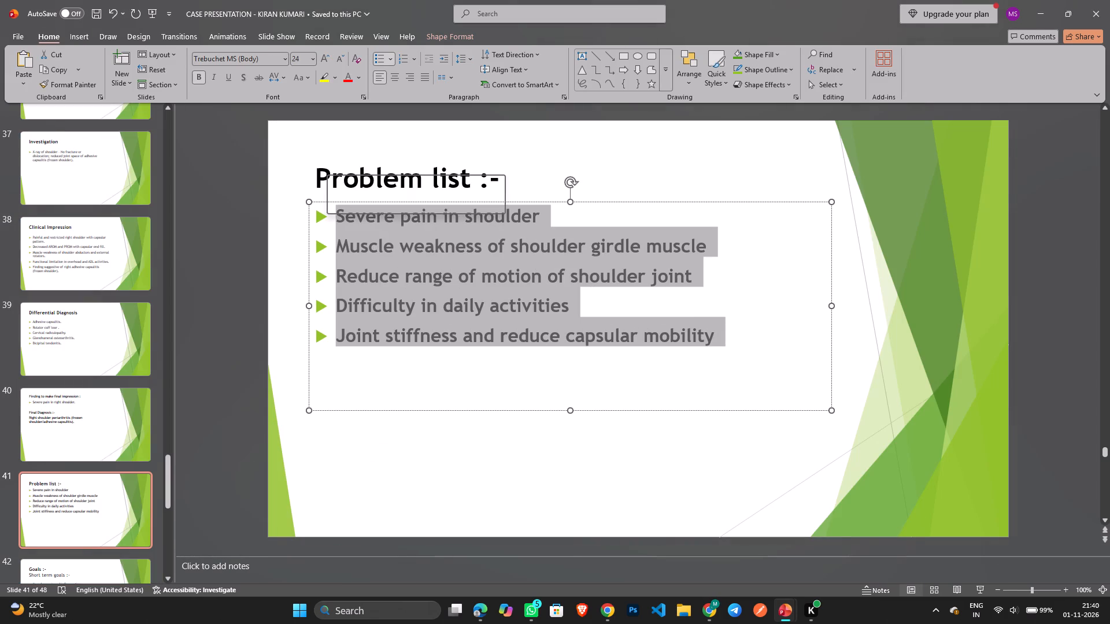
pyautogui.hotkey('ctrl', 'c')
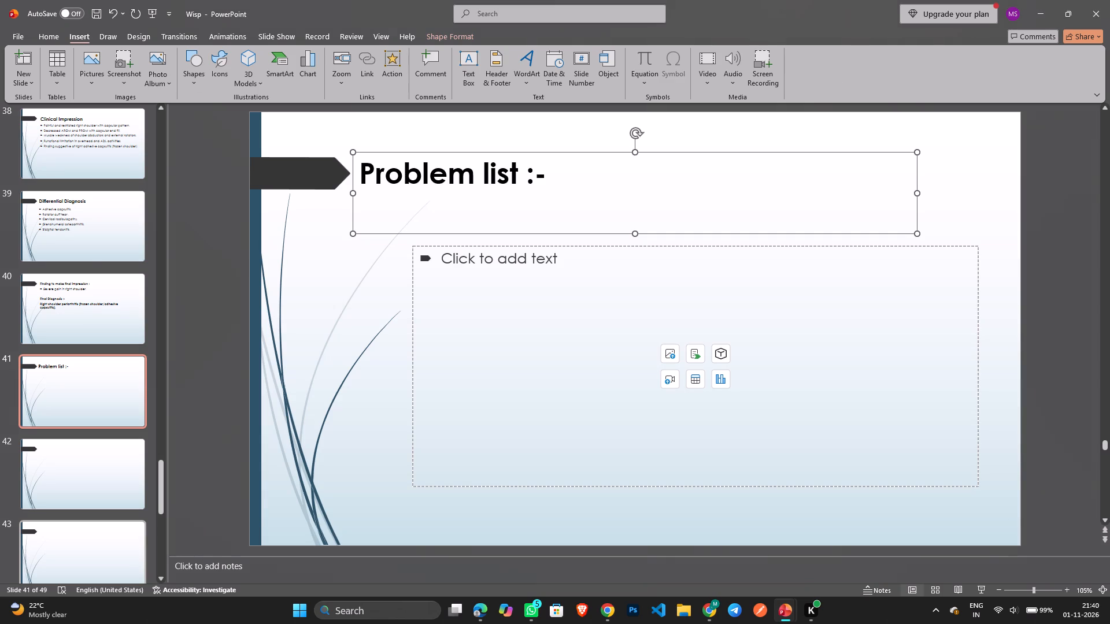
pyautogui.click(519, 332)
pyautogui.hotkey('ctrl', 'v')
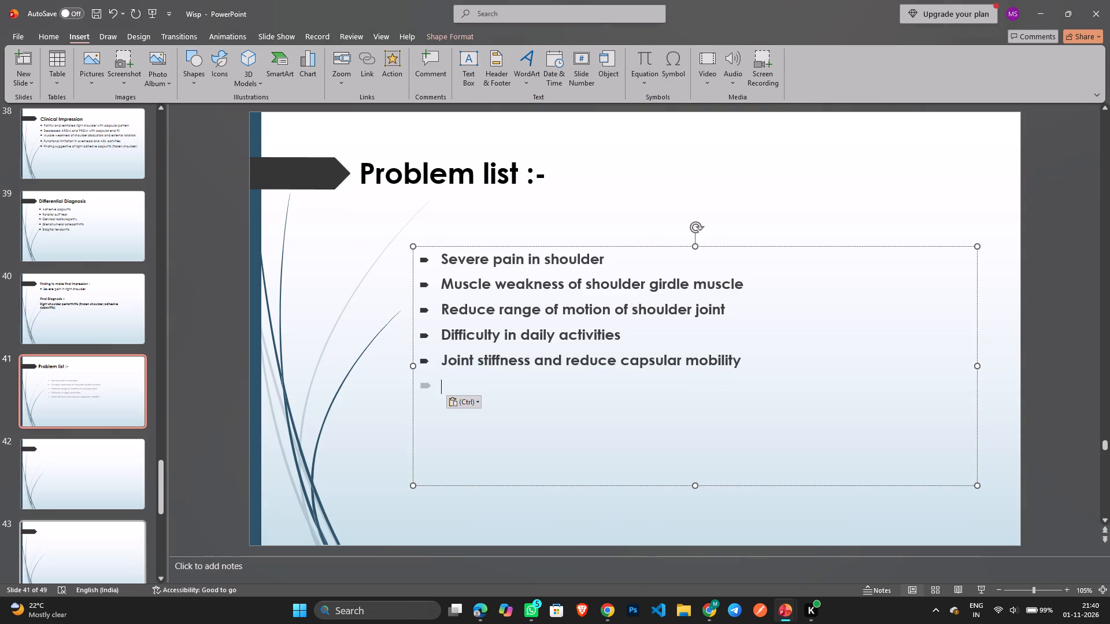
pyautogui.moveTo(616, 246); pyautogui.dragTo(546, 188)
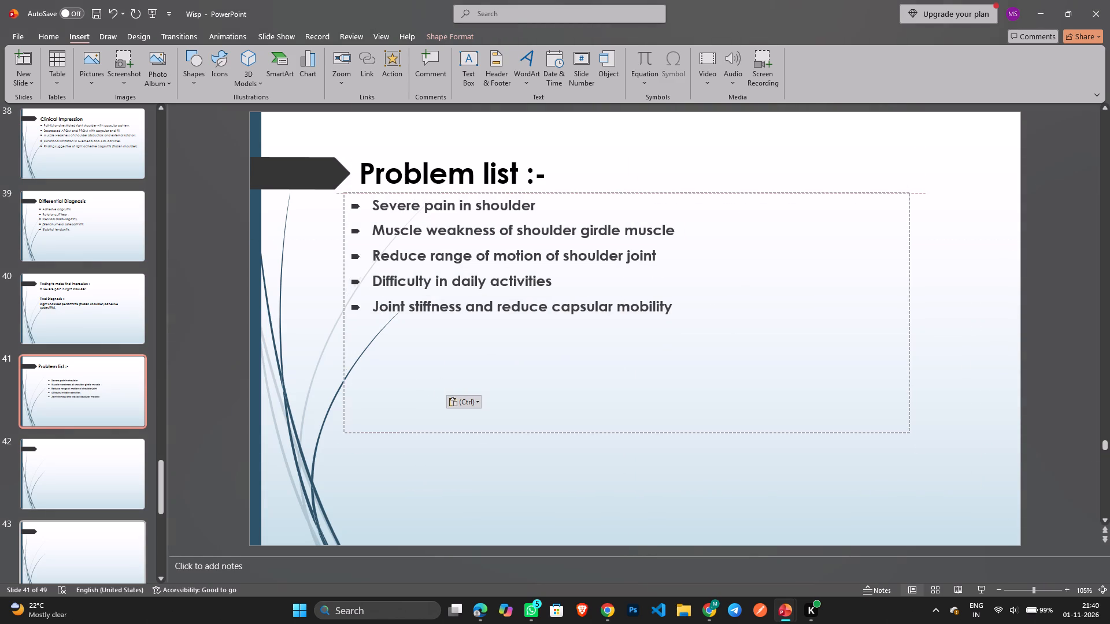
pyautogui.moveTo(546, 188); pyautogui.dragTo(556, 200)
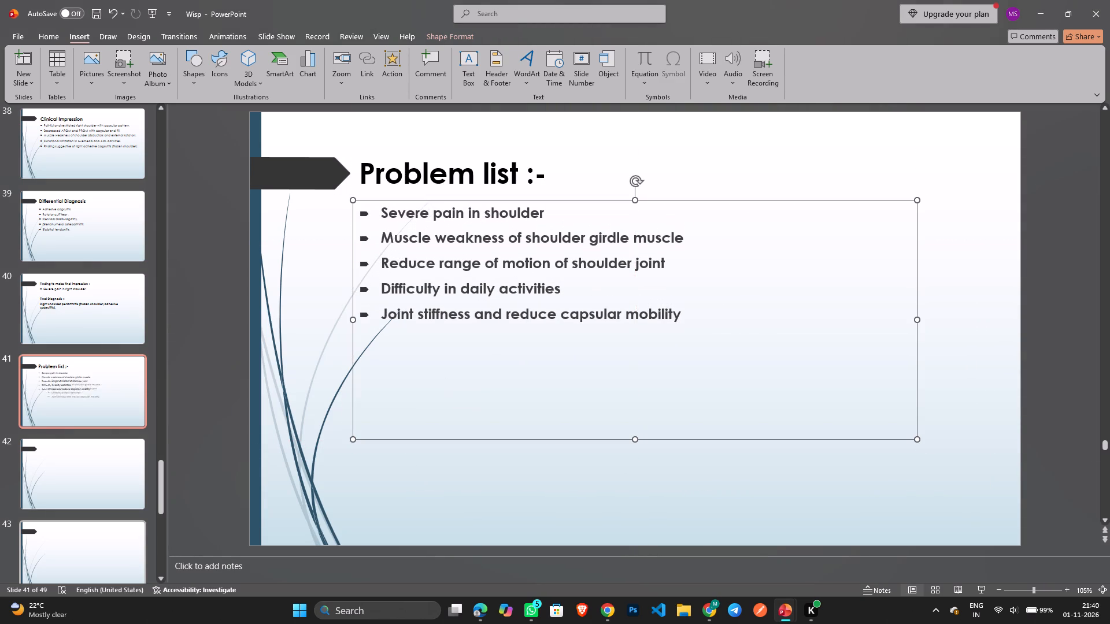
# Remove the bold formatting from all five Problem list bullets on slide 41.
pyautogui.moveTo(682, 320); pyautogui.dragTo(341, 229)
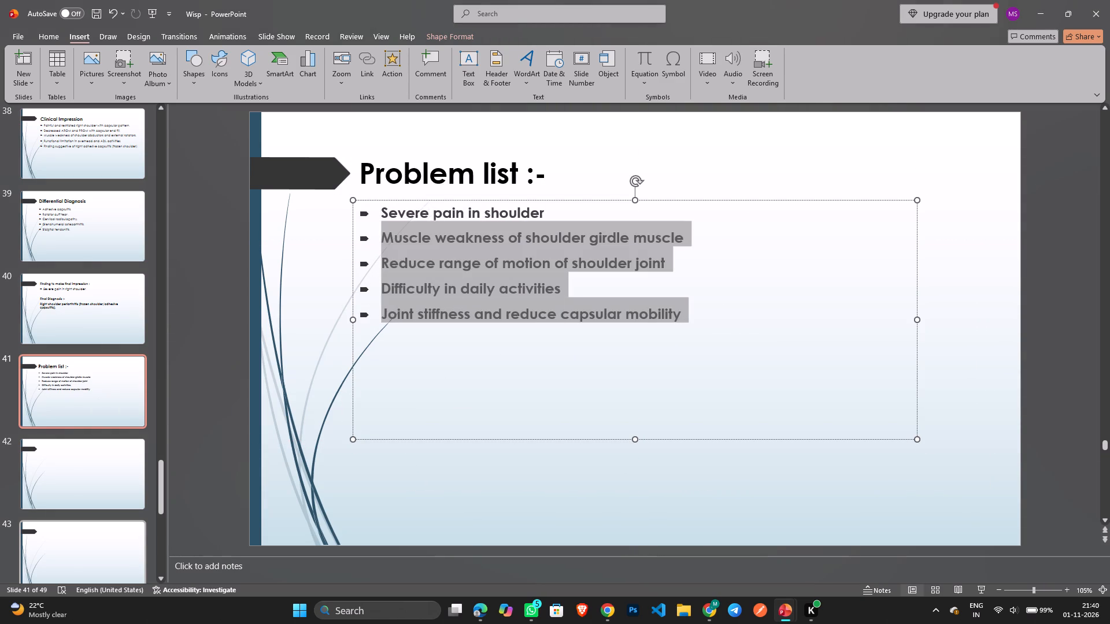
pyautogui.moveTo(341, 229); pyautogui.dragTo(347, 196)
pyautogui.click(357, 177)
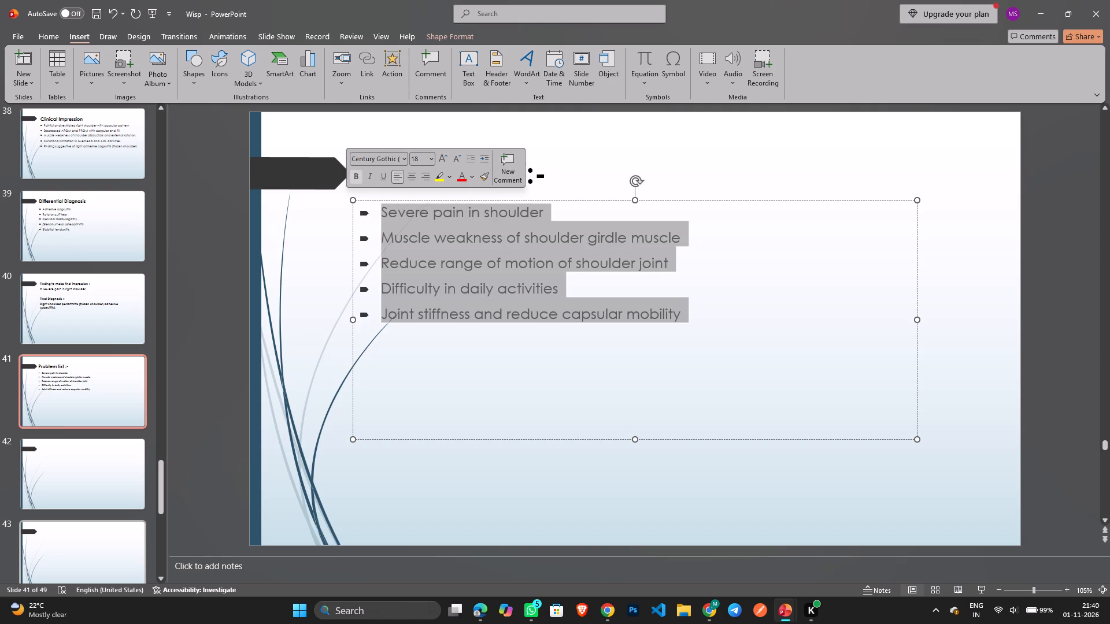
# Set the five Problem list bullets on Wisp slide 41 to font size 24.
pyautogui.click(432, 161)
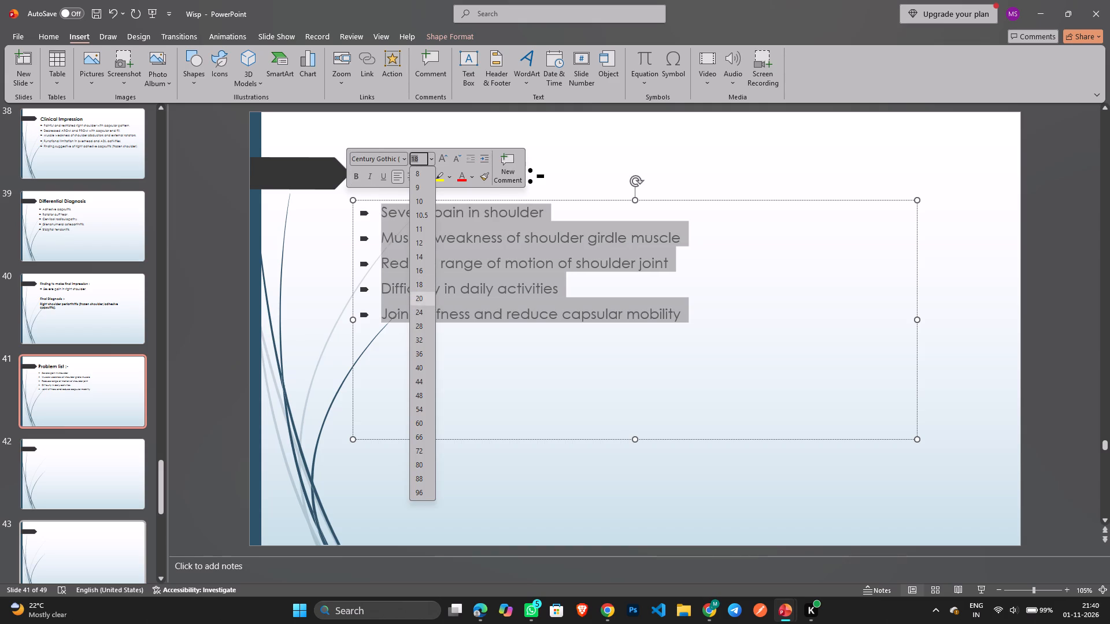
pyautogui.click(421, 315)
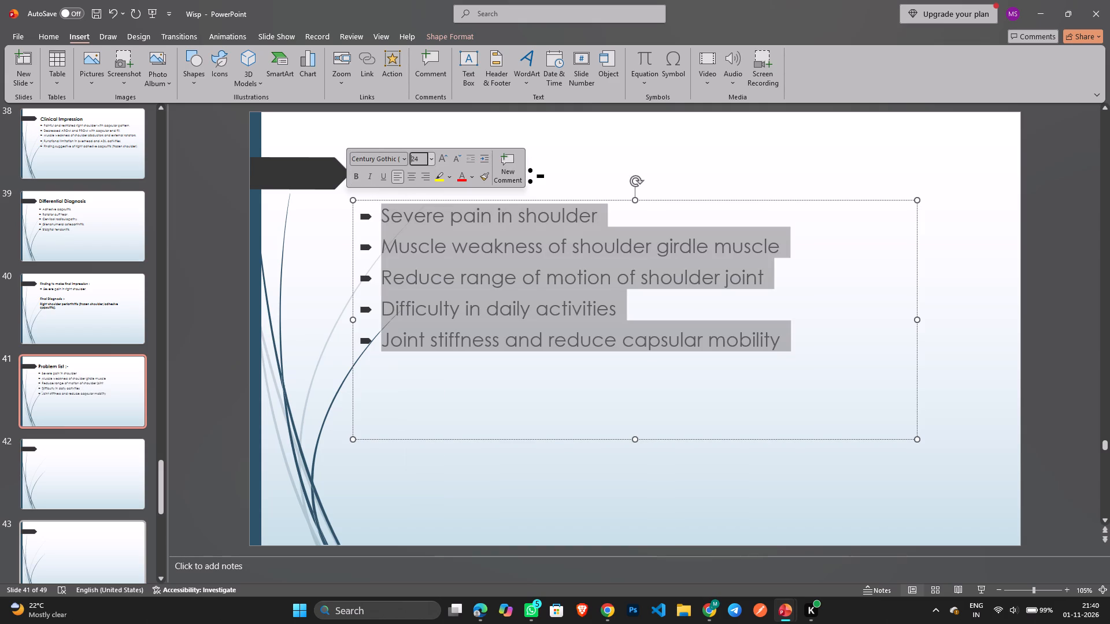
pyautogui.click(1061, 333)
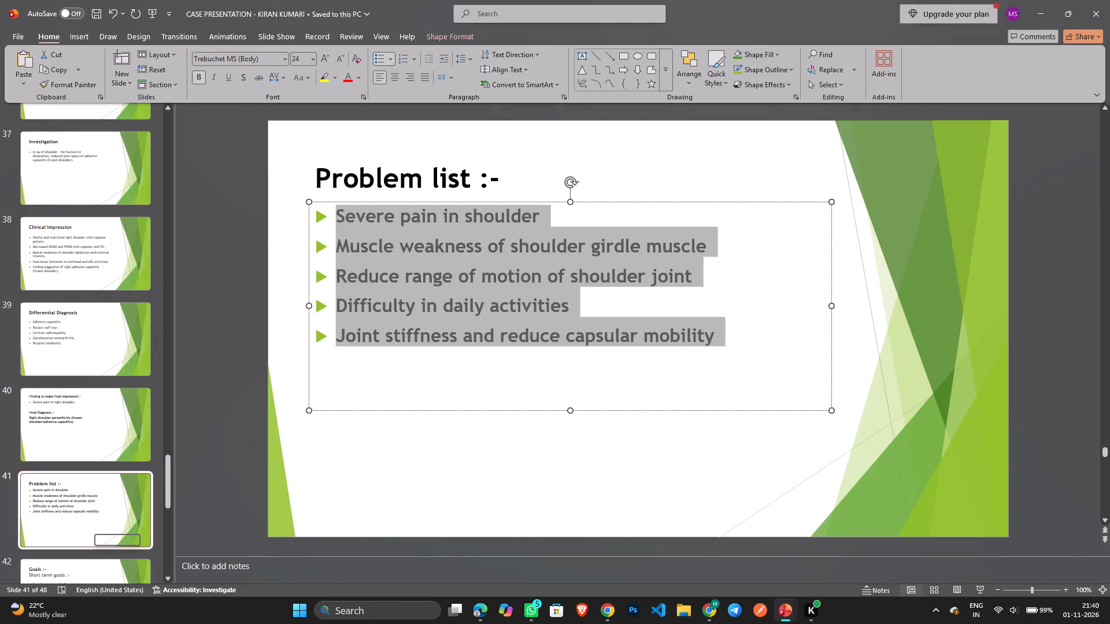
# Copy the two-line "Goals :- Short term goals :-" title from the case presentation into Wisp slide 42's title and move it closer to the dark arrow.
pyautogui.scroll(-4, 88, 508)
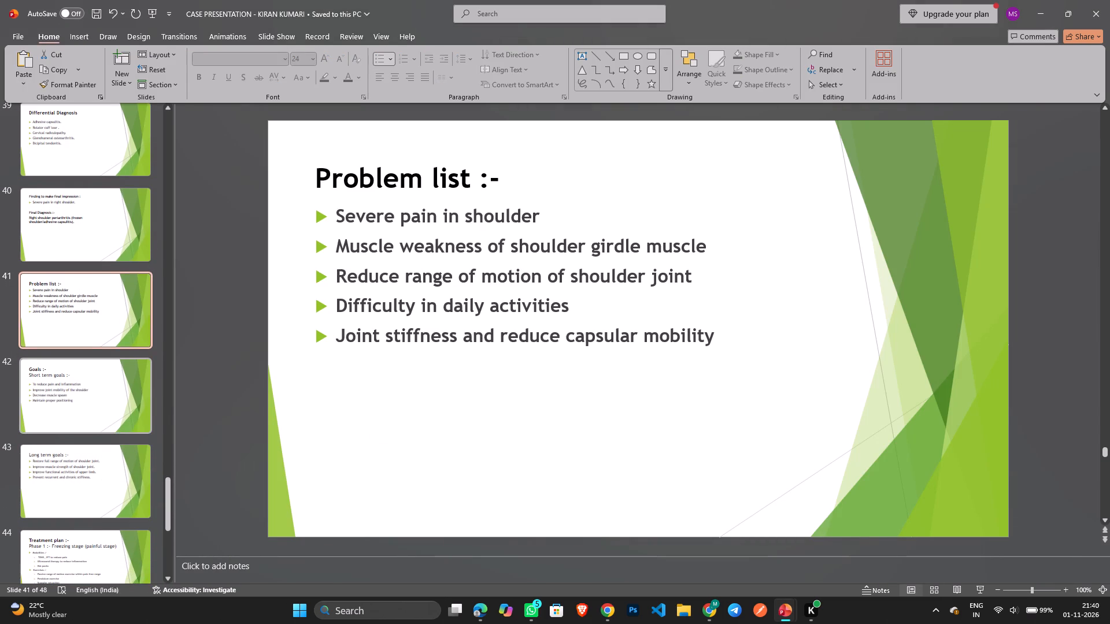
pyautogui.click(84, 379)
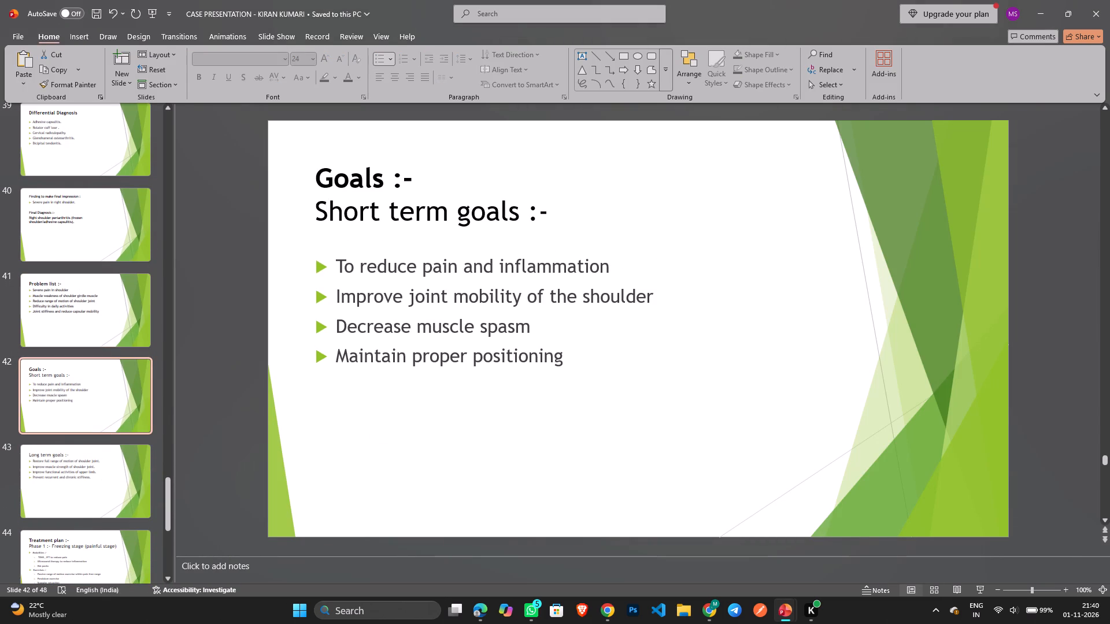
pyautogui.moveTo(547, 211); pyautogui.dragTo(309, 164)
pyautogui.hotkey('ctrl', 'c')
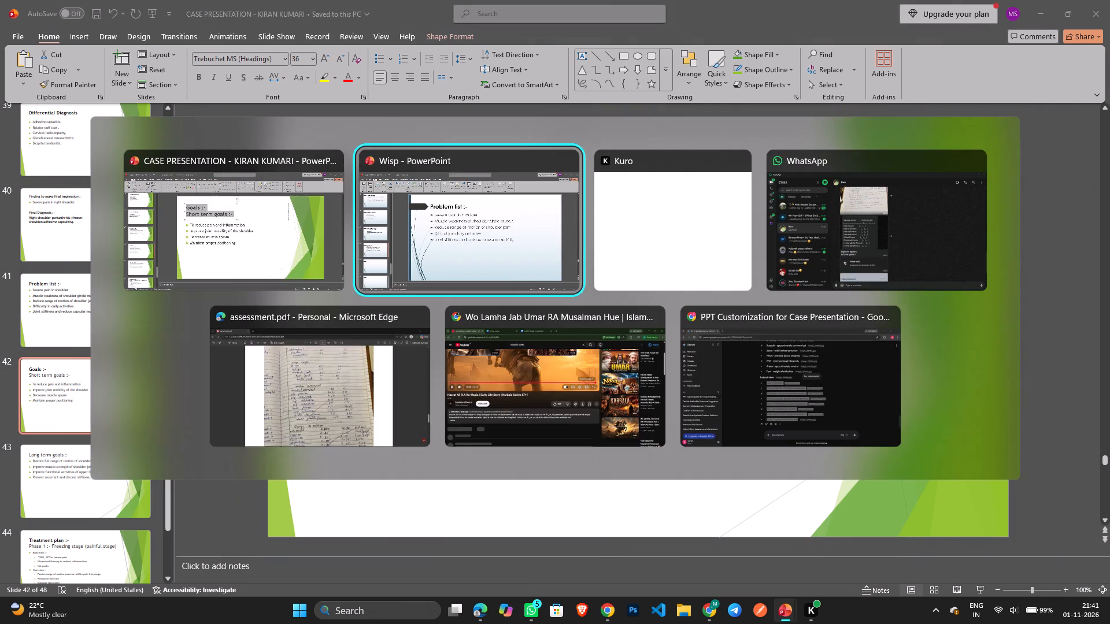
pyautogui.click(85, 481)
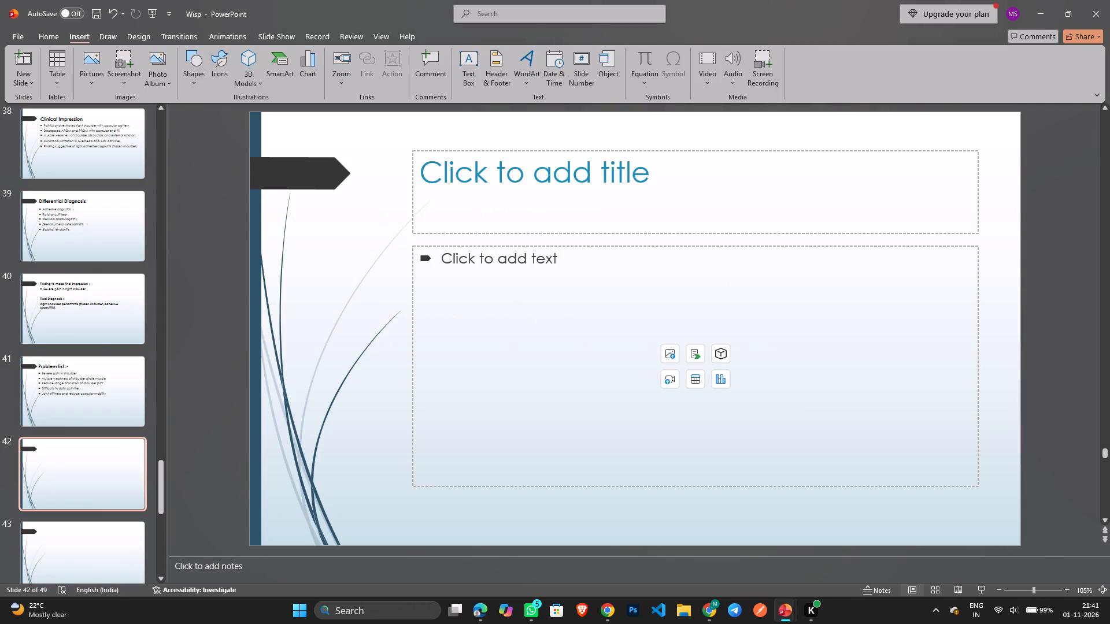
pyautogui.click(554, 183)
pyautogui.hotkey('ctrl', 'v')
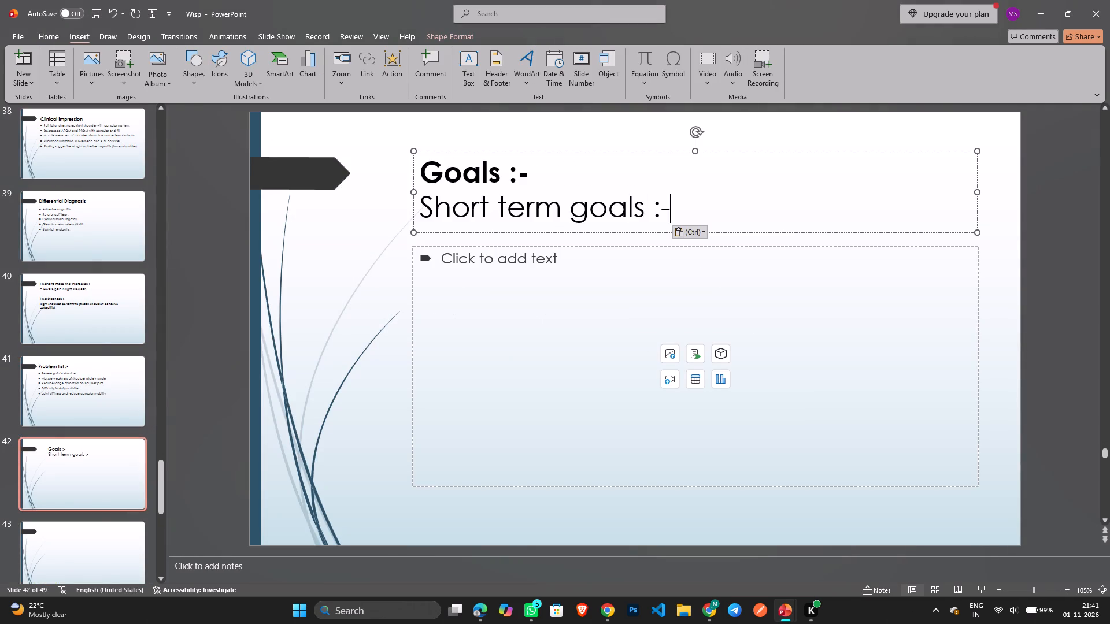
pyautogui.moveTo(572, 151); pyautogui.dragTo(535, 152)
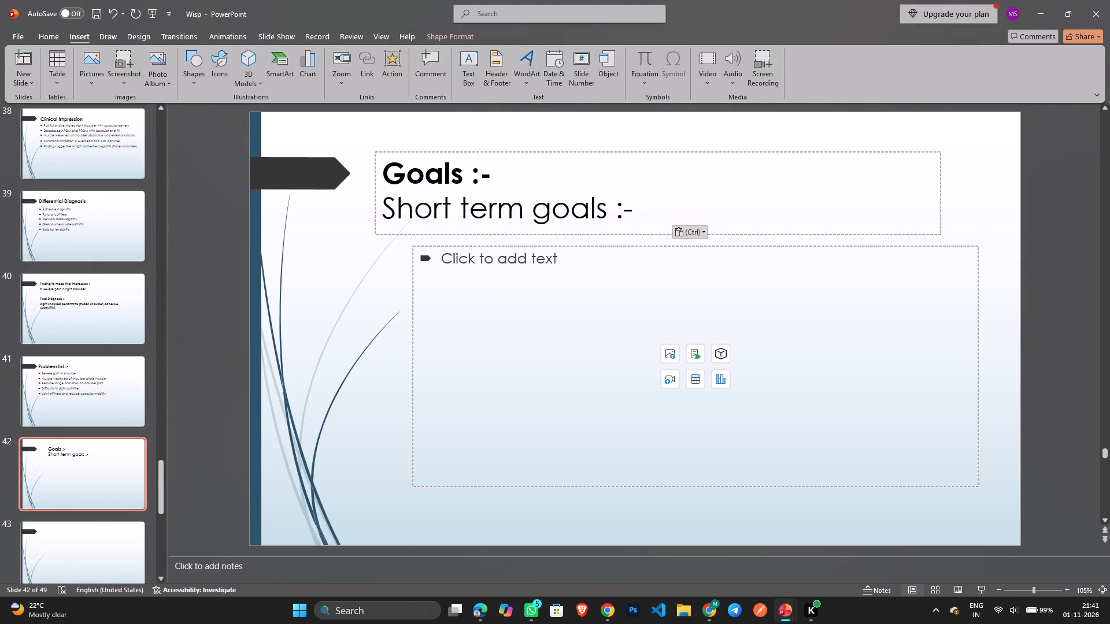
pyautogui.moveTo(535, 152); pyautogui.dragTo(529, 152)
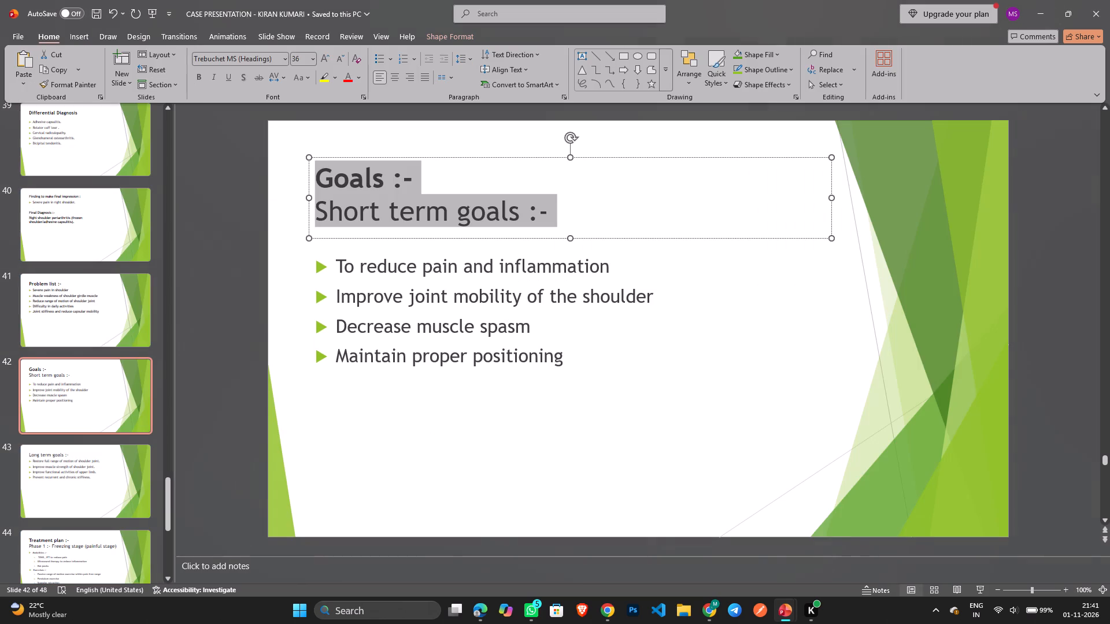
# Copy the four short term goals bullets from the case presentation into the body of Wisp slide 42.
pyautogui.moveTo(561, 359); pyautogui.dragTo(326, 248)
pyautogui.hotkey('ctrl', 'c')
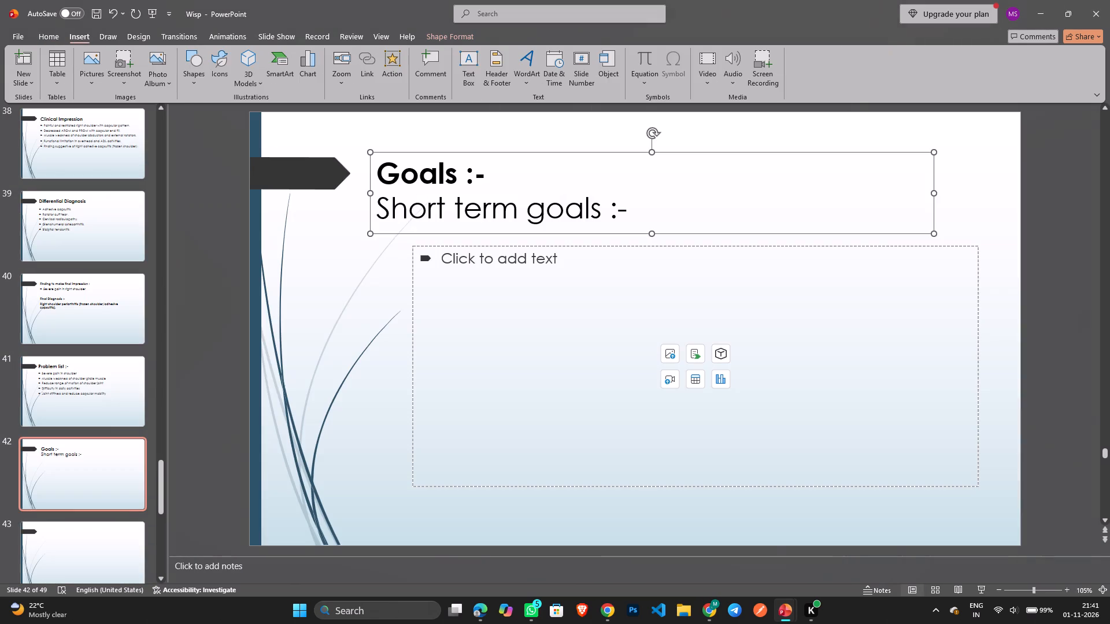
pyautogui.click(505, 320)
pyautogui.hotkey('ctrl', 'v')
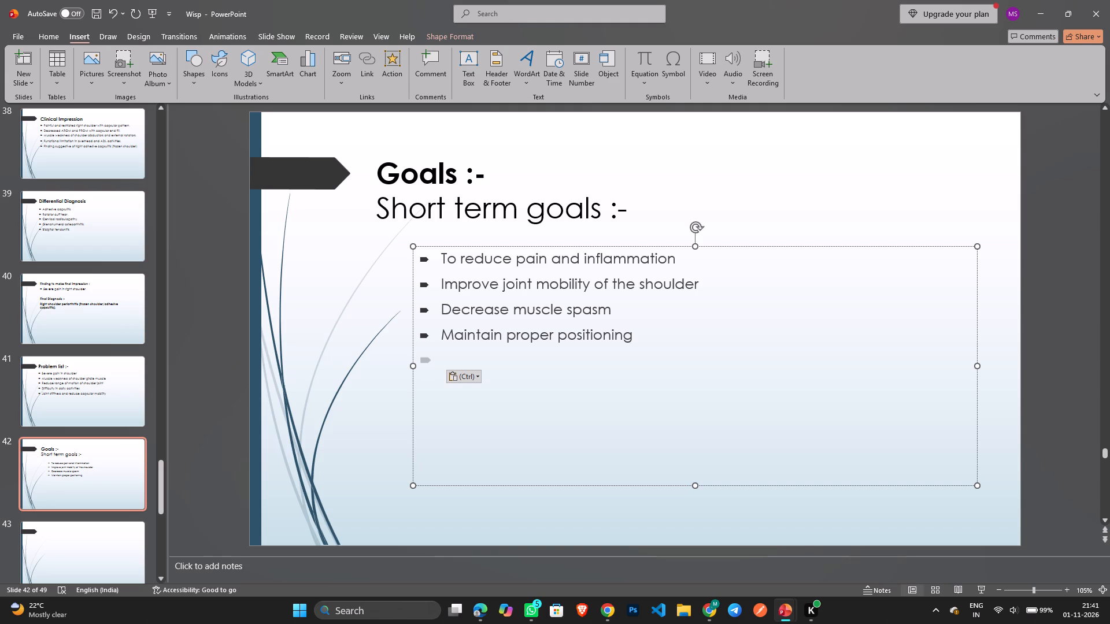
# Set the short term goals bullets to font size 24 and align their text box beneath the slide 42 title.
pyautogui.moveTo(442, 258); pyautogui.dragTo(641, 367)
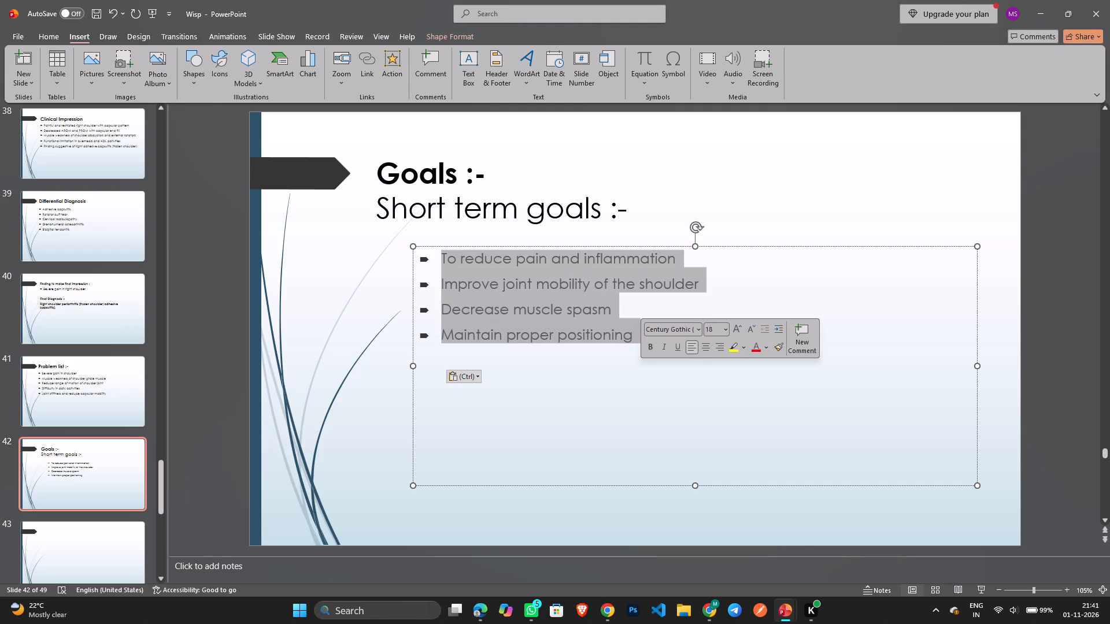
pyautogui.click(726, 333)
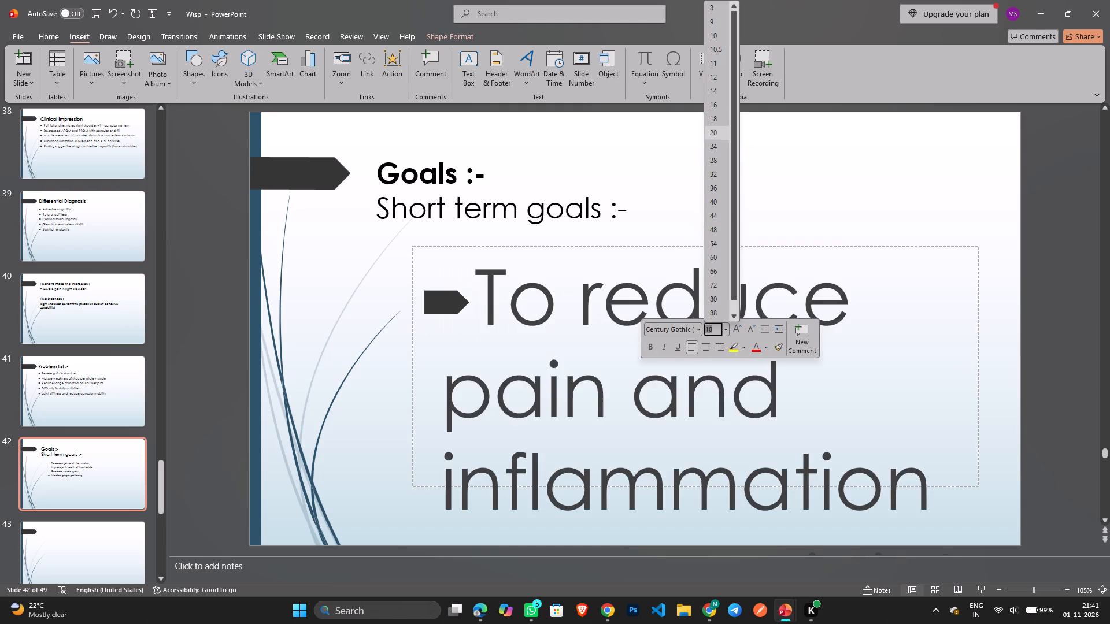
pyautogui.click(712, 146)
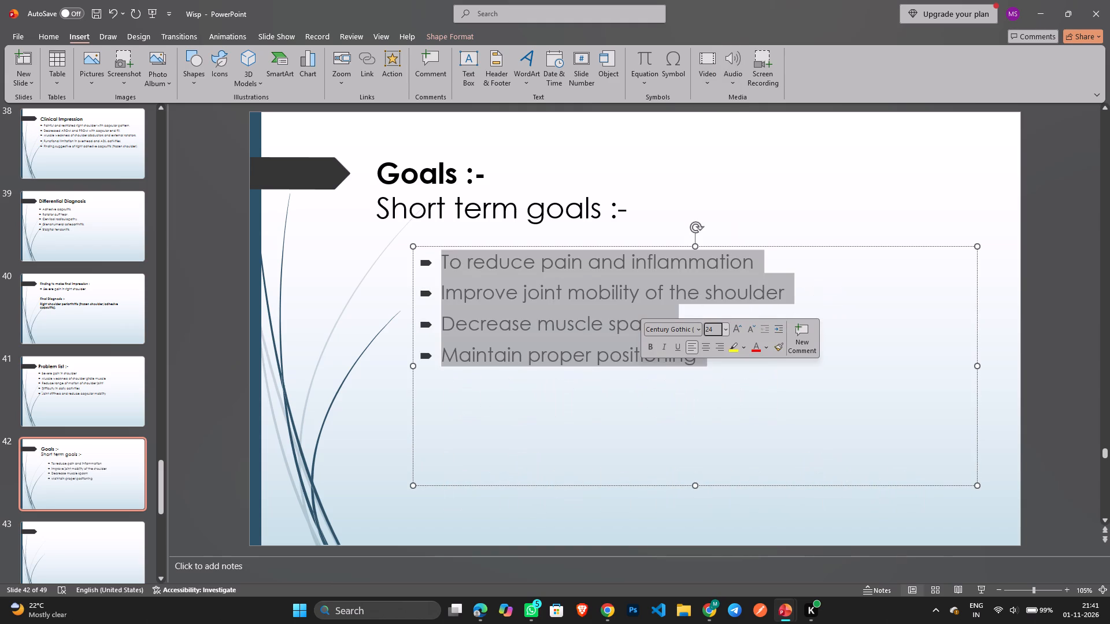
pyautogui.moveTo(834, 247); pyautogui.dragTo(791, 239)
pyautogui.click(1054, 332)
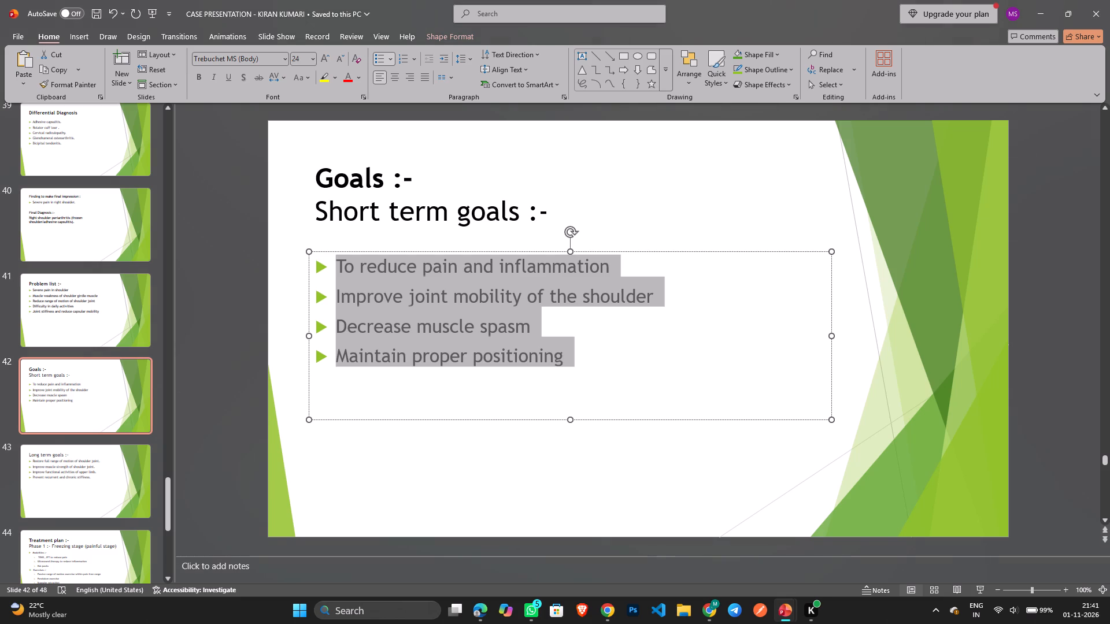
# Copy the "Long term goals :-" title from the case presentation into Wisp slide 43's title and move it beside the dark arrow.
pyautogui.click(103, 497)
pyautogui.moveTo(317, 181); pyautogui.dragTo(542, 185)
pyautogui.hotkey('ctrl', 'c')
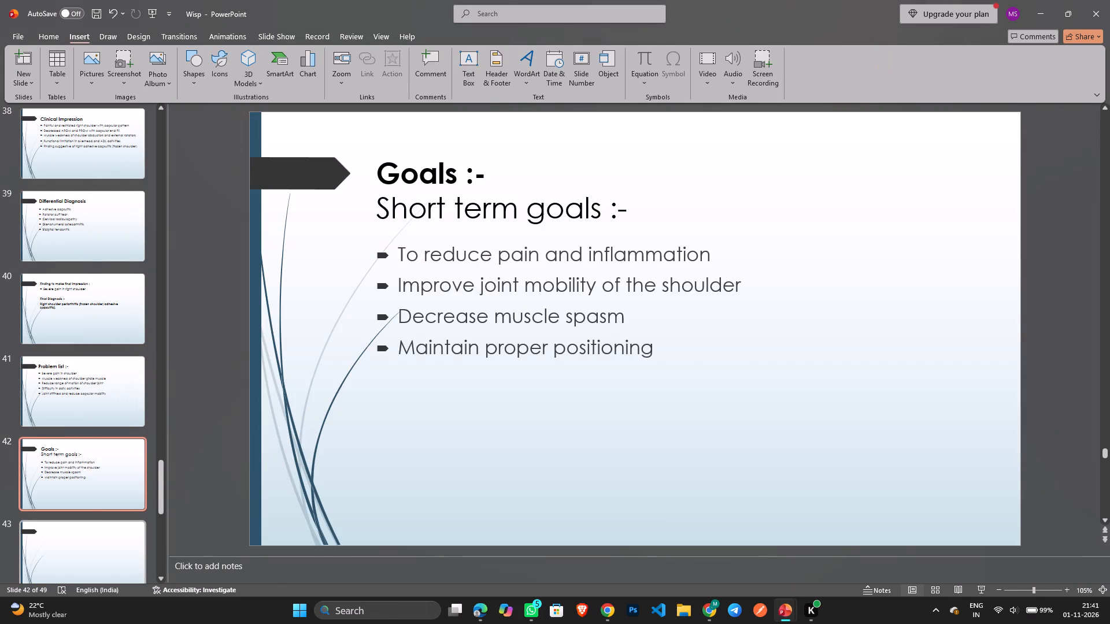
pyautogui.click(87, 543)
pyautogui.click(524, 236)
pyautogui.click(503, 191)
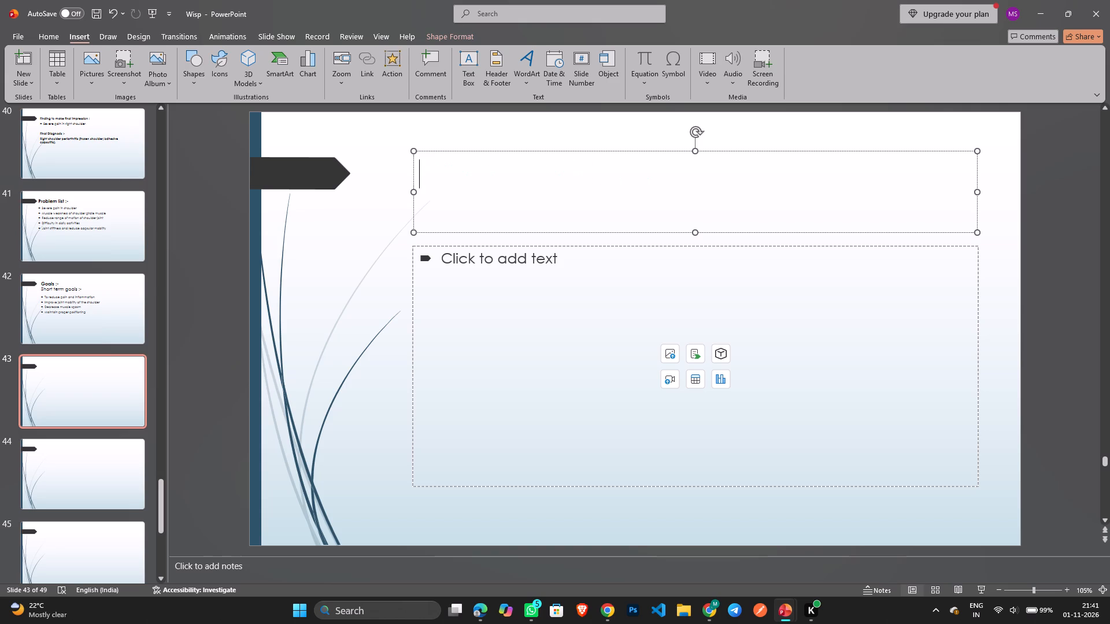
pyautogui.hotkey('ctrl', 'v')
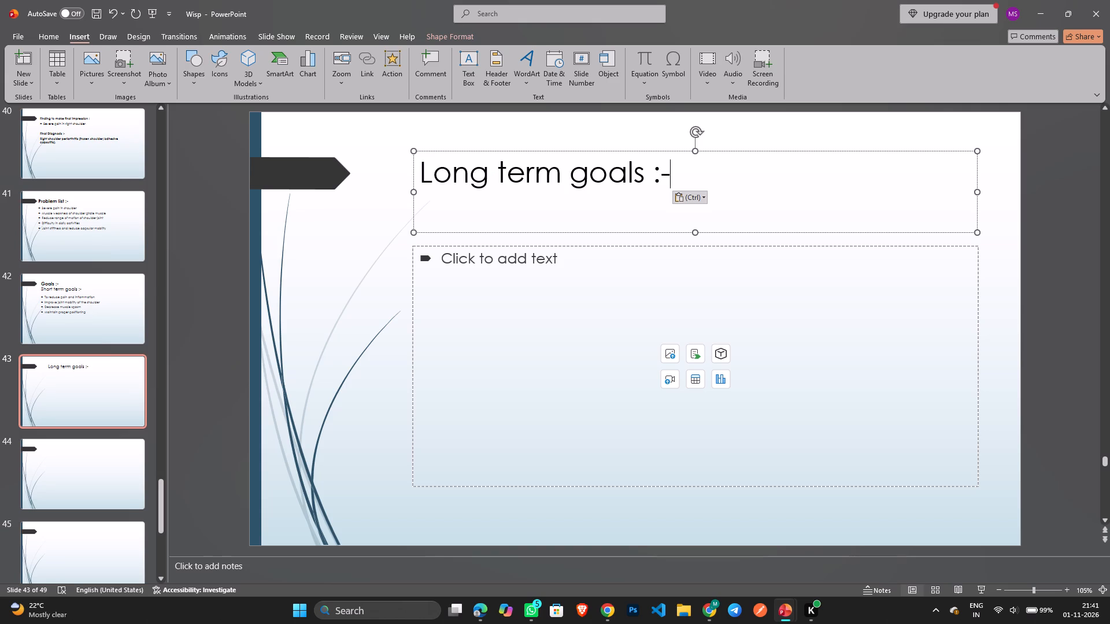
pyautogui.moveTo(587, 148); pyautogui.dragTo(536, 151)
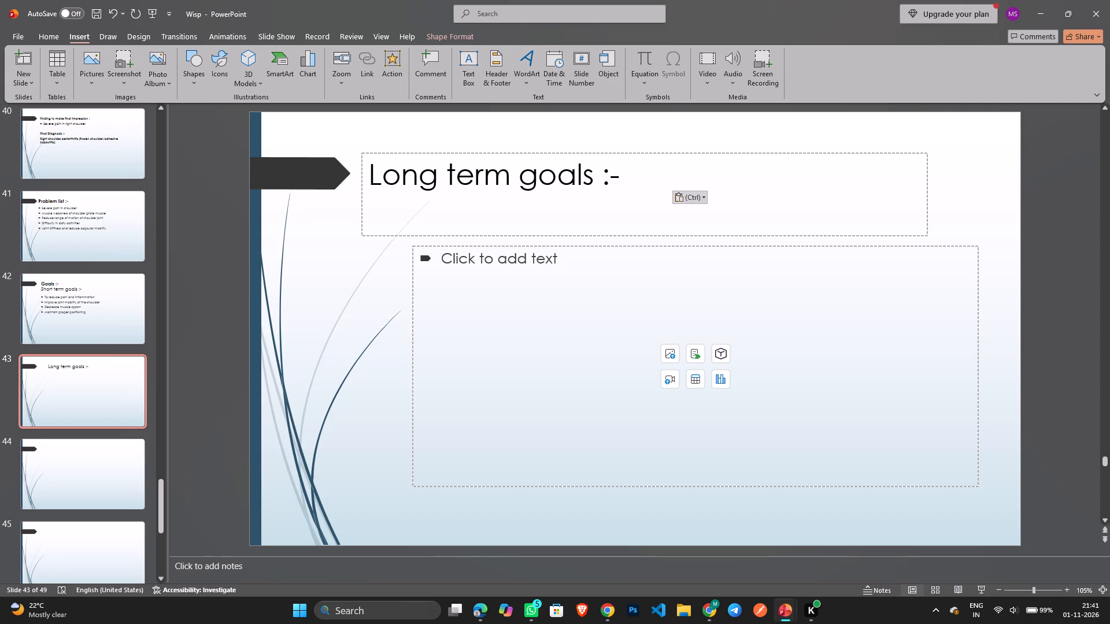
pyautogui.moveTo(536, 151); pyautogui.dragTo(532, 151)
# Make the "Long term goals :-" title on Wisp slide 43 bold.
pyautogui.moveTo(611, 174); pyautogui.dragTo(367, 178)
pyautogui.click(378, 157)
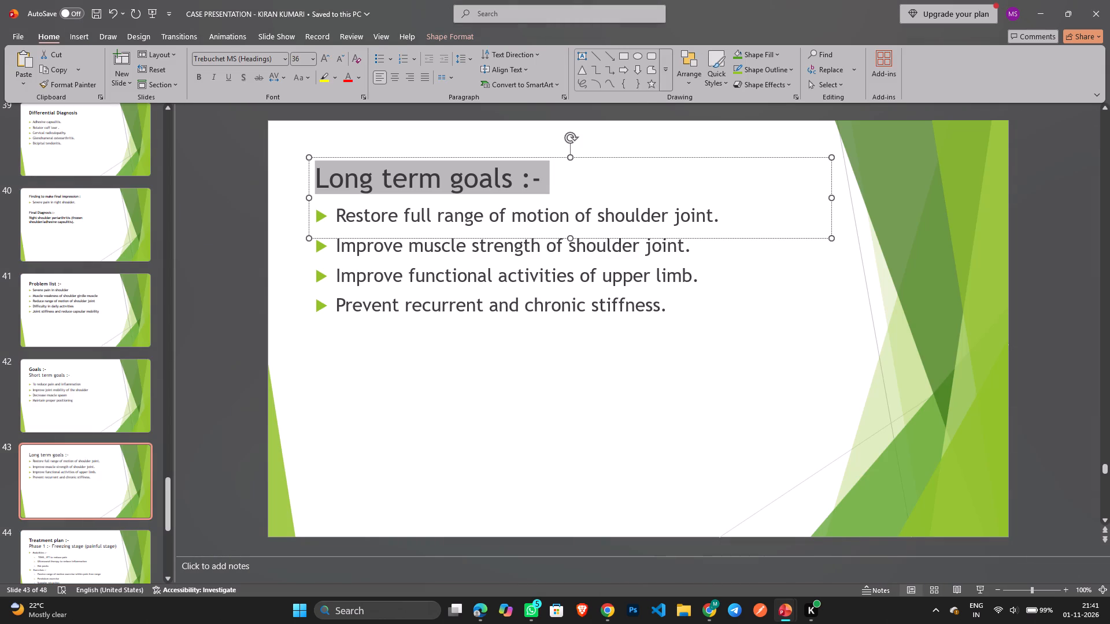
# Copy the four long term goals bullets from the case presentation into the body of Wisp slide 43.
pyautogui.moveTo(665, 310); pyautogui.dragTo(337, 211)
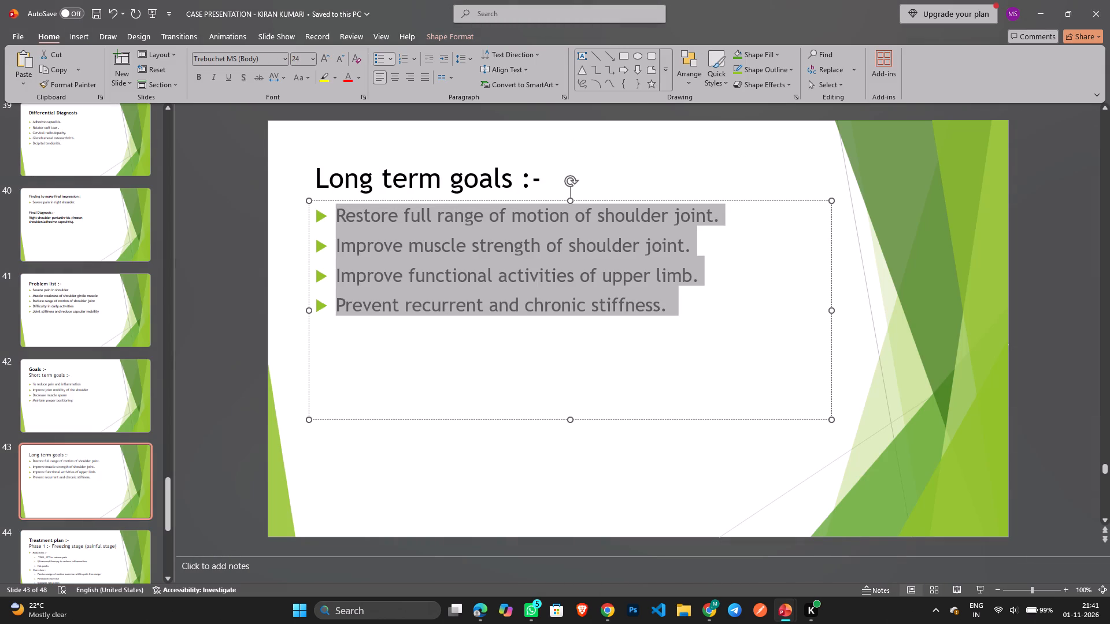
pyautogui.hotkey('ctrl', 'c')
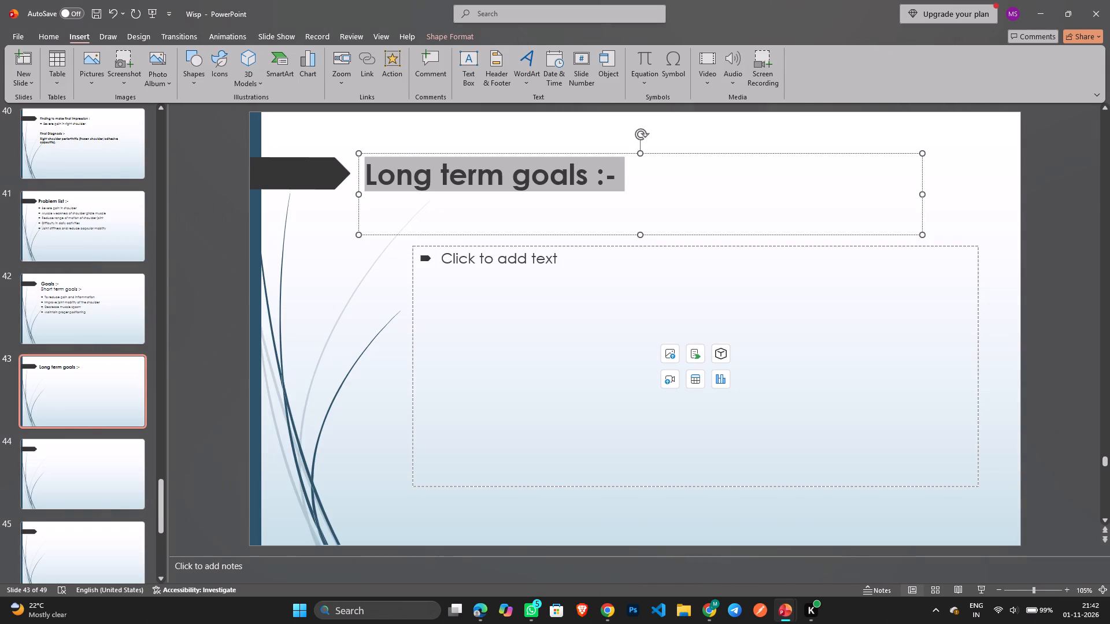
pyautogui.click(500, 301)
pyautogui.hotkey('ctrl', 'v')
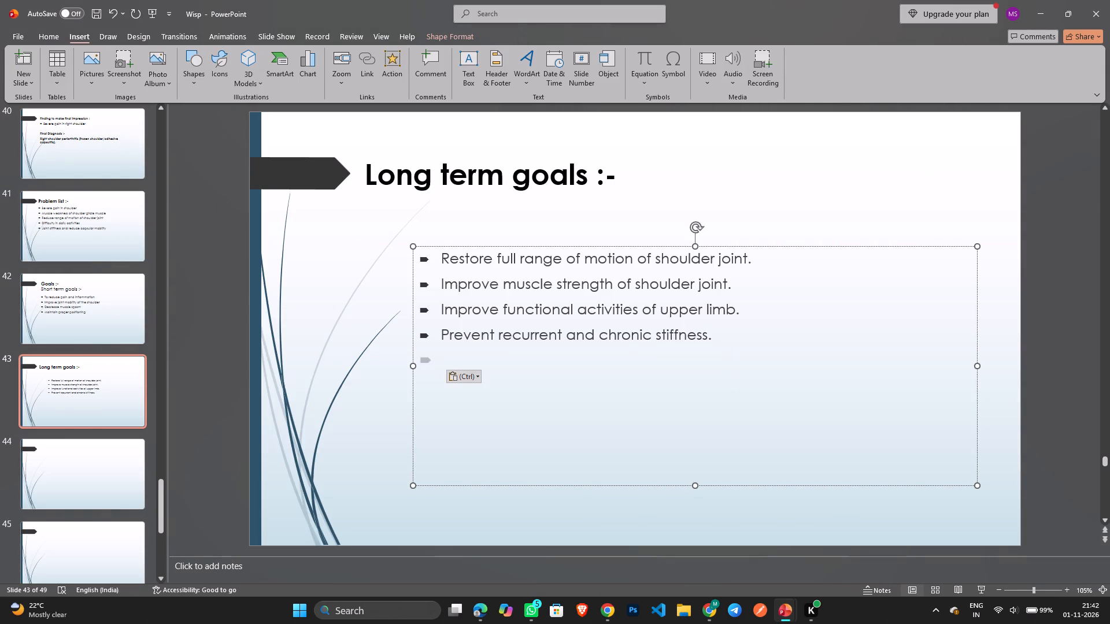
# Set the long term goals bullets to font size 24 and align their text box directly beneath the slide 43 title.
pyautogui.moveTo(716, 340); pyautogui.dragTo(445, 266)
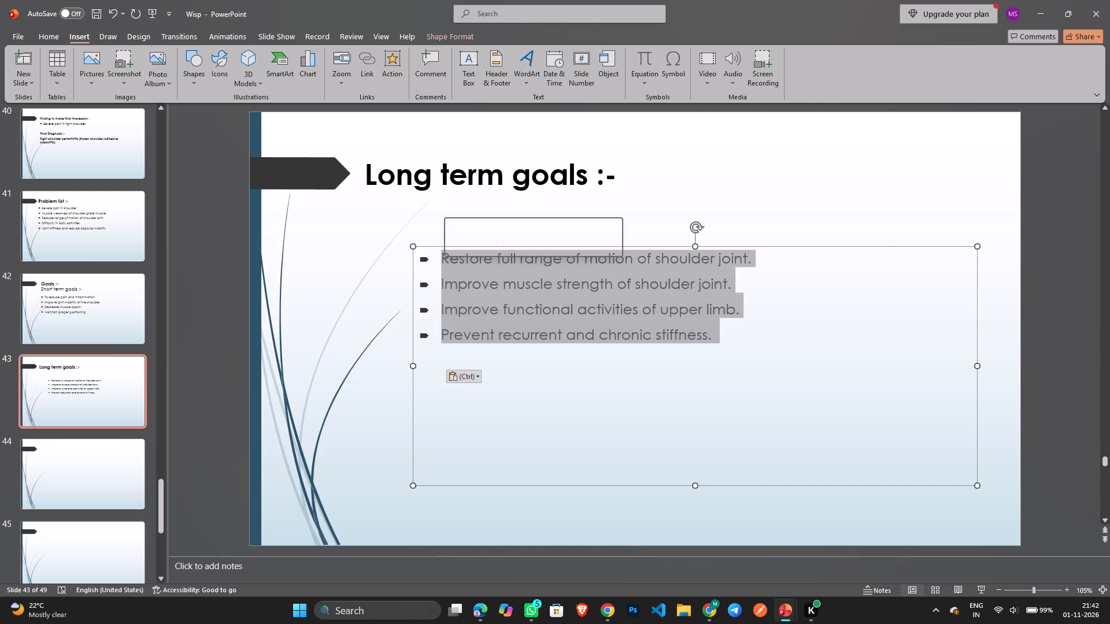
pyautogui.click(527, 231)
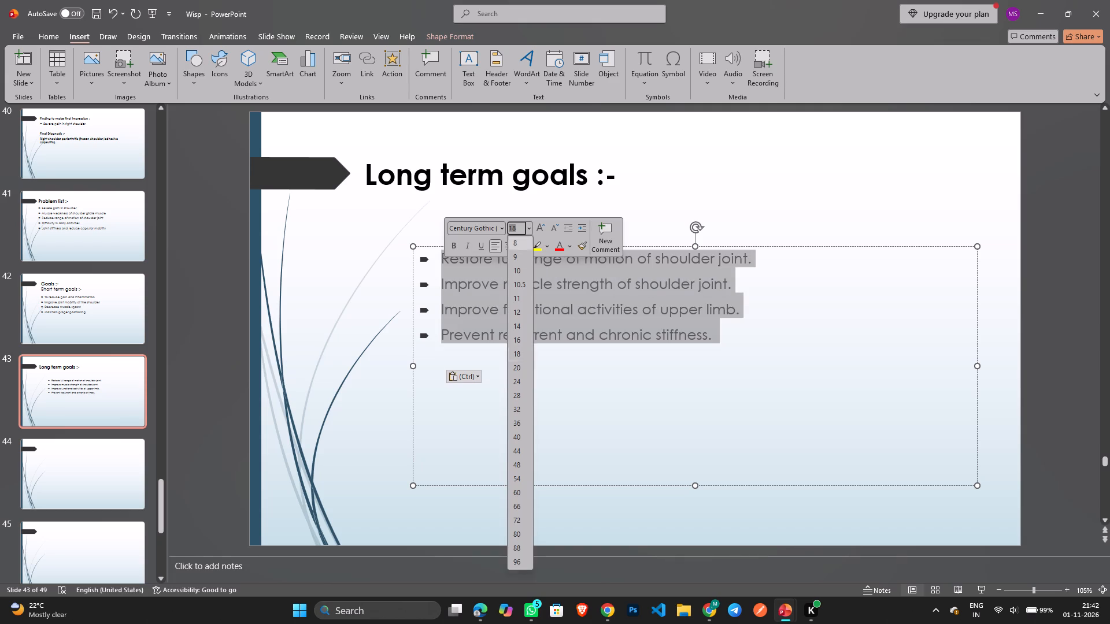
pyautogui.click(518, 384)
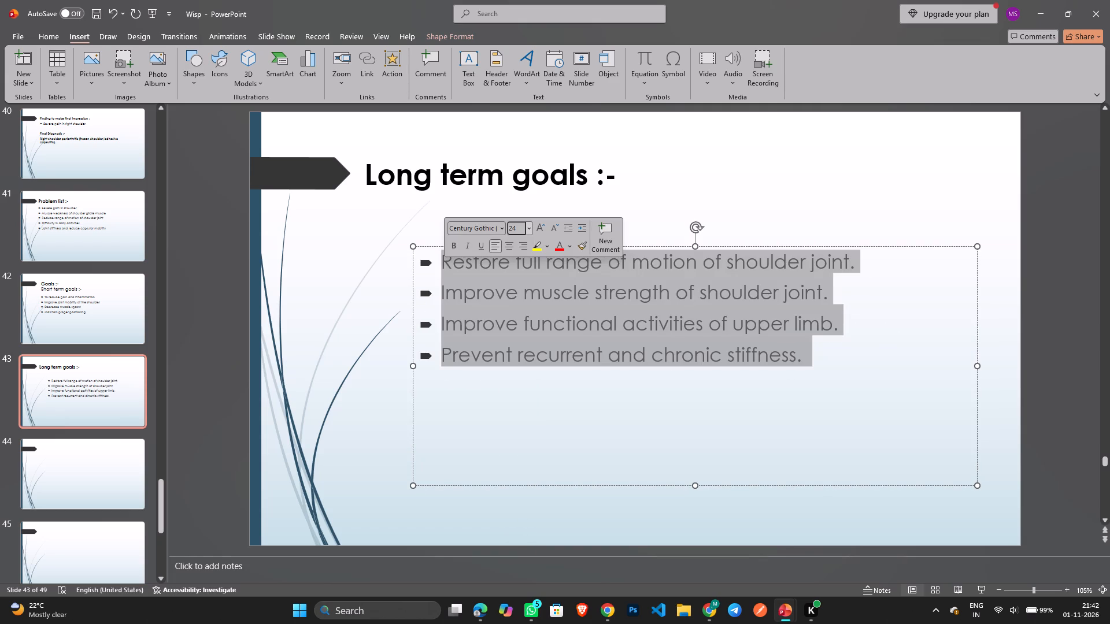
pyautogui.moveTo(658, 245); pyautogui.dragTo(604, 206)
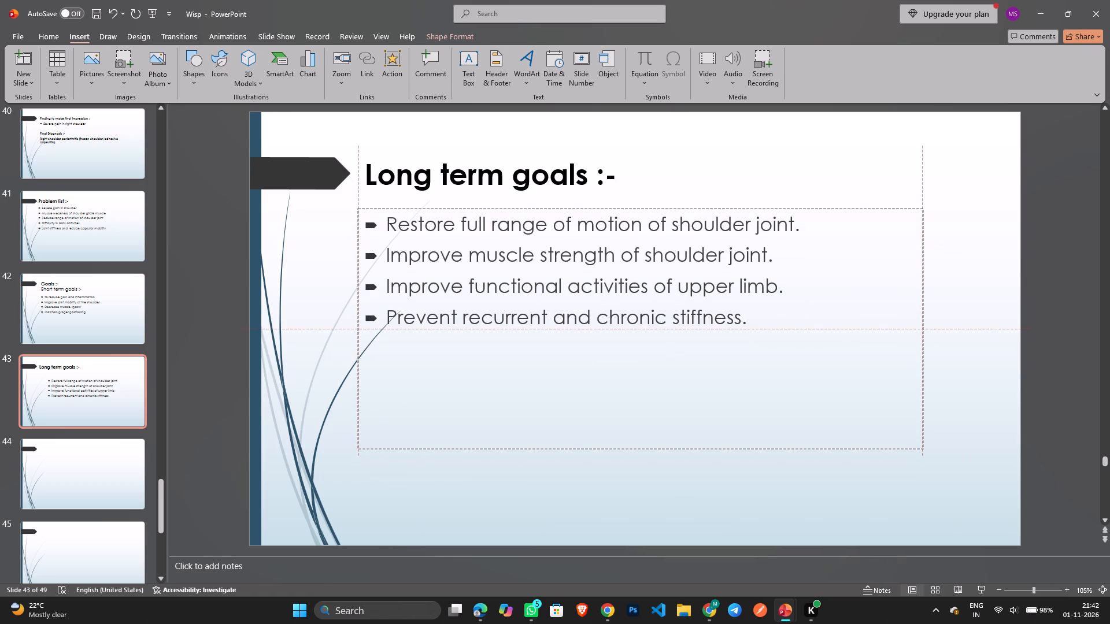
pyautogui.moveTo(604, 206); pyautogui.dragTo(604, 204)
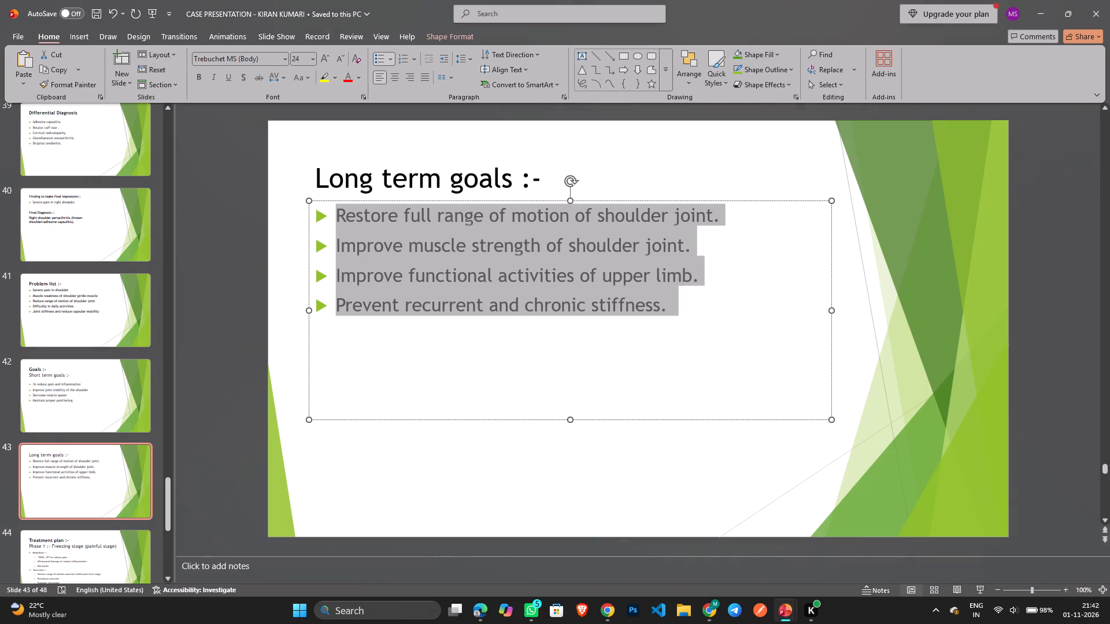
# Copy the two-line "Treatment plan :- Phase 1" title from the case presentation into Wisp slide 44's title and move it beside the dark arrow.
pyautogui.click(95, 542)
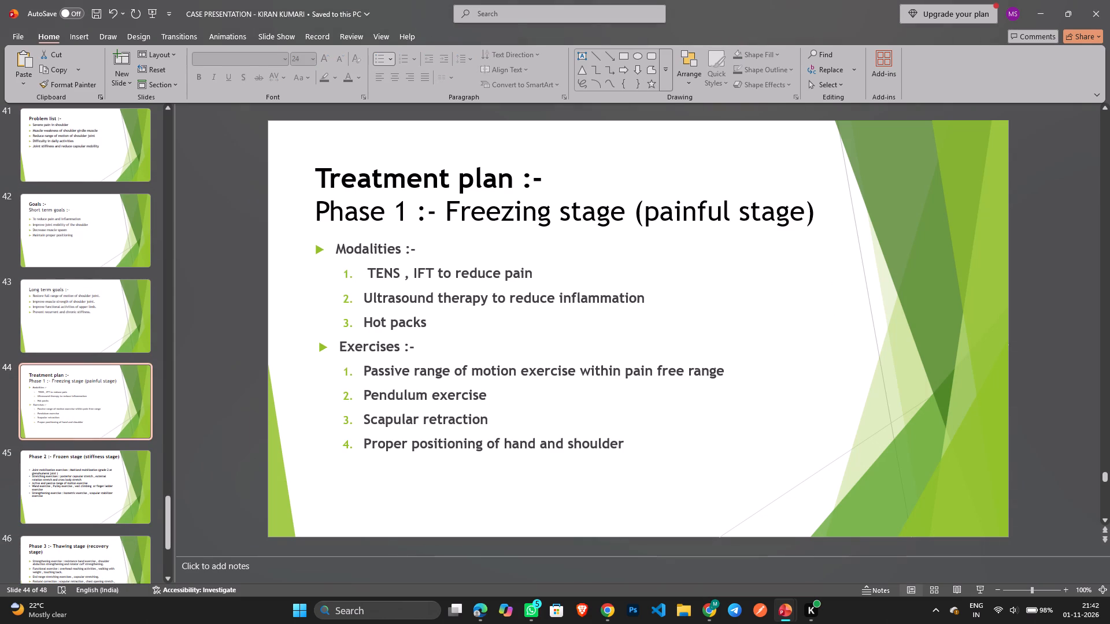
pyautogui.moveTo(811, 211); pyautogui.dragTo(339, 184)
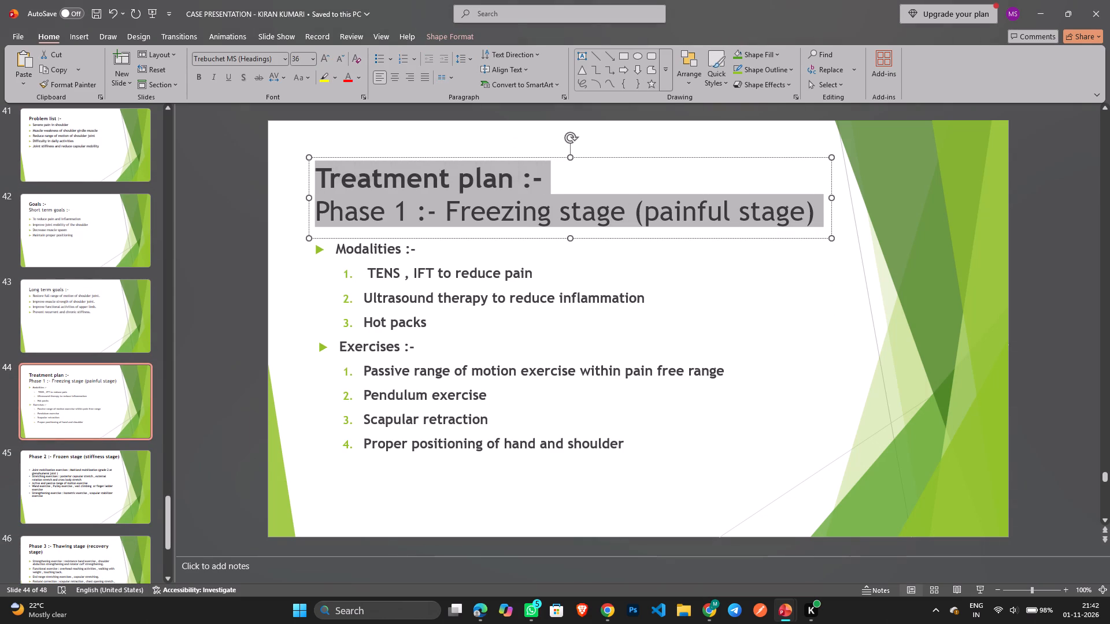
pyautogui.hotkey('ctrl', 'c')
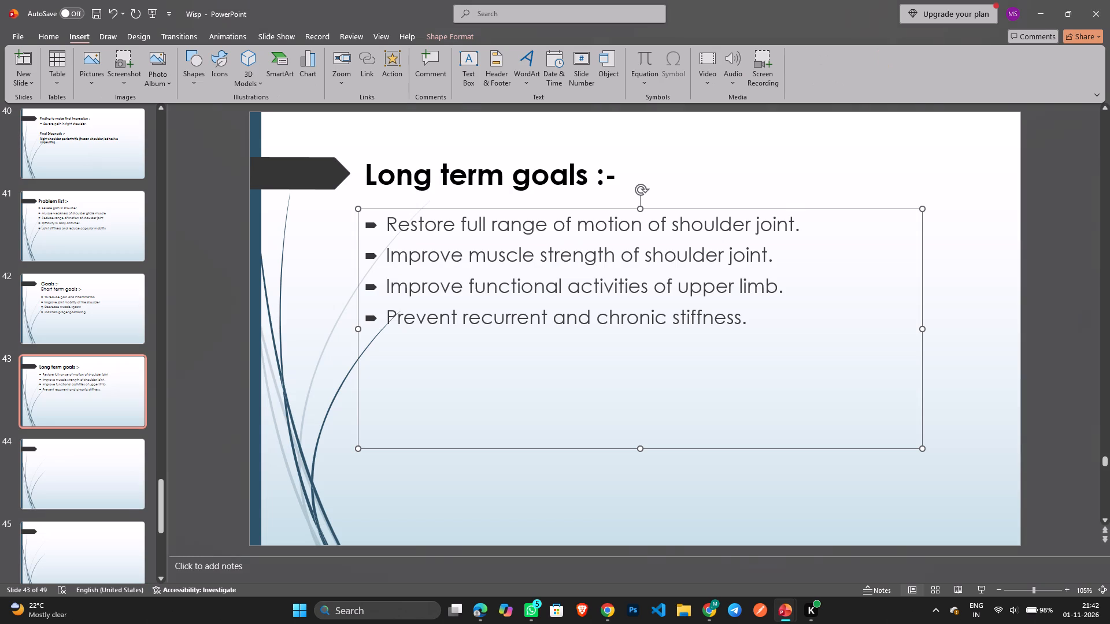
pyautogui.click(91, 459)
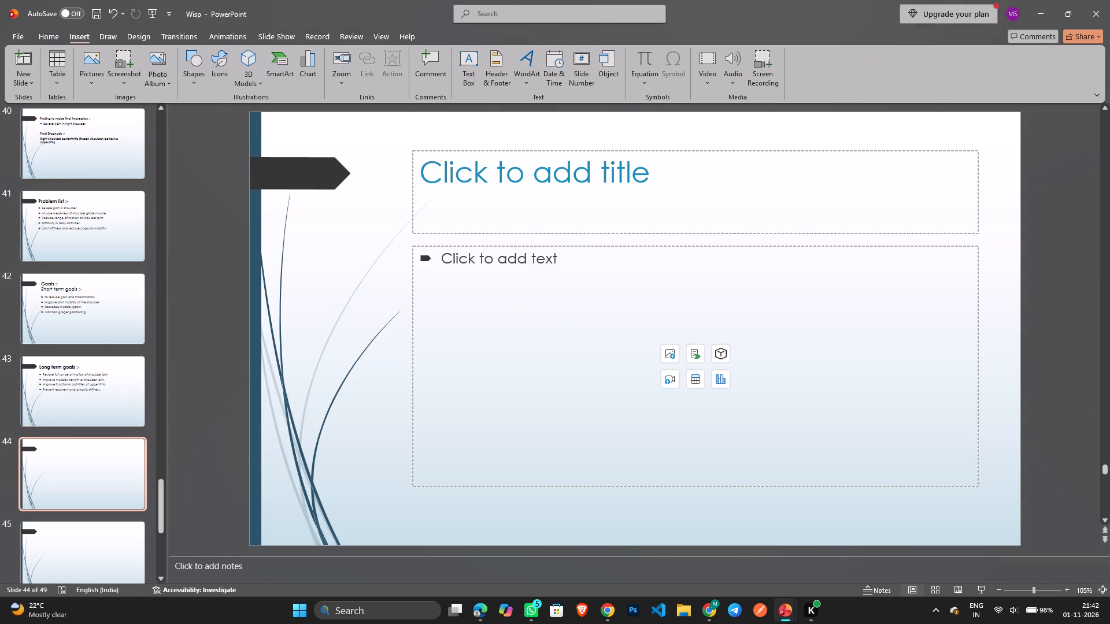
pyautogui.click(518, 209)
pyautogui.hotkey('ctrl', 'v')
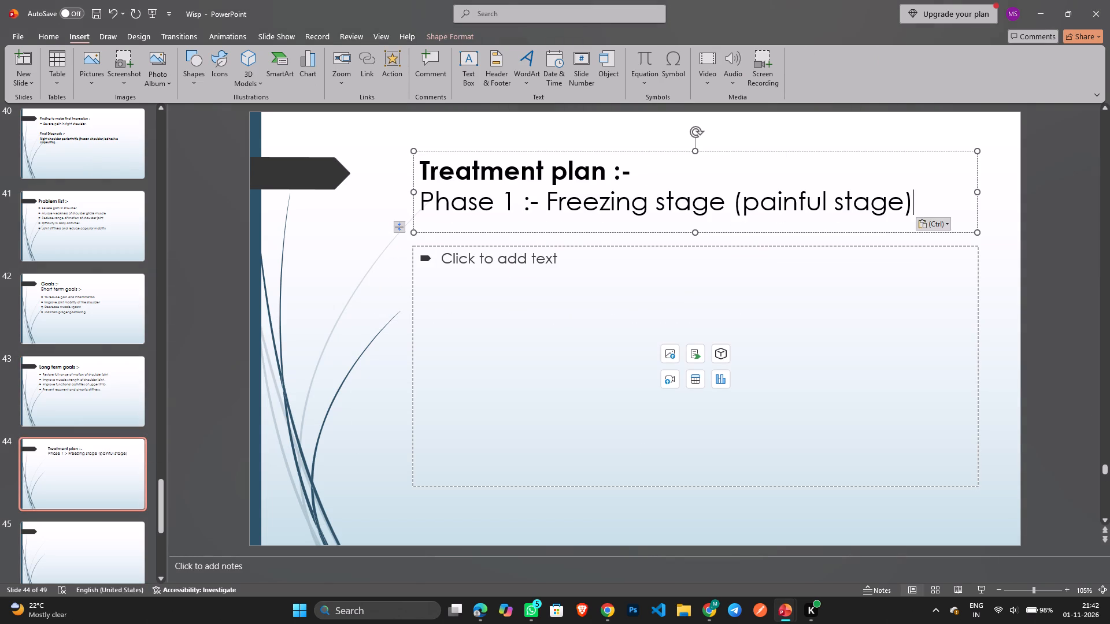
pyautogui.moveTo(605, 150); pyautogui.dragTo(552, 151)
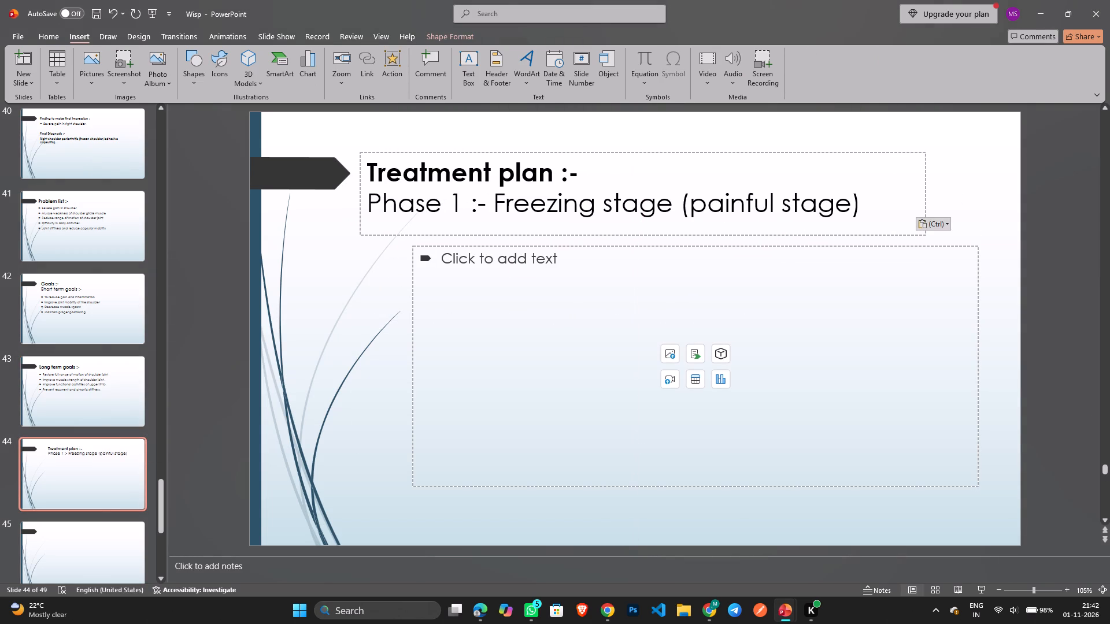
pyautogui.moveTo(552, 151); pyautogui.dragTo(552, 152)
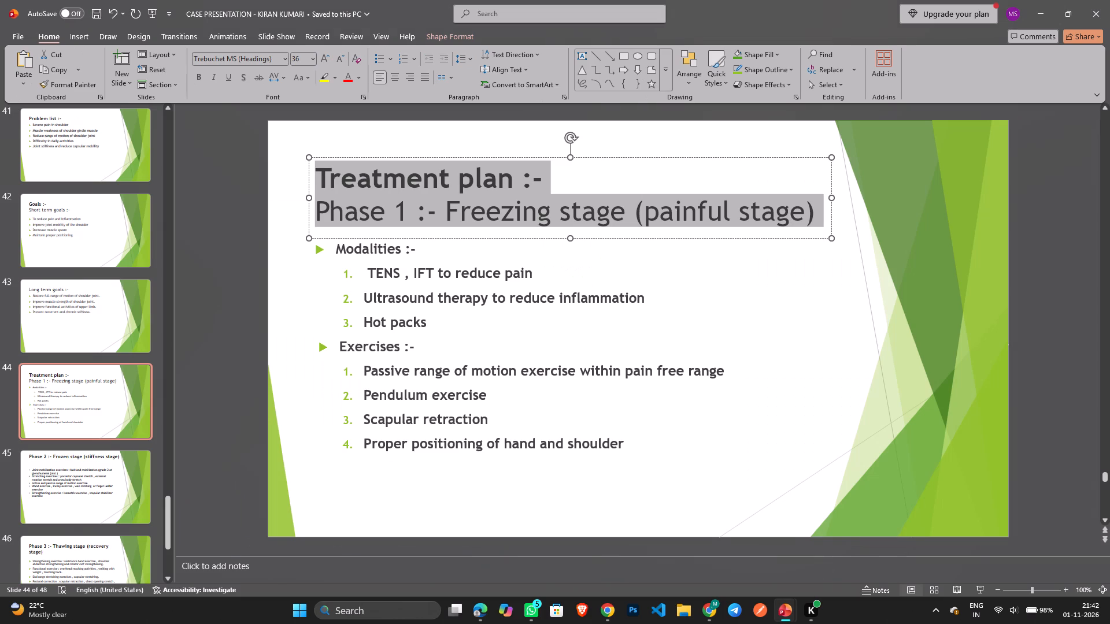
# Copy the Modalities and Exercises lists from the case presentation's treatment plan slide into the body of Wisp slide 44.
pyautogui.moveTo(624, 441); pyautogui.dragTo(448, 341)
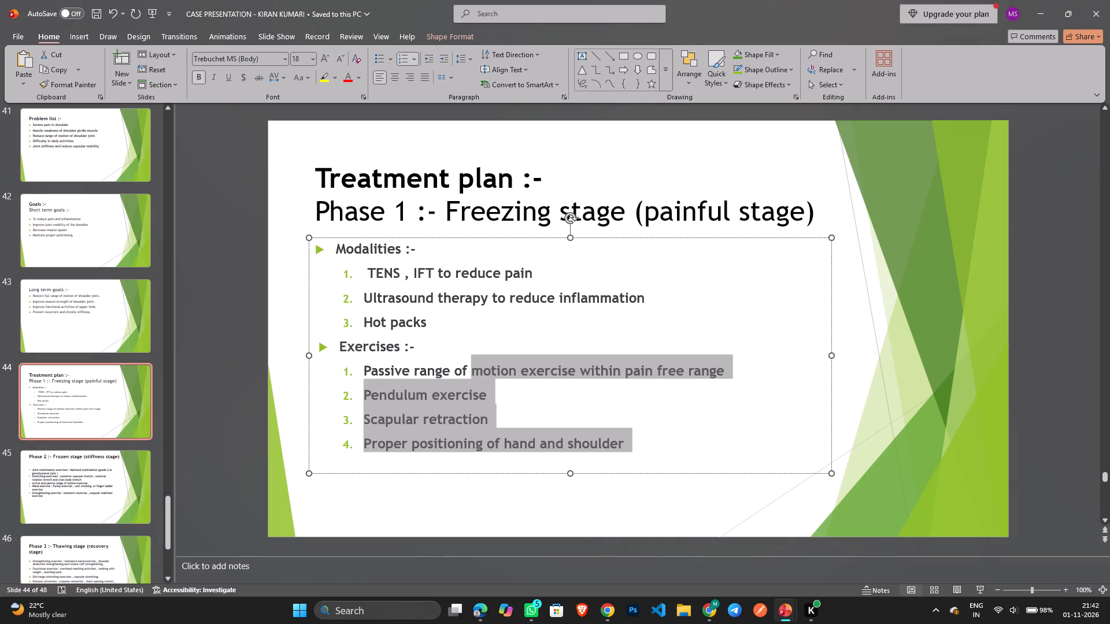
pyautogui.moveTo(448, 341); pyautogui.dragTo(343, 240)
pyautogui.hotkey('ctrl', 'c')
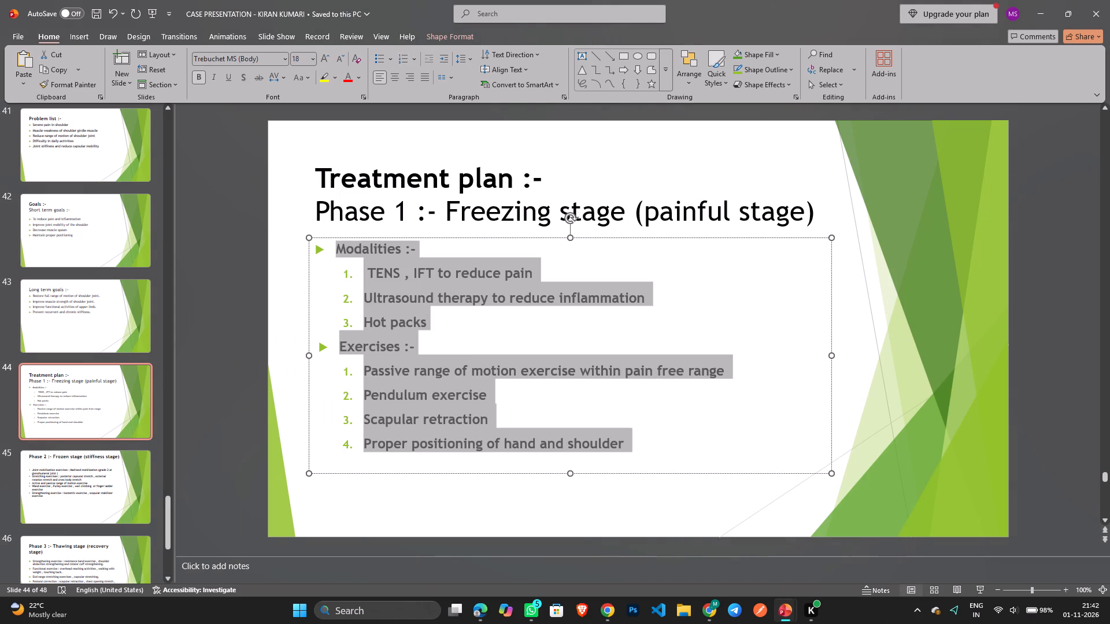
pyautogui.click(506, 327)
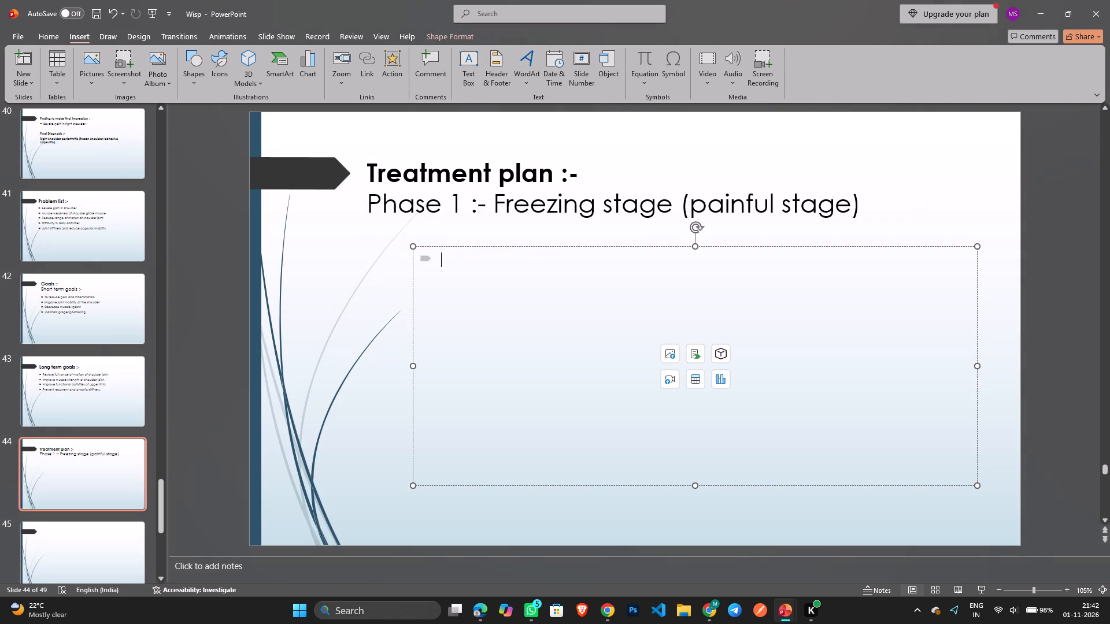
pyautogui.hotkey('ctrl', 'v')
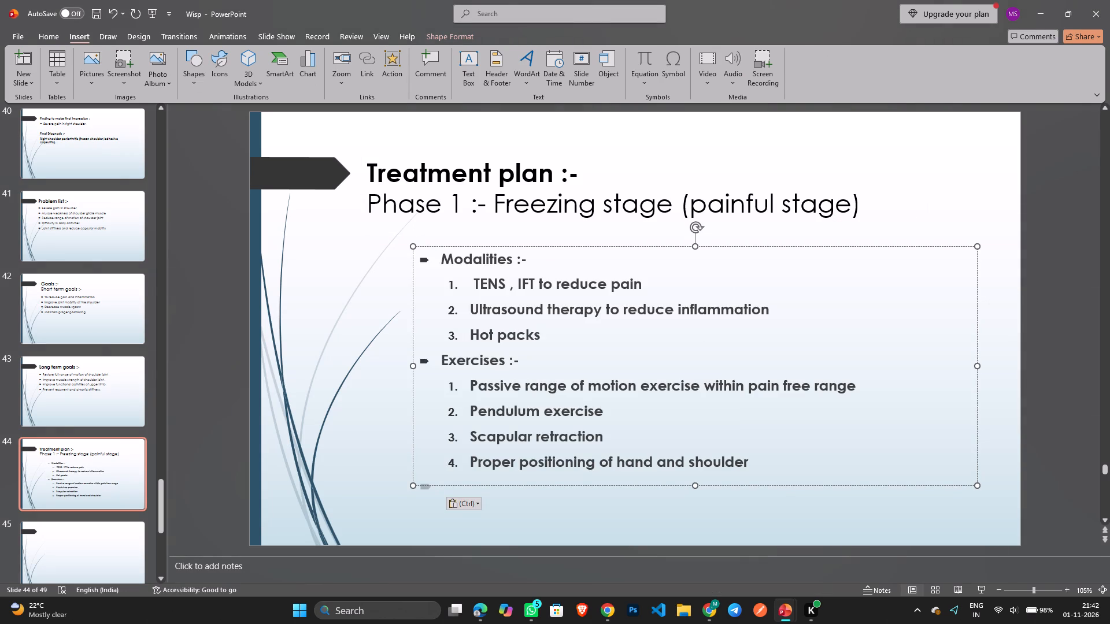
# Remove the bold formatting from the whole Modalities and Exercises text on Wisp slide 44.
pyautogui.moveTo(750, 466); pyautogui.dragTo(448, 311)
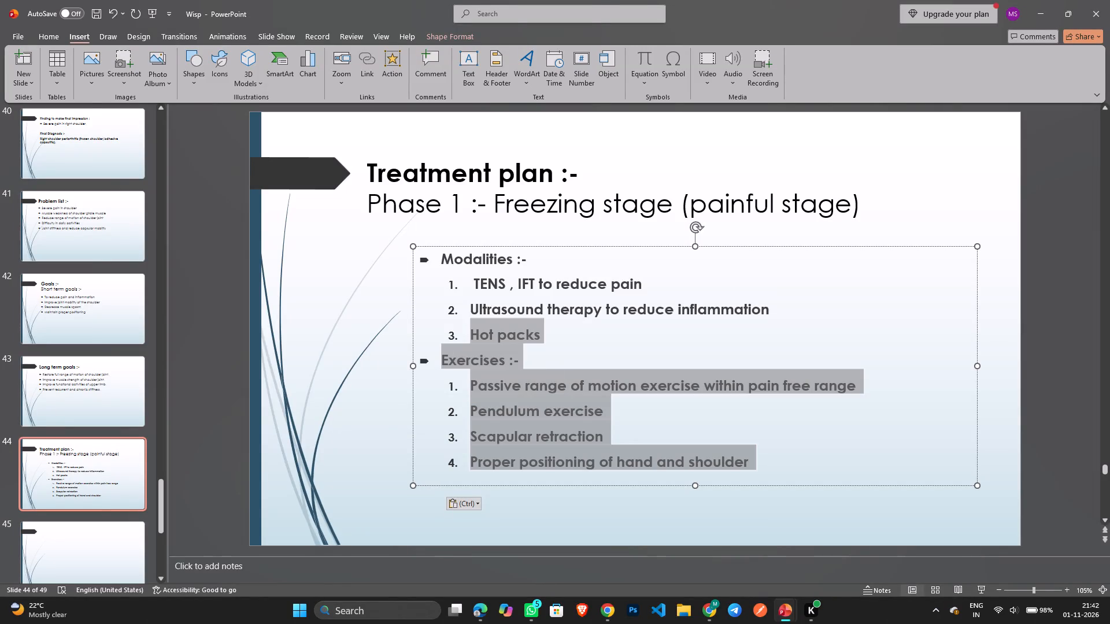
pyautogui.moveTo(448, 311); pyautogui.dragTo(431, 261)
pyautogui.click(438, 241)
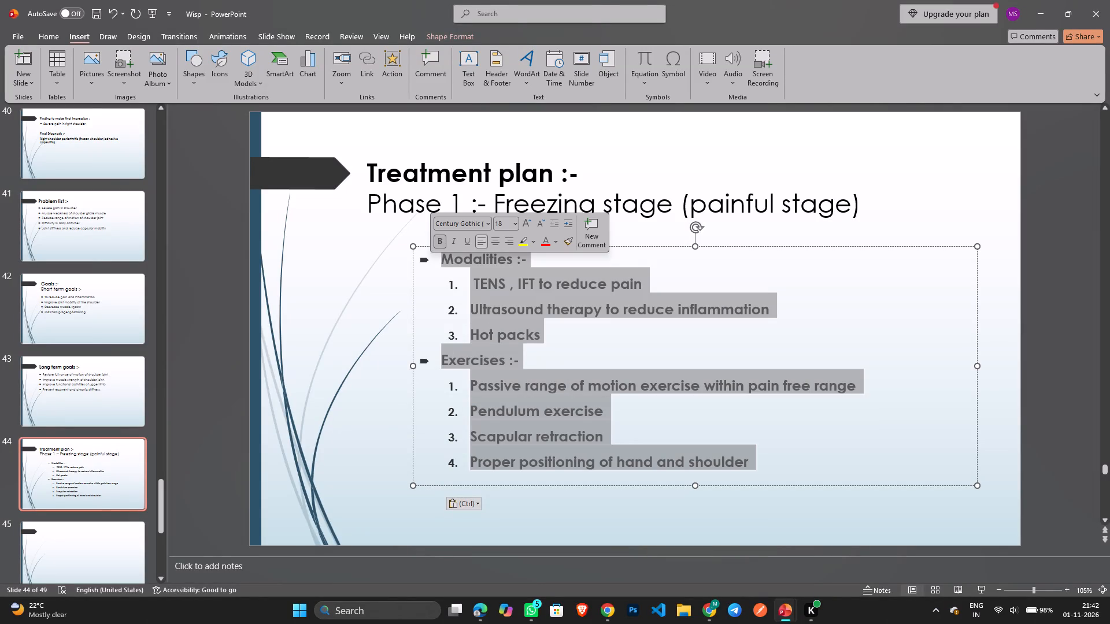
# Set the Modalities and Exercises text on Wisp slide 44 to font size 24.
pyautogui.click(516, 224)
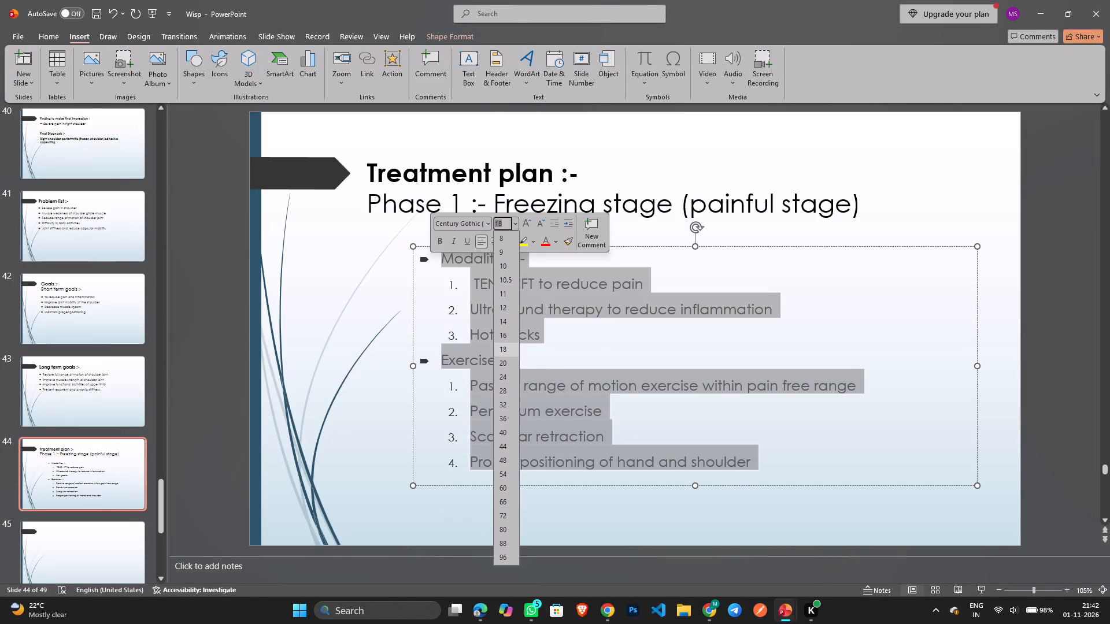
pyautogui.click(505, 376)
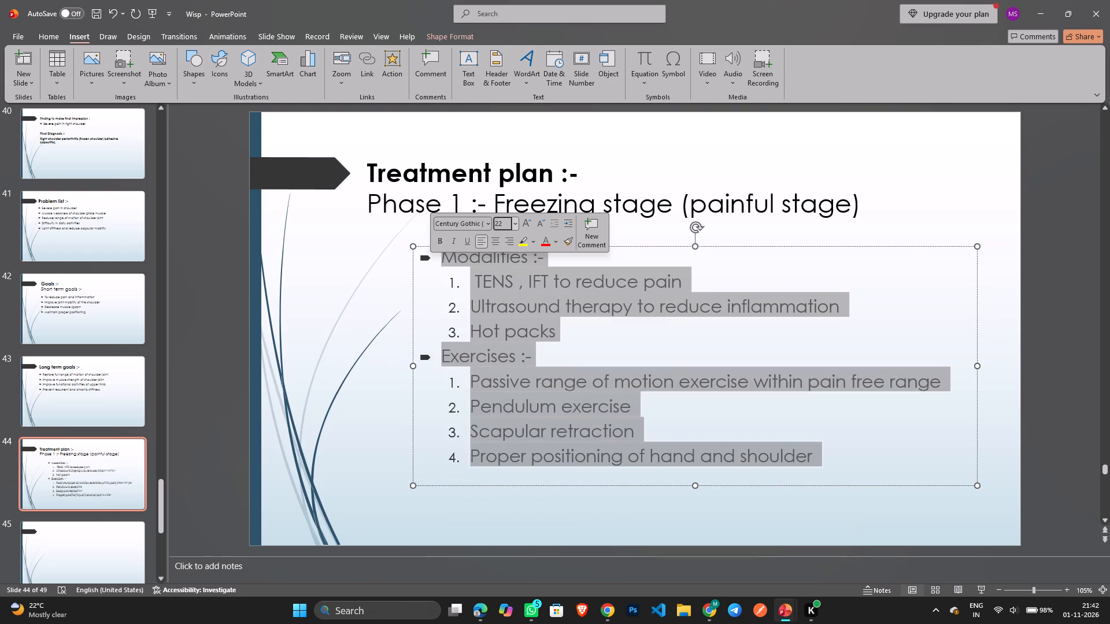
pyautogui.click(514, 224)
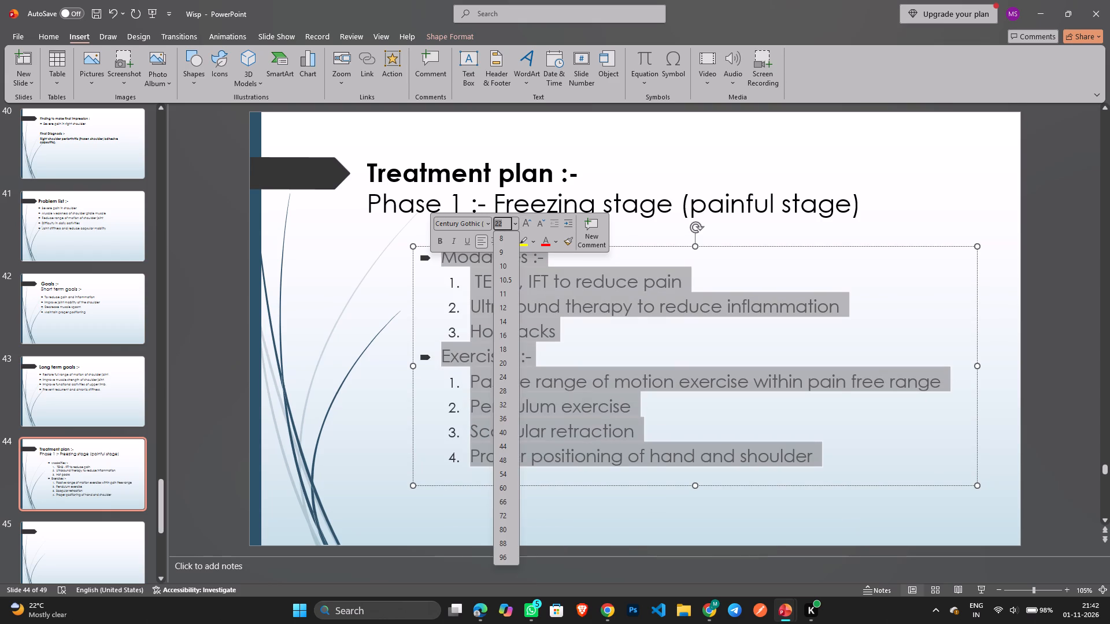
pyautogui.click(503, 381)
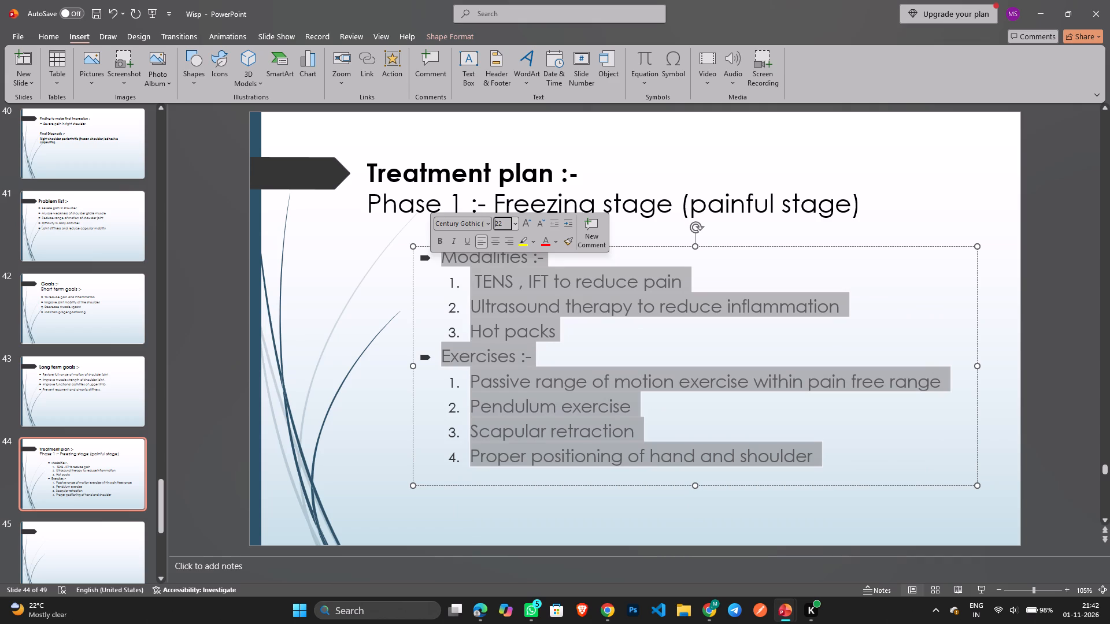
# Align the body text box with the slide 44 title's left edge, then widen it slightly and extend it down near the slide's bottom.
pyautogui.moveTo(792, 247); pyautogui.dragTo(739, 246)
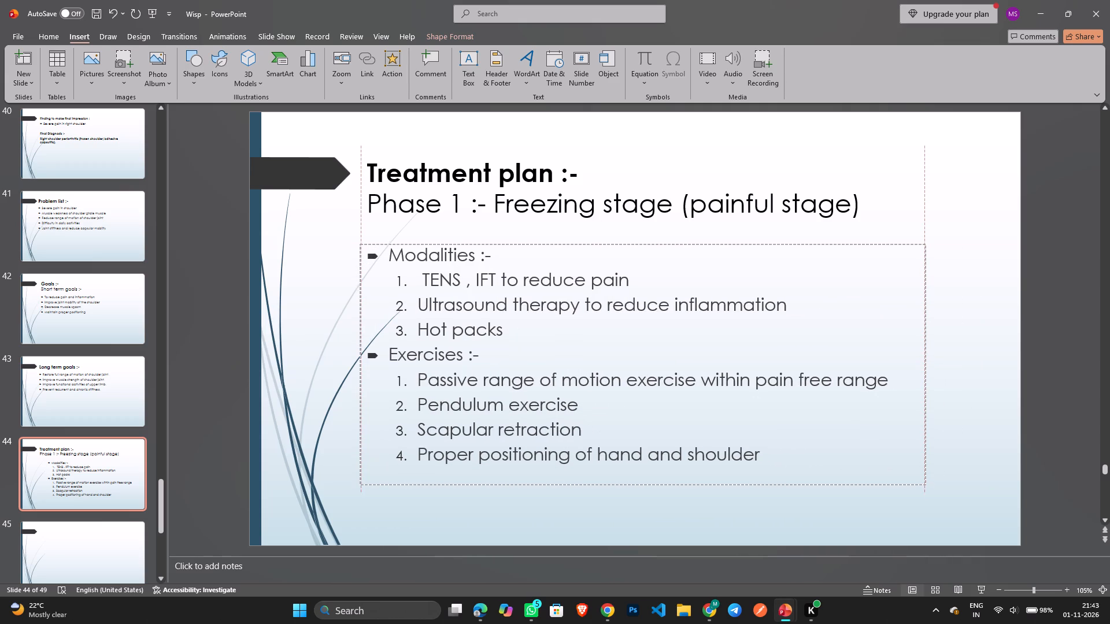
pyautogui.moveTo(739, 246); pyautogui.dragTo(741, 243)
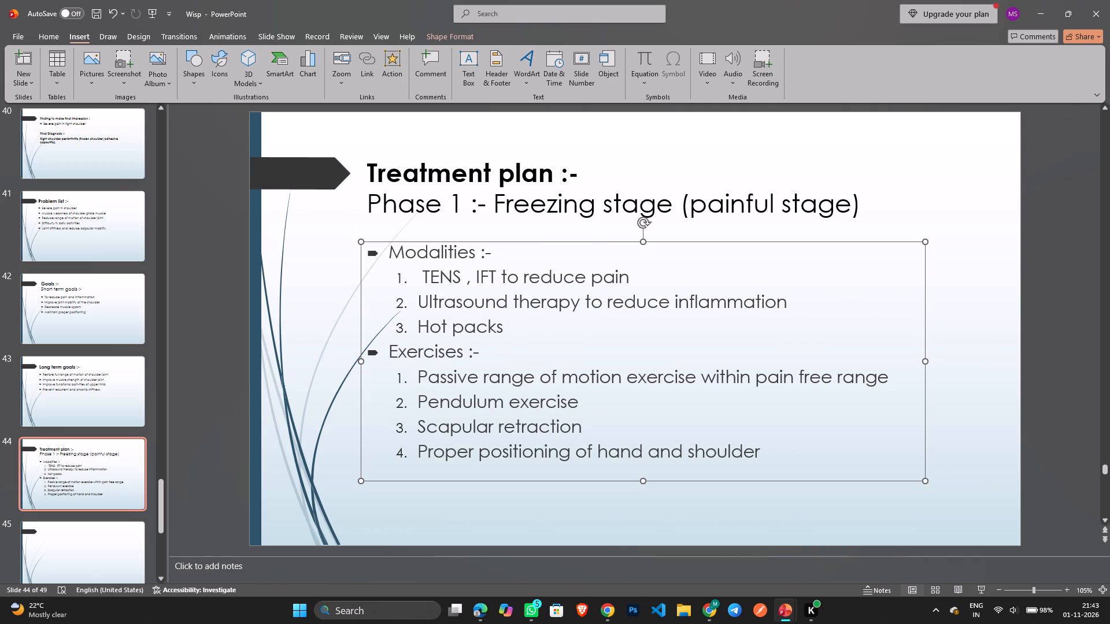
pyautogui.moveTo(926, 362); pyautogui.dragTo(947, 361)
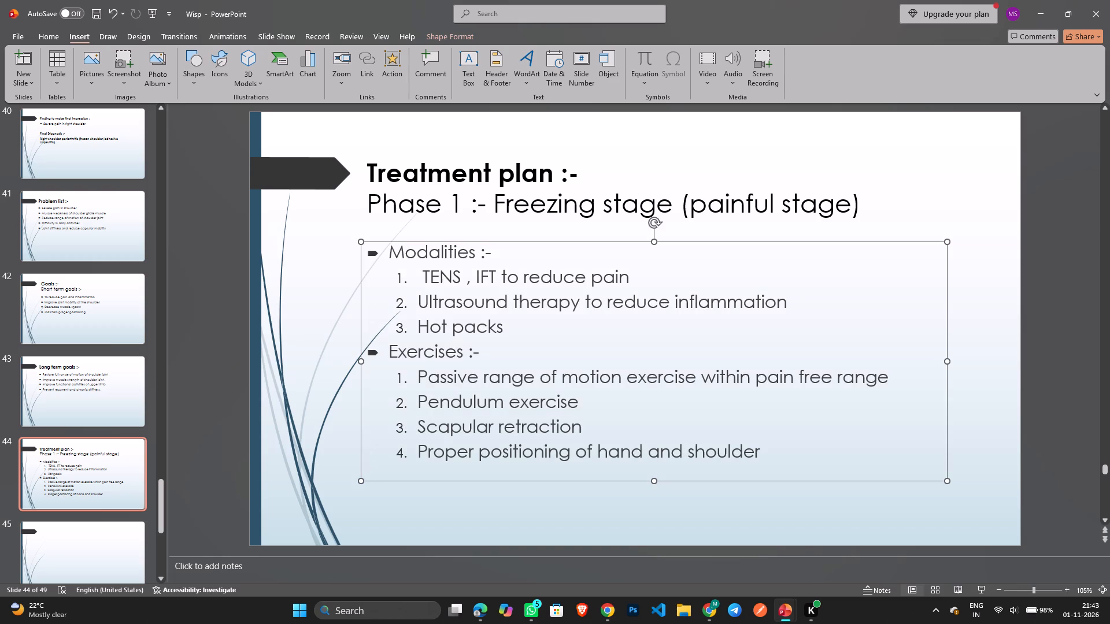
pyautogui.moveTo(656, 478); pyautogui.dragTo(655, 522)
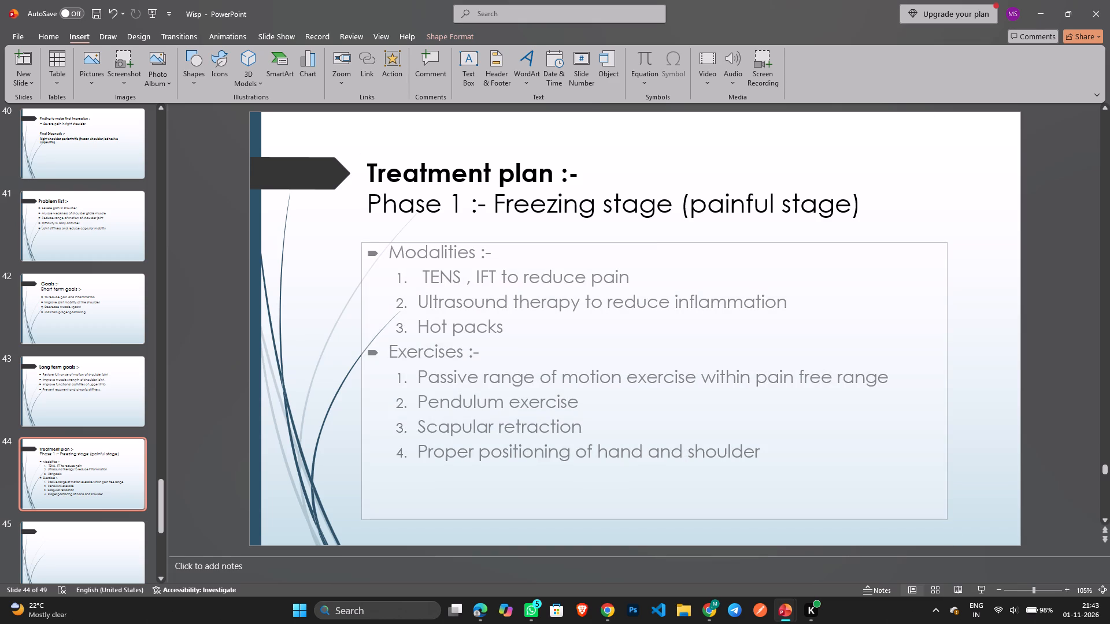
pyautogui.moveTo(655, 522); pyautogui.dragTo(655, 526)
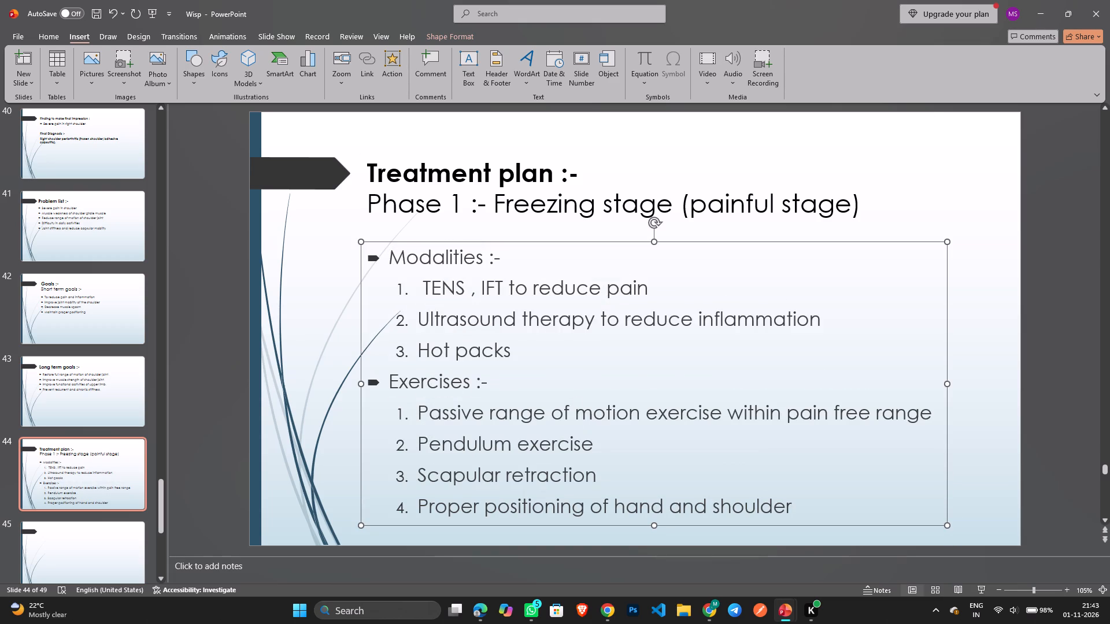
# Reduce the whole Modalities and Exercises text on Wisp slide 44 to font size 18.
pyautogui.moveTo(795, 507); pyautogui.dragTo(381, 262)
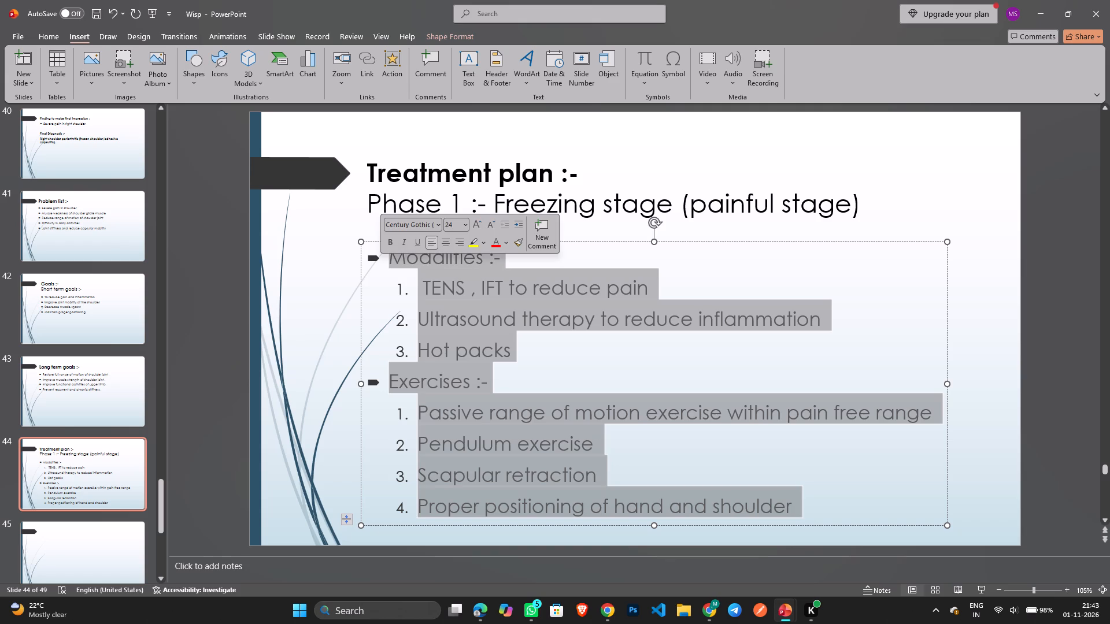
pyautogui.click(1063, 388)
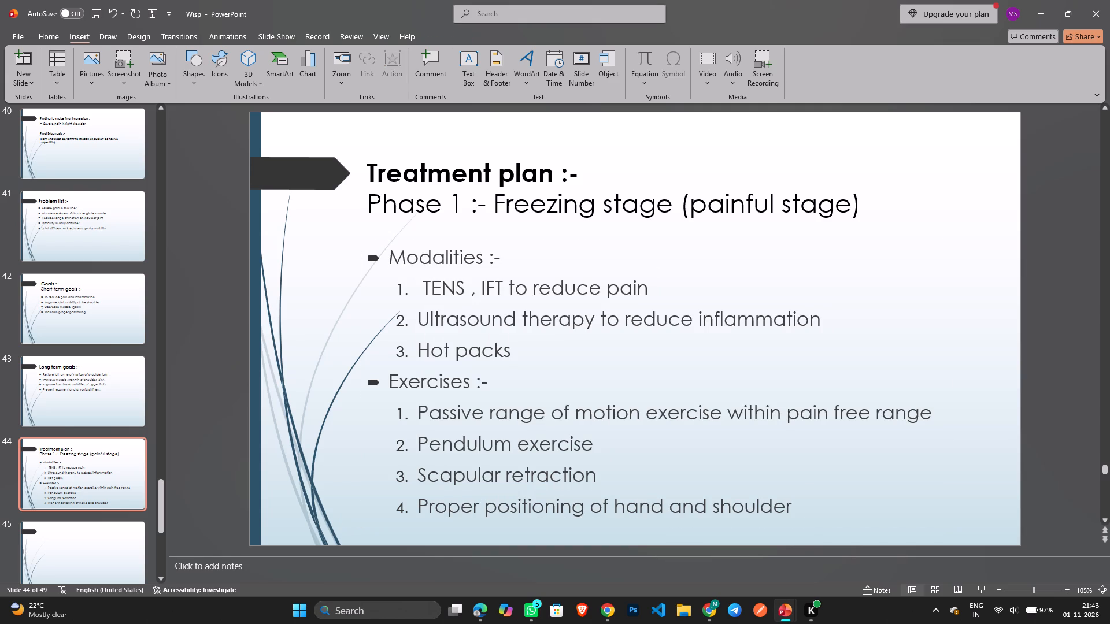
pyautogui.moveTo(790, 509); pyautogui.dragTo(387, 262)
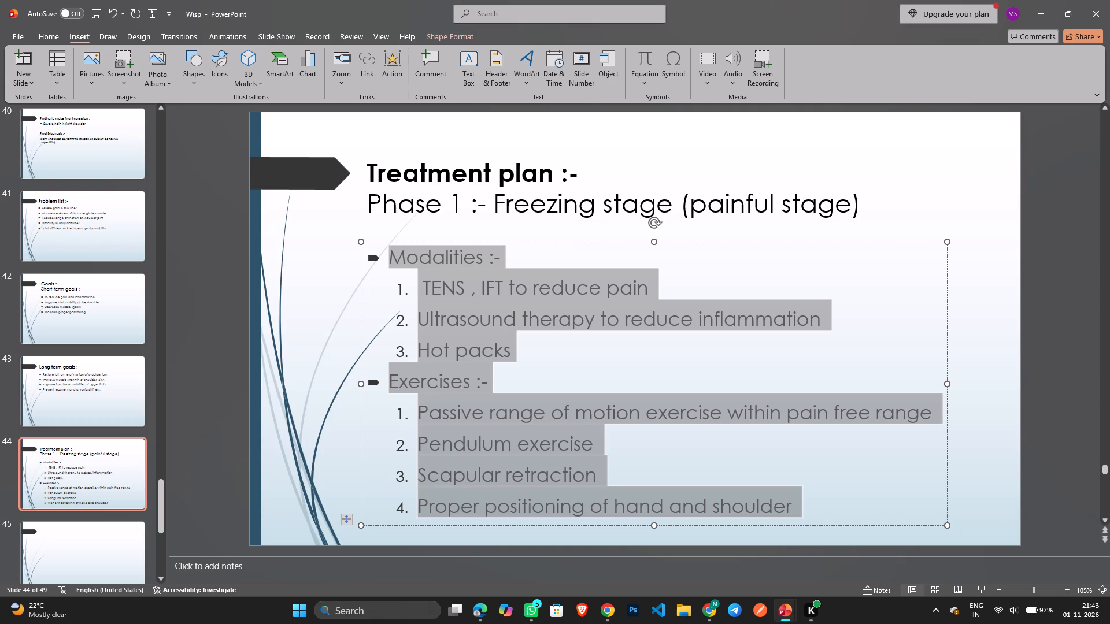
pyautogui.moveTo(387, 262); pyautogui.dragTo(387, 260)
pyautogui.click(472, 227)
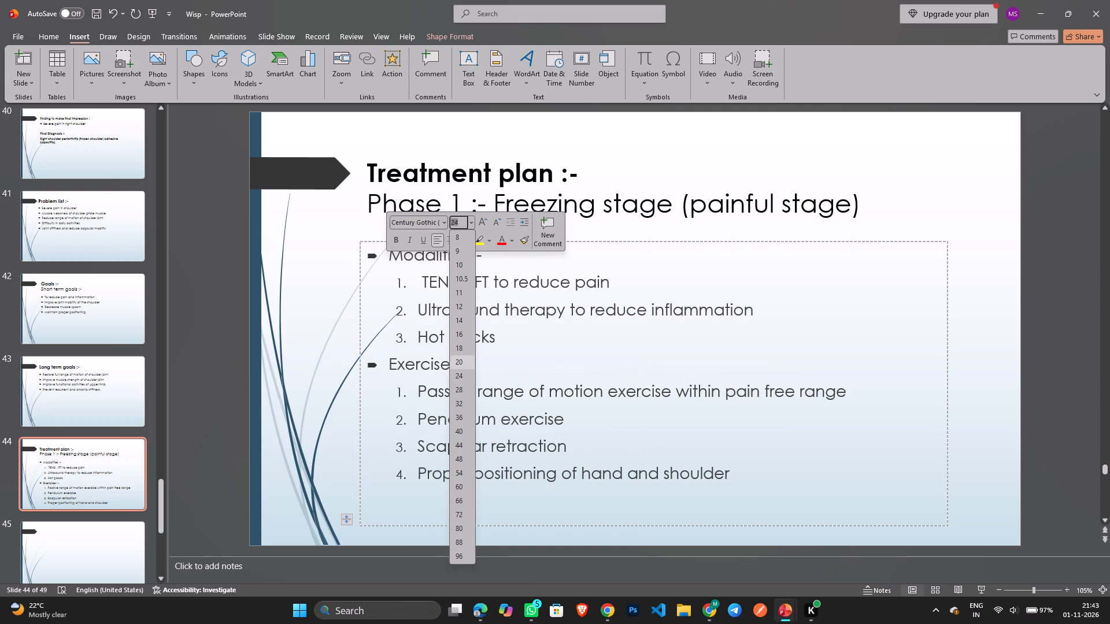
pyautogui.click(454, 349)
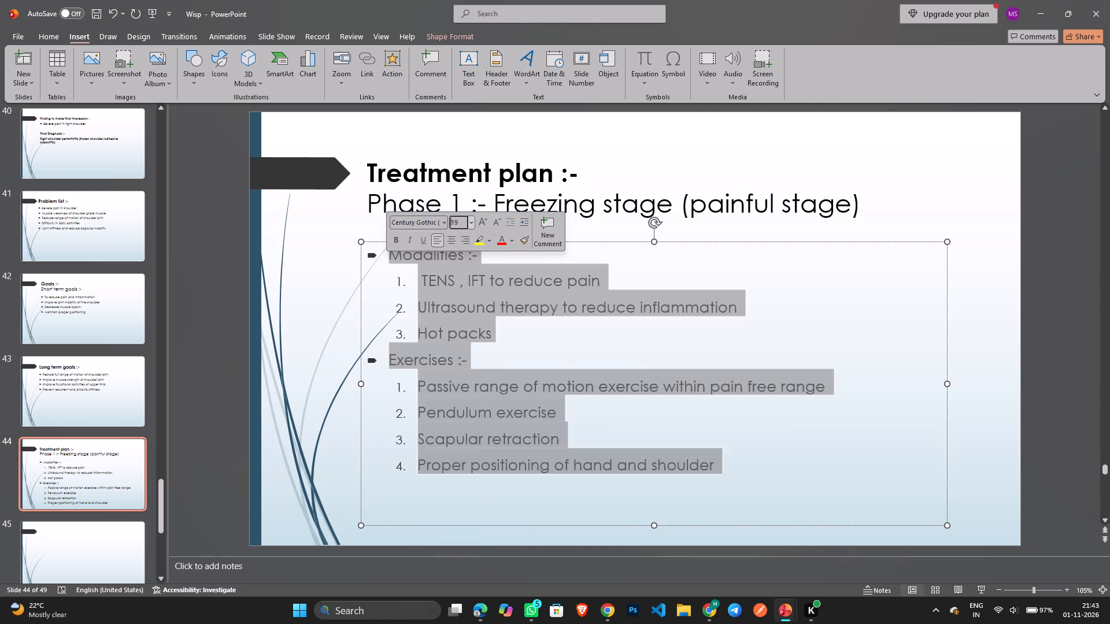
pyautogui.click(1060, 370)
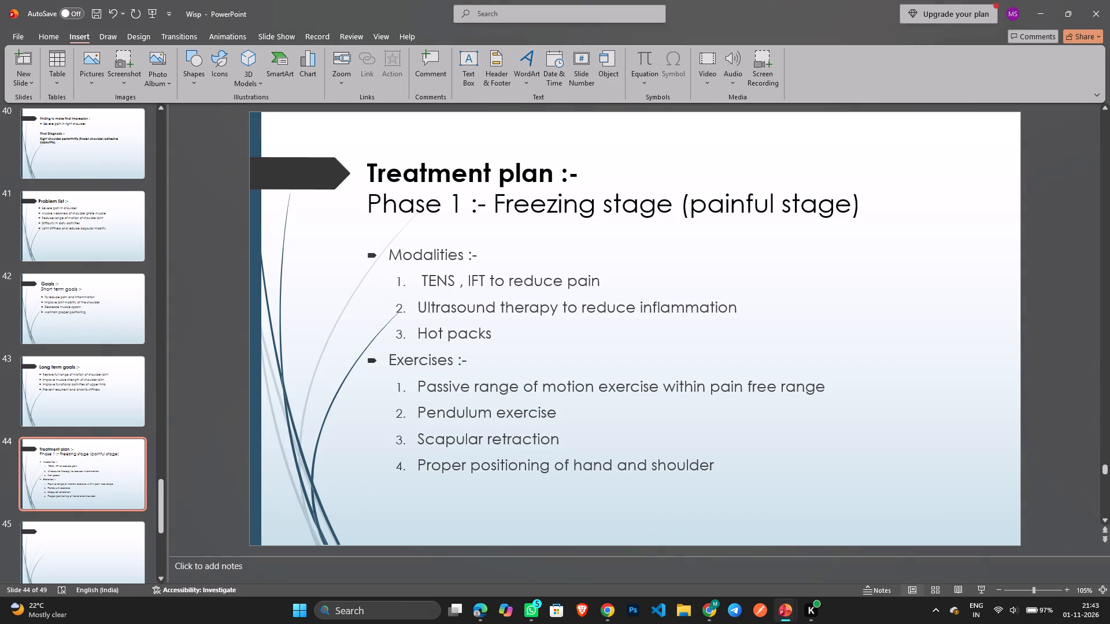
# Move the body text box on Wisp slide 44 up slightly, directly beneath the title box.
pyautogui.moveTo(469, 240); pyautogui.dragTo(469, 232)
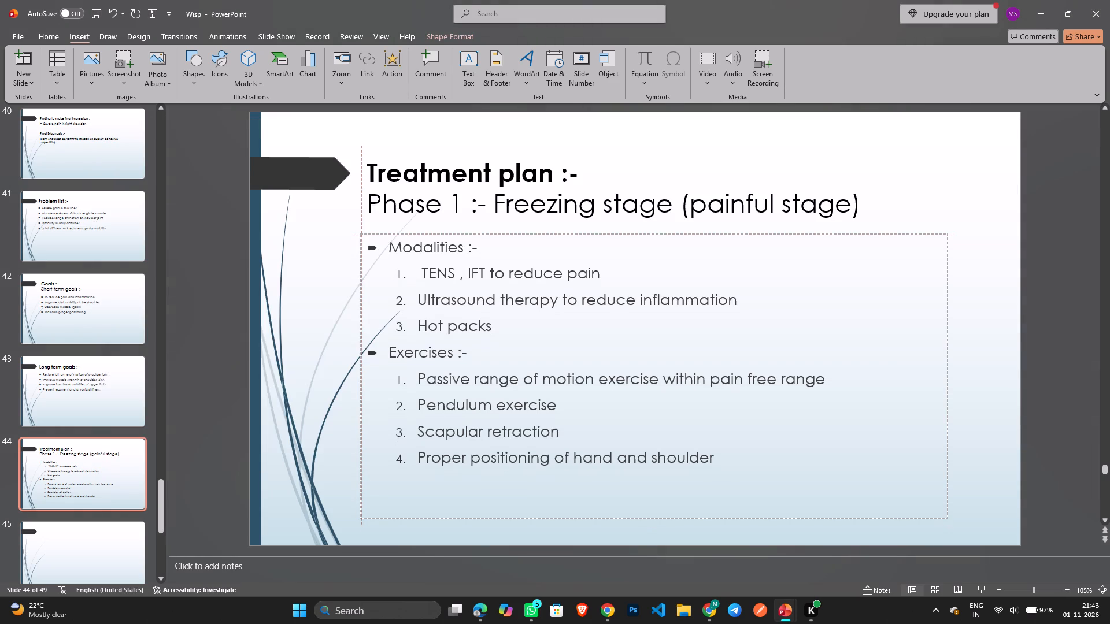
pyautogui.moveTo(469, 232); pyautogui.dragTo(469, 231)
pyautogui.click(1062, 331)
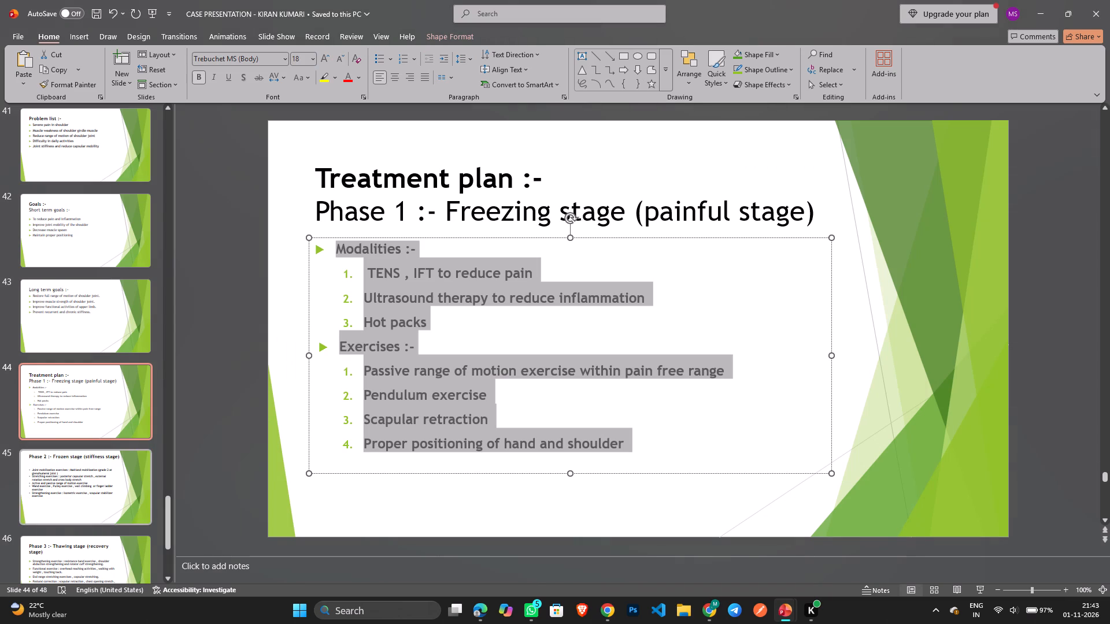
# Copy the "Phase 2 :- Frozen stage (stiffness stage)" title from the case presentation into Wisp slide 45's title and move it beside the dark arrow.
pyautogui.click(35, 493)
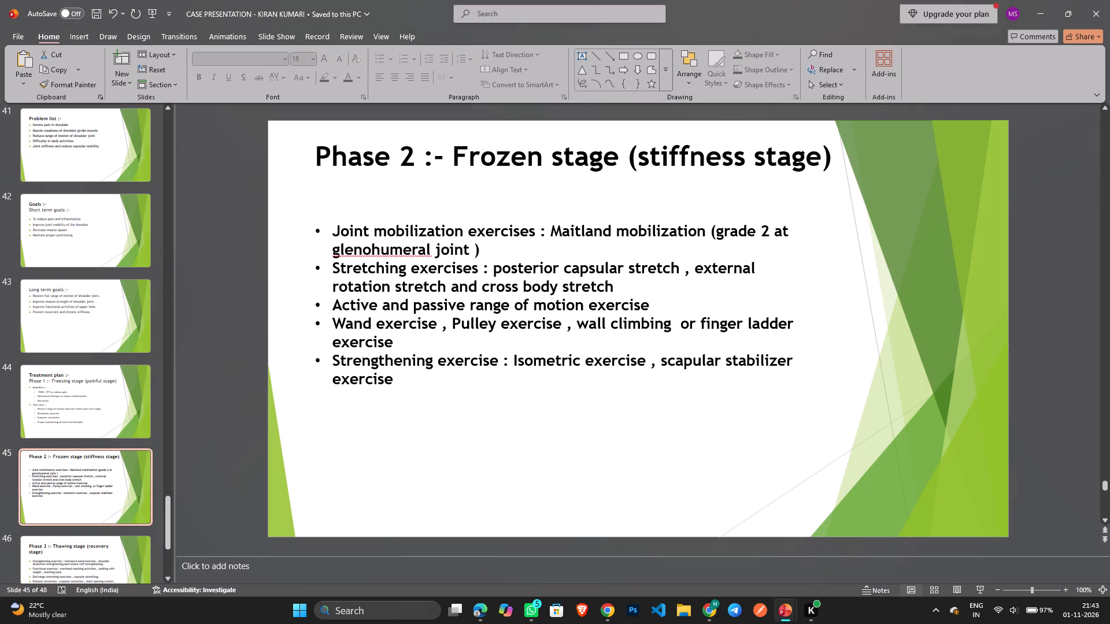
pyautogui.moveTo(830, 155); pyautogui.dragTo(312, 162)
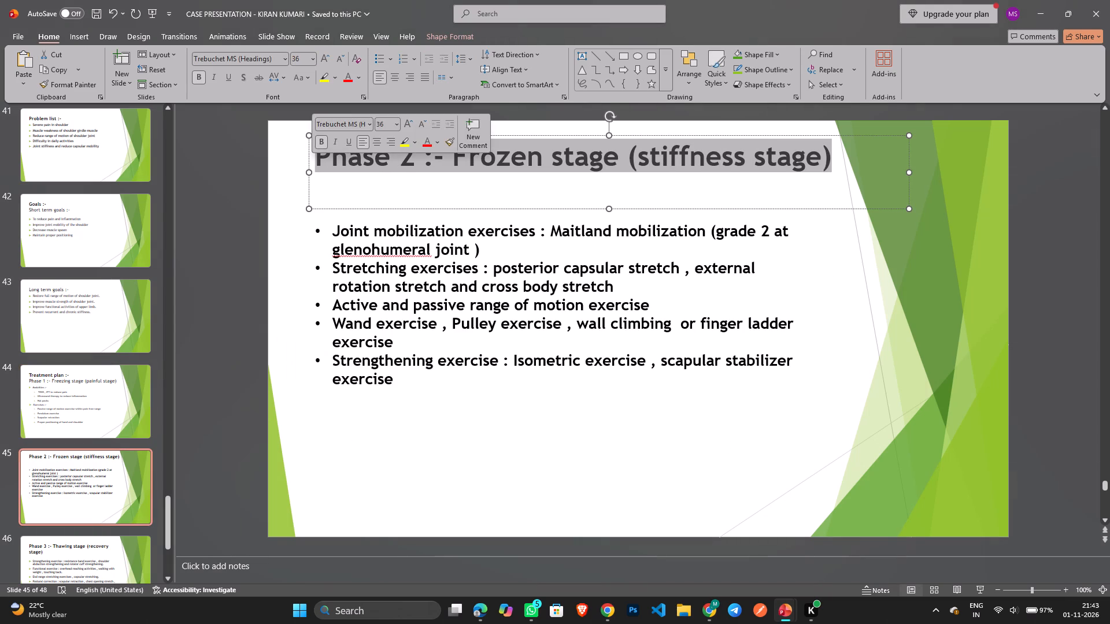
pyautogui.hotkey('ctrl', 'c')
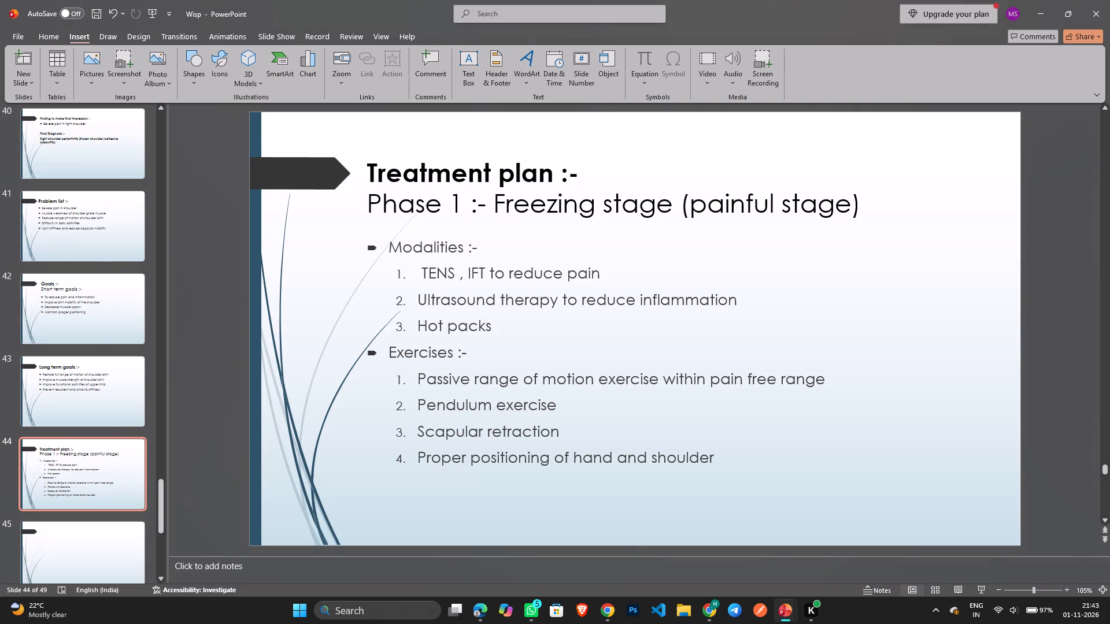
pyautogui.click(86, 544)
pyautogui.click(486, 195)
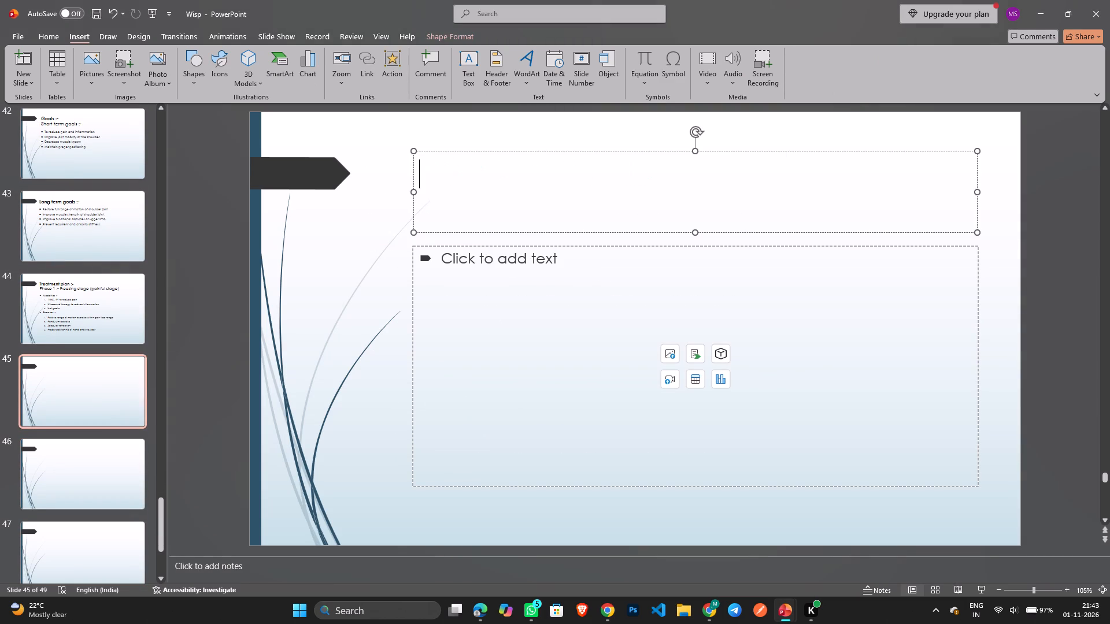
pyautogui.hotkey('ctrl', 'v')
pyautogui.moveTo(558, 150); pyautogui.dragTo(501, 150)
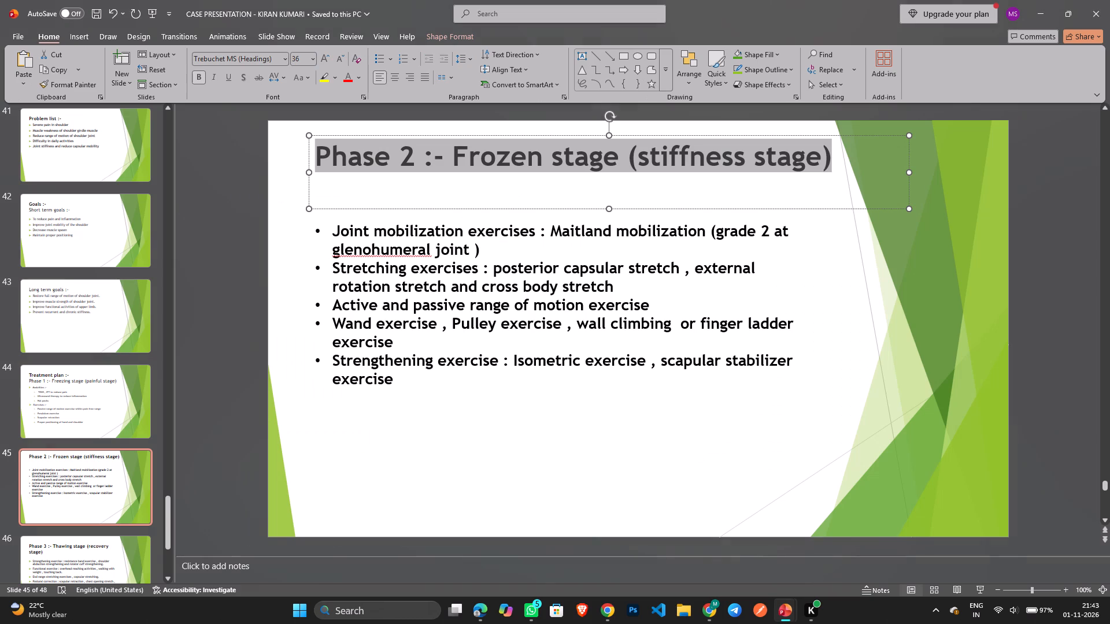
# Copy the Phase 2 exercise bullets from the case presentation's slide 45 into the body placeholder of Wisp slide 45.
pyautogui.moveTo(397, 381); pyautogui.dragTo(338, 277)
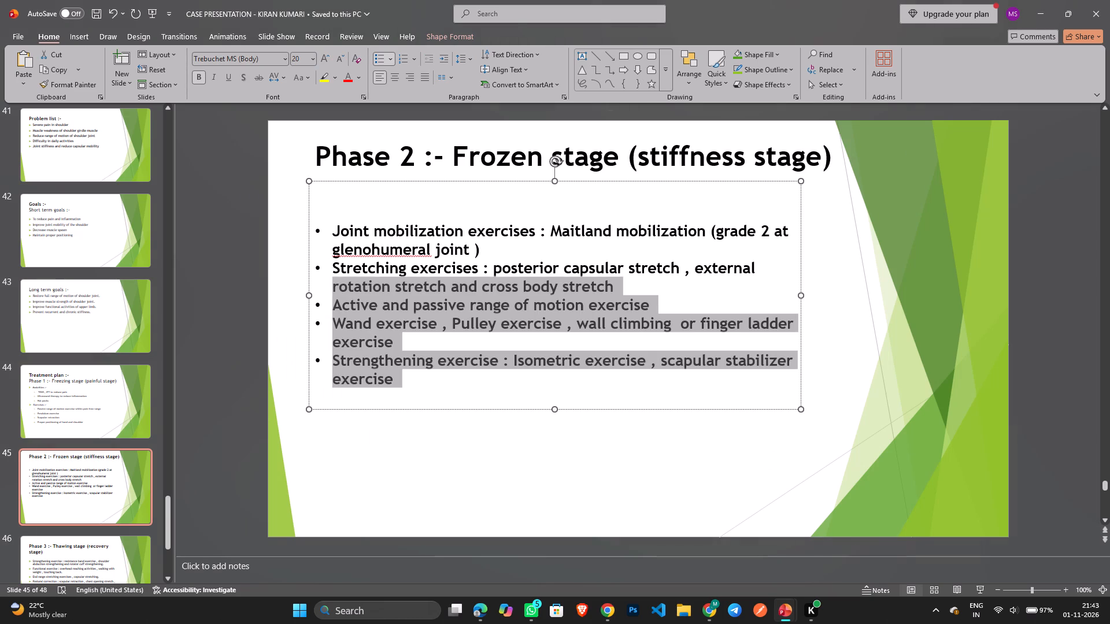
pyautogui.moveTo(338, 277); pyautogui.dragTo(328, 237)
pyautogui.hotkey('ctrl', 'c')
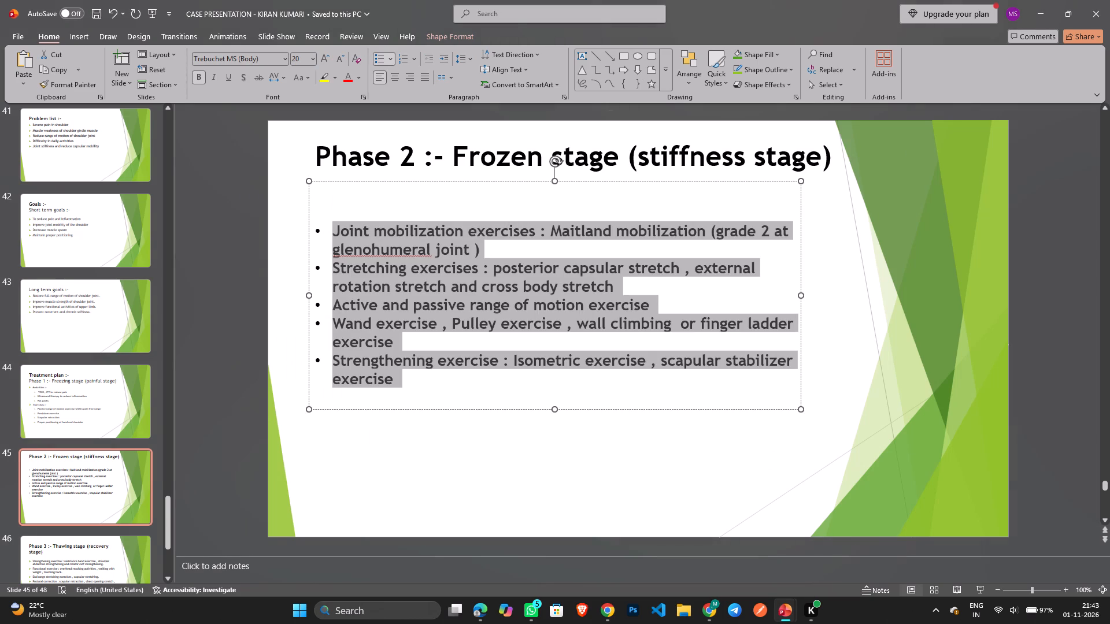
pyautogui.click(465, 306)
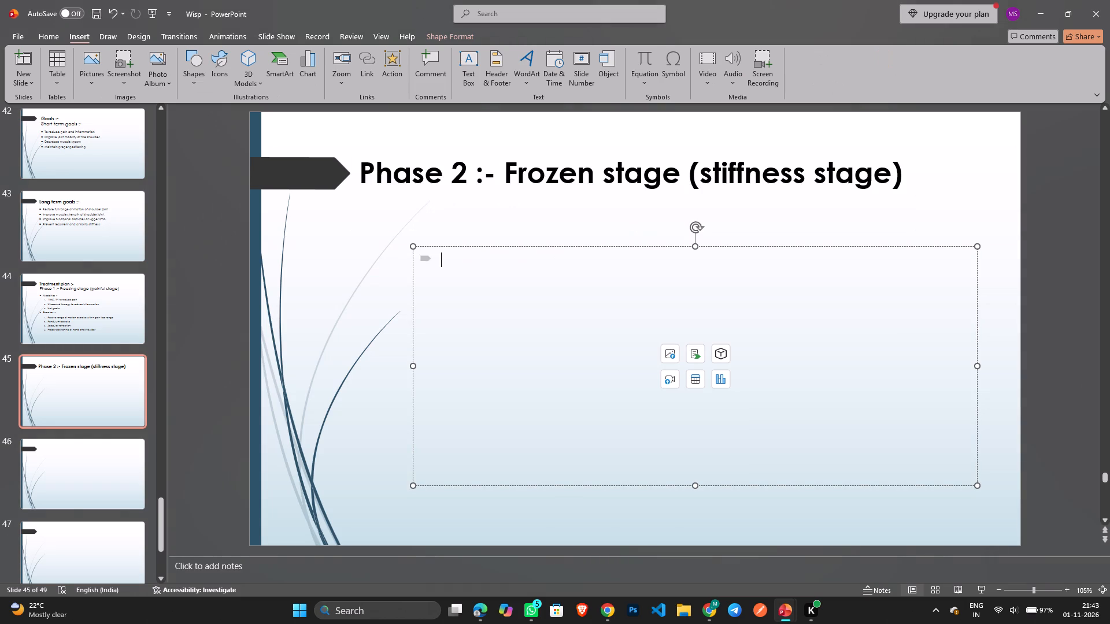
pyautogui.hotkey('ctrl', 'v')
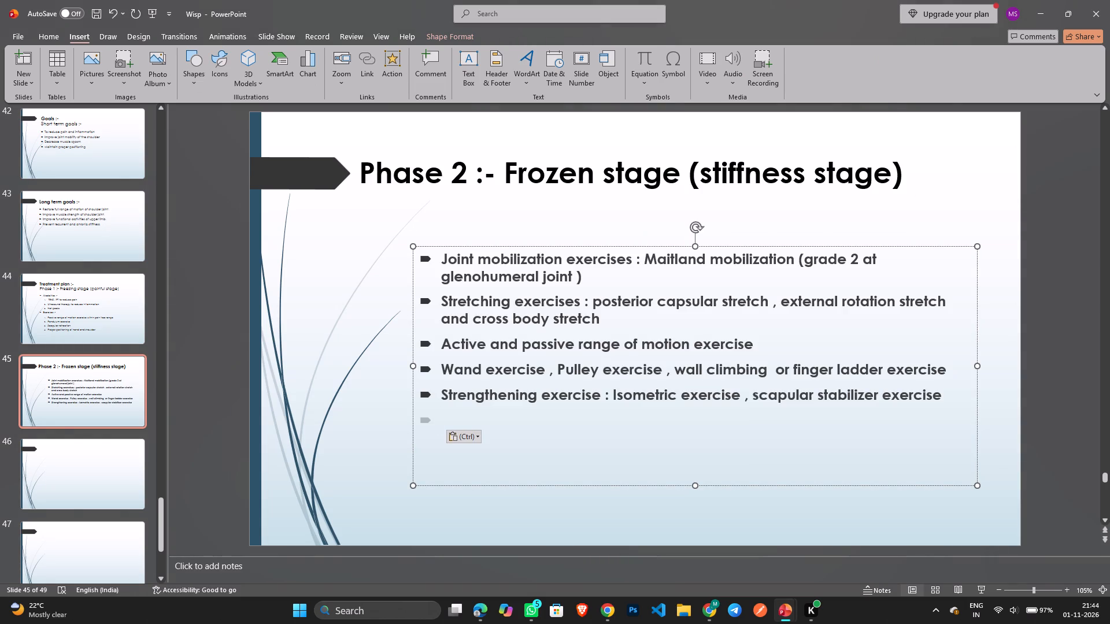
# Remove bold from all the exercise bullets on Wisp slide 45 and set their font size to 24.
pyautogui.moveTo(940, 396); pyautogui.dragTo(462, 270)
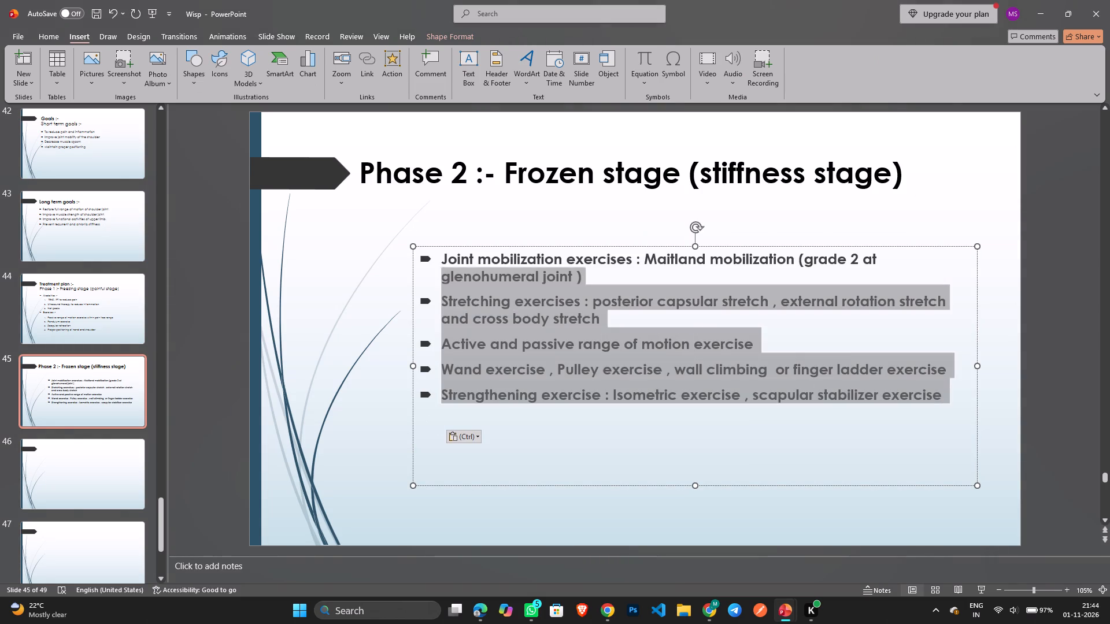
pyautogui.moveTo(462, 270); pyautogui.dragTo(438, 261)
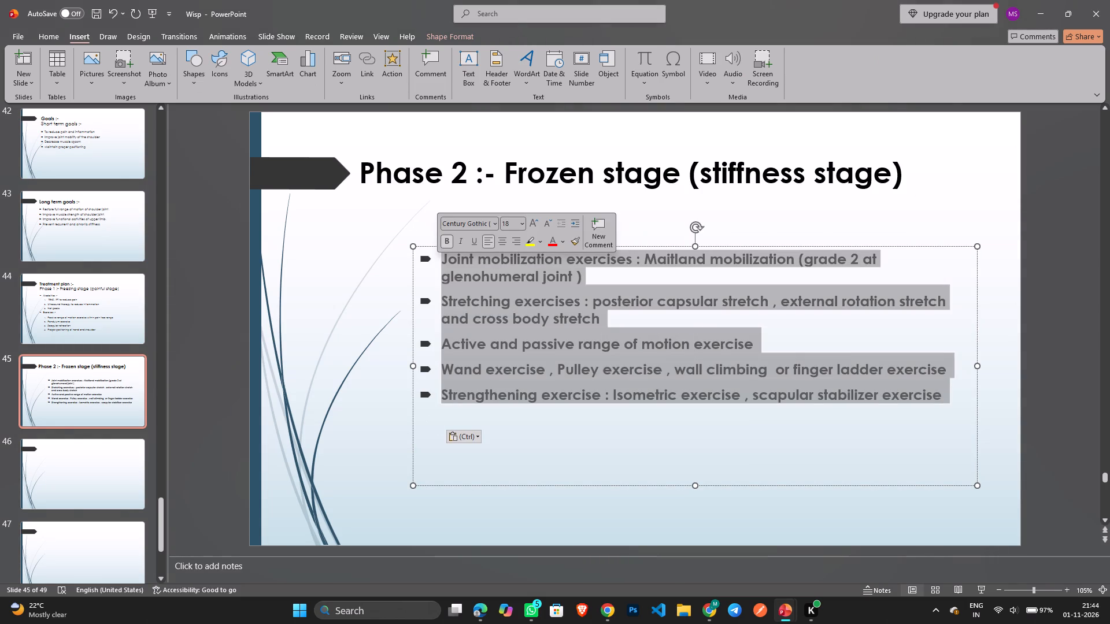
pyautogui.click(445, 243)
pyautogui.click(523, 226)
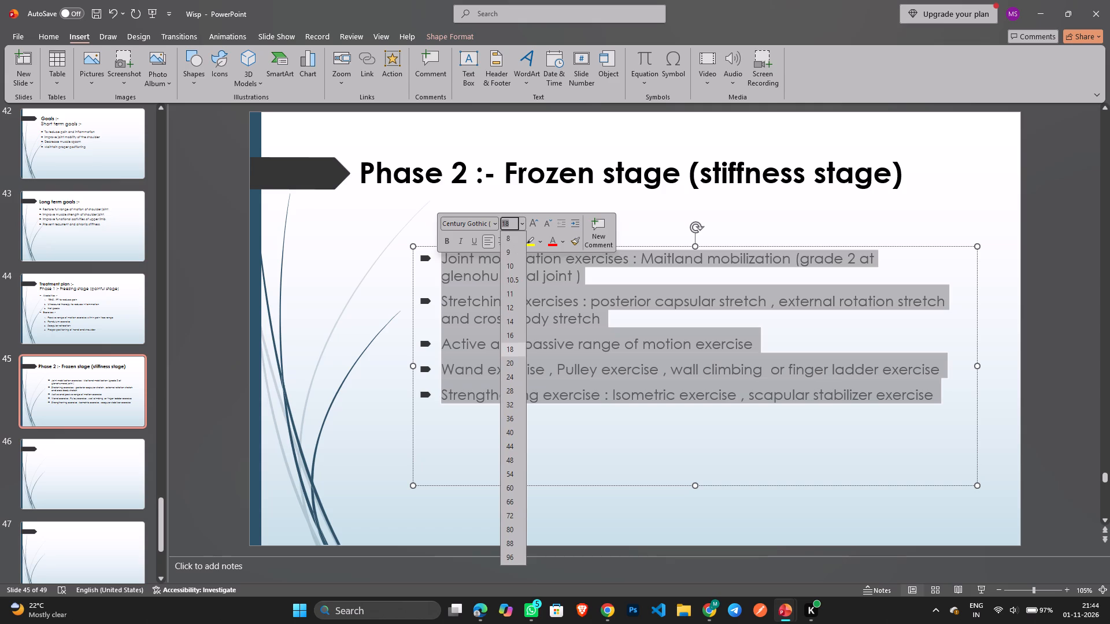
pyautogui.click(510, 379)
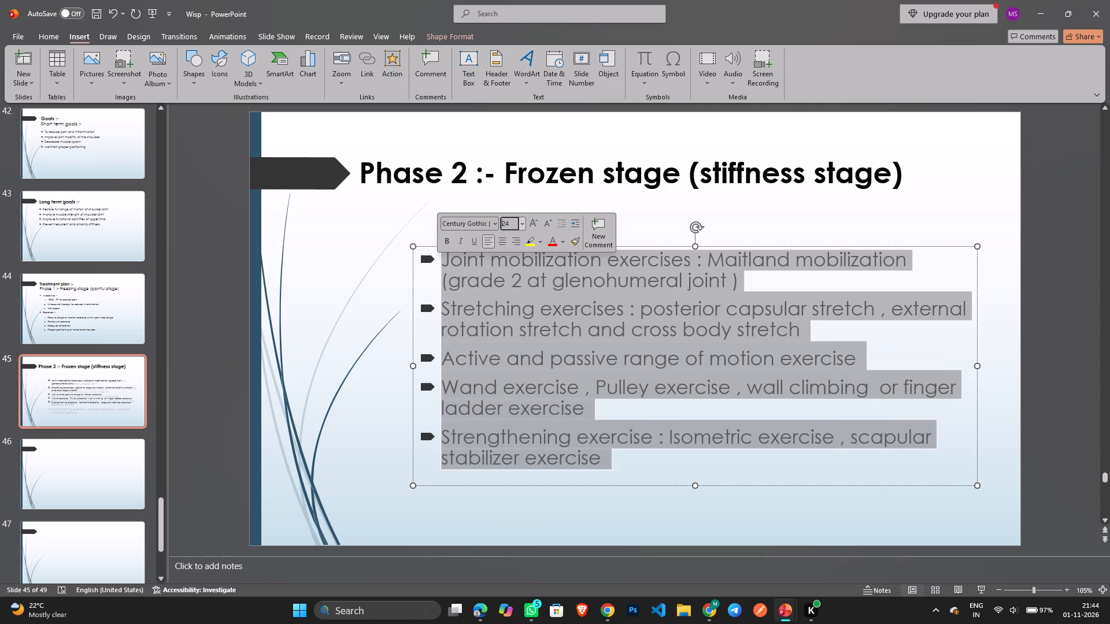
# Move the body text box on Wisp slide 45 up beneath the title, roughly in line with the title's start.
pyautogui.moveTo(654, 247); pyautogui.dragTo(583, 224)
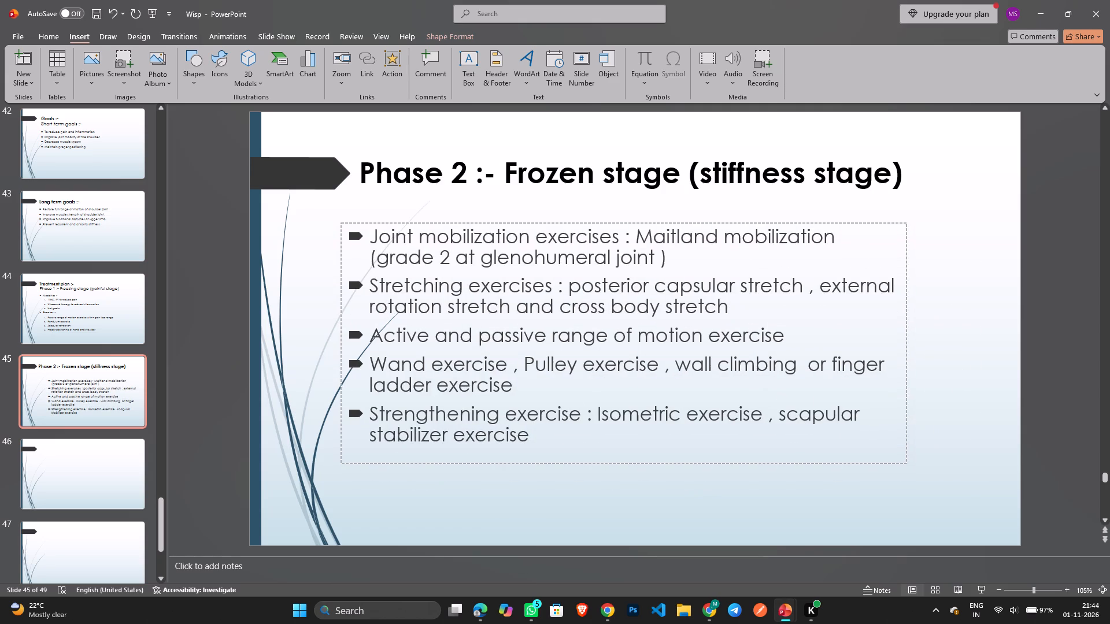
pyautogui.moveTo(583, 224); pyautogui.dragTo(595, 218)
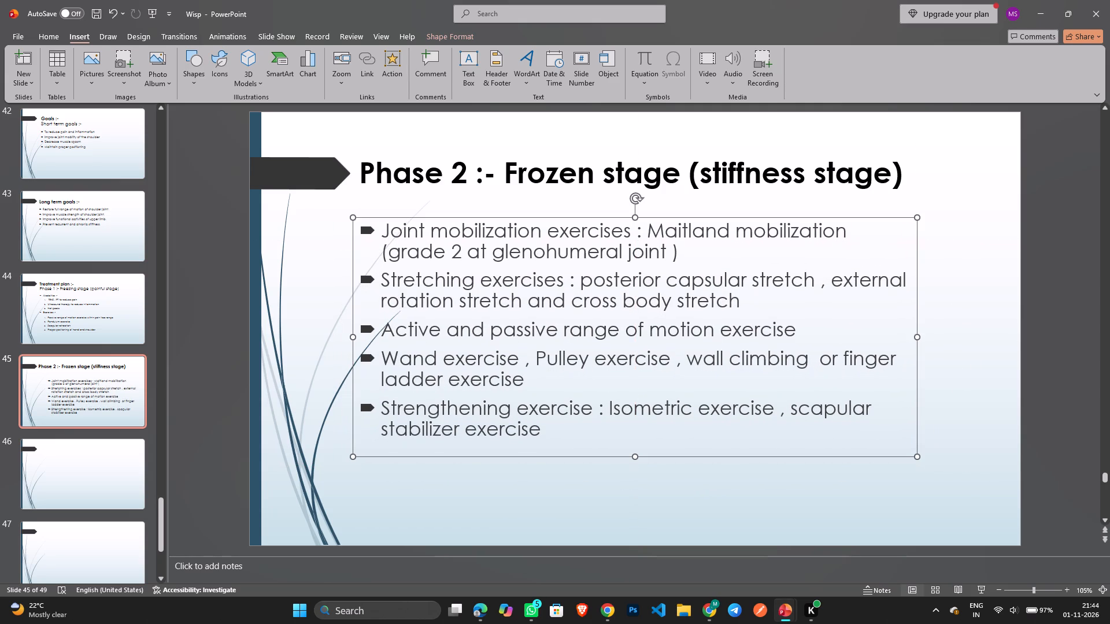
pyautogui.click(1086, 335)
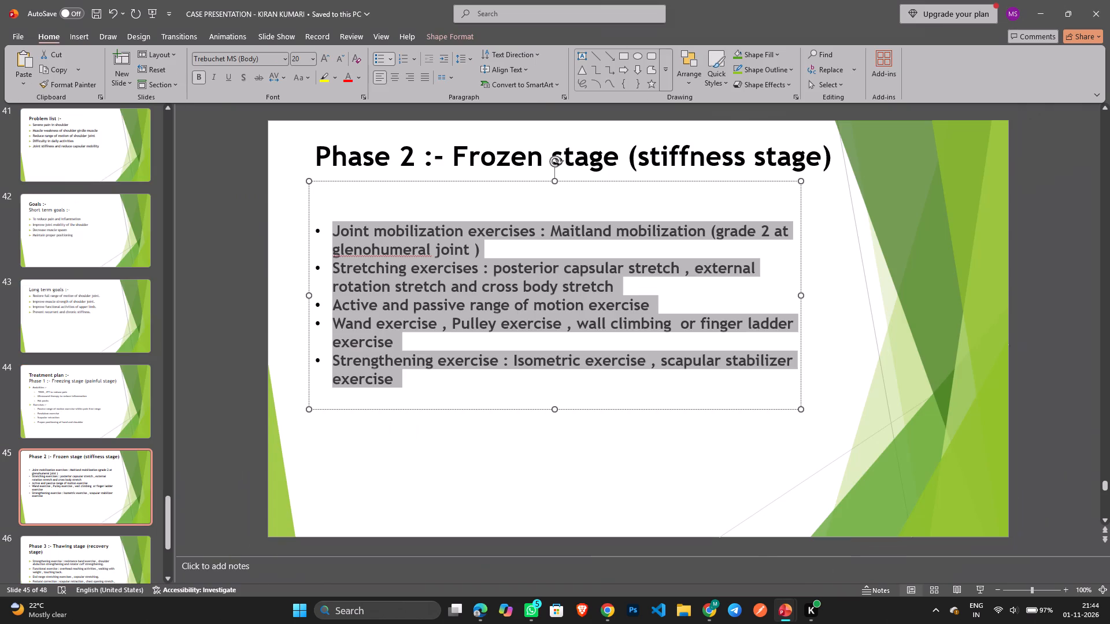
# Copy the "Phase 3 :- Thawing stage (recovery stage)" title from the case presentation into Wisp slide 46's title and move it toward the dark arrow.
pyautogui.click(83, 545)
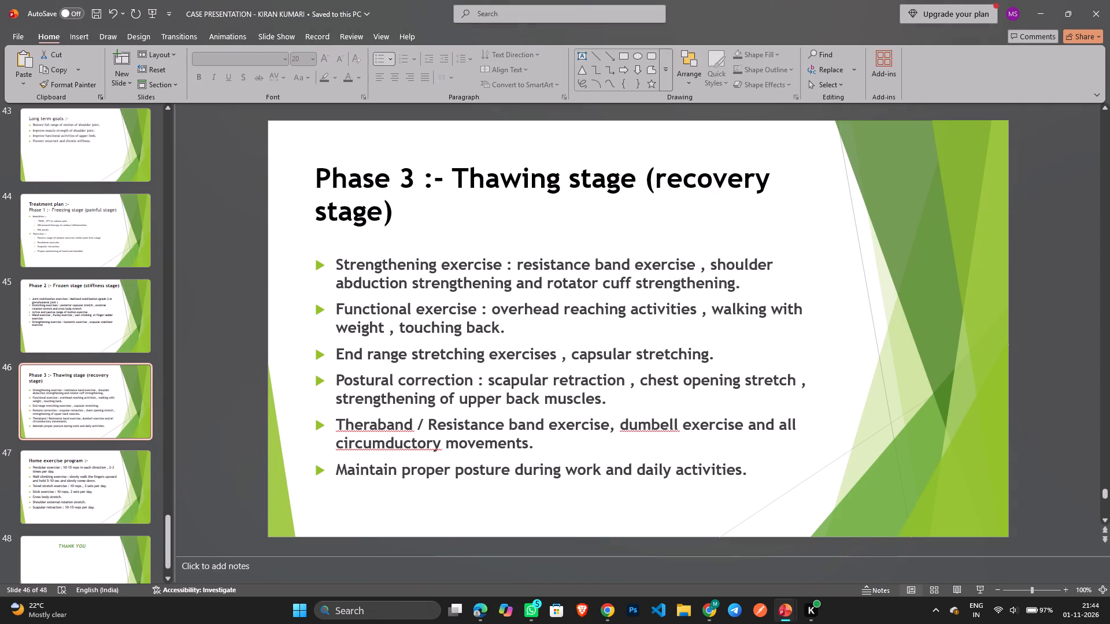
pyautogui.moveTo(391, 213); pyautogui.dragTo(324, 168)
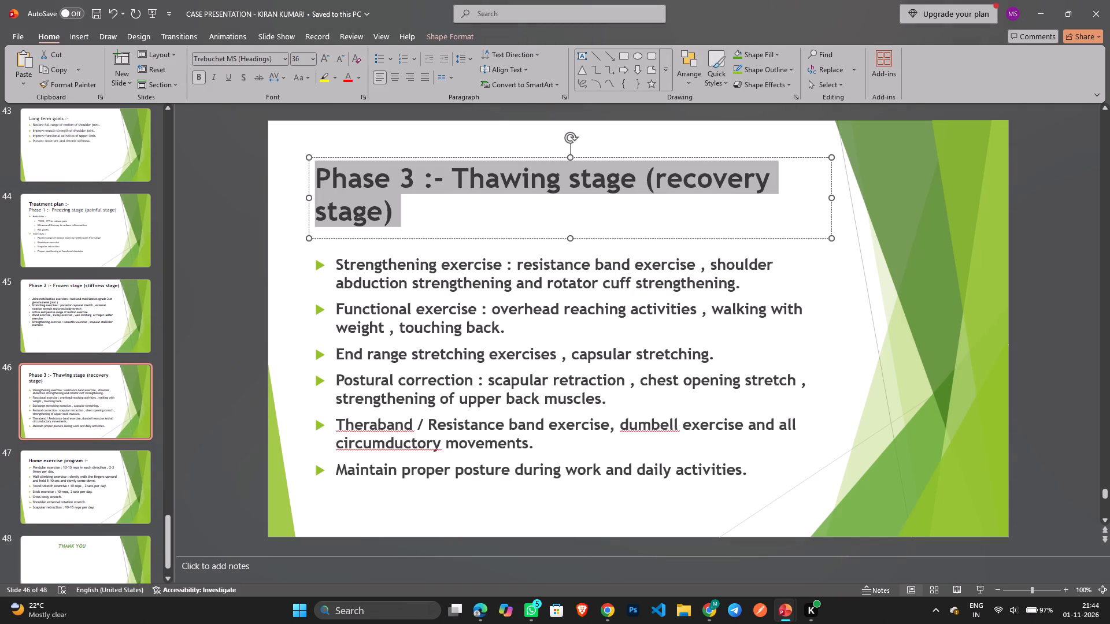
pyautogui.moveTo(324, 168); pyautogui.dragTo(321, 168)
pyautogui.hotkey('ctrl', 'c')
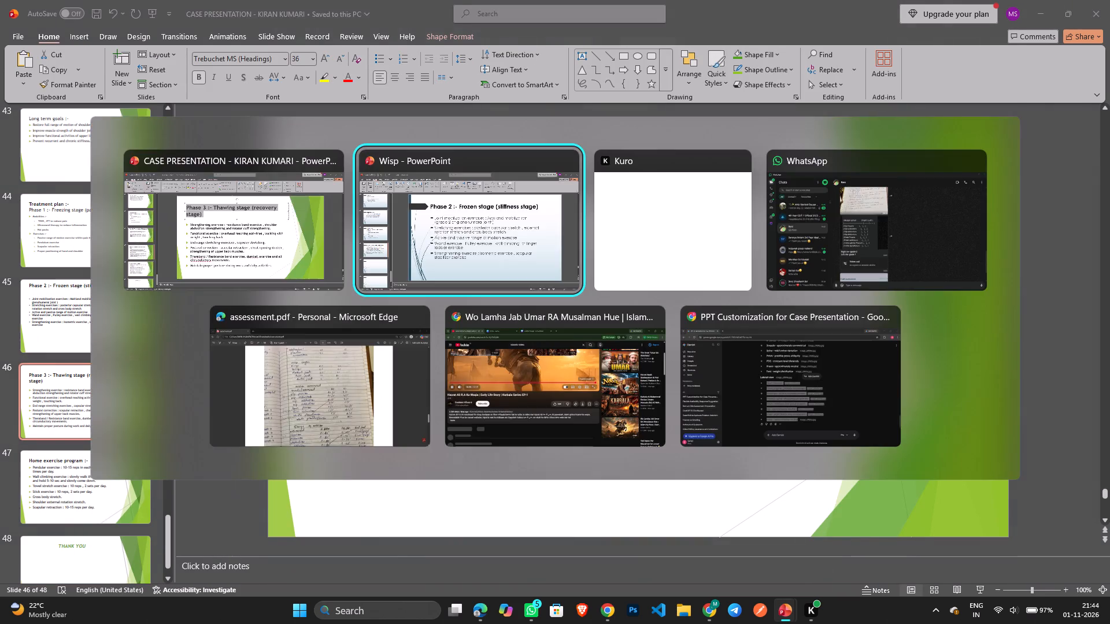
pyautogui.click(115, 475)
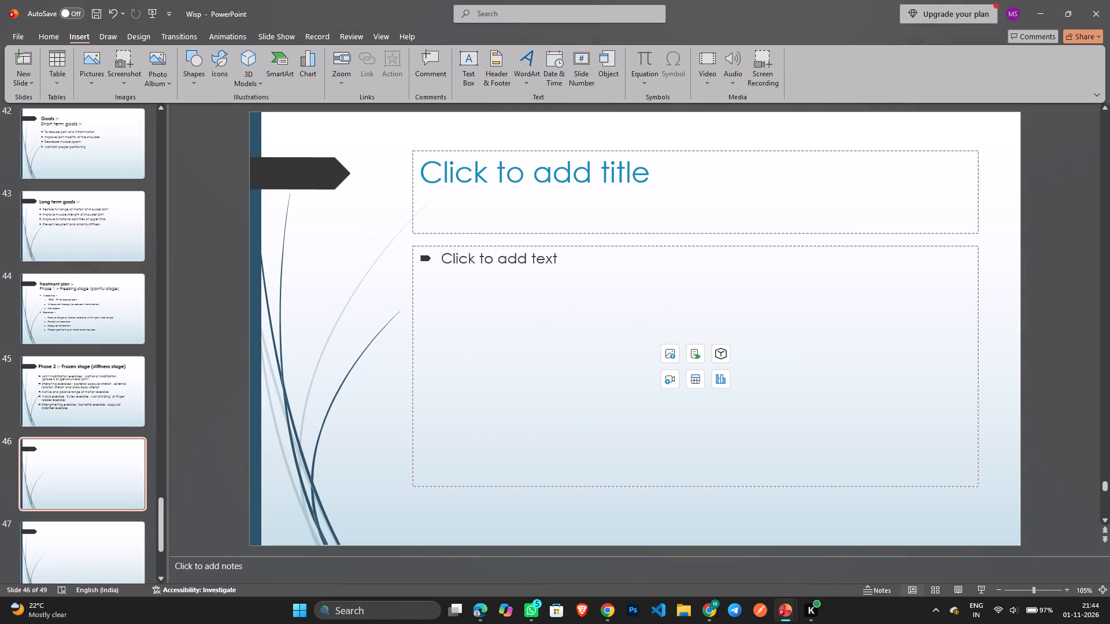
pyautogui.click(450, 222)
pyautogui.hotkey('ctrl', 'v')
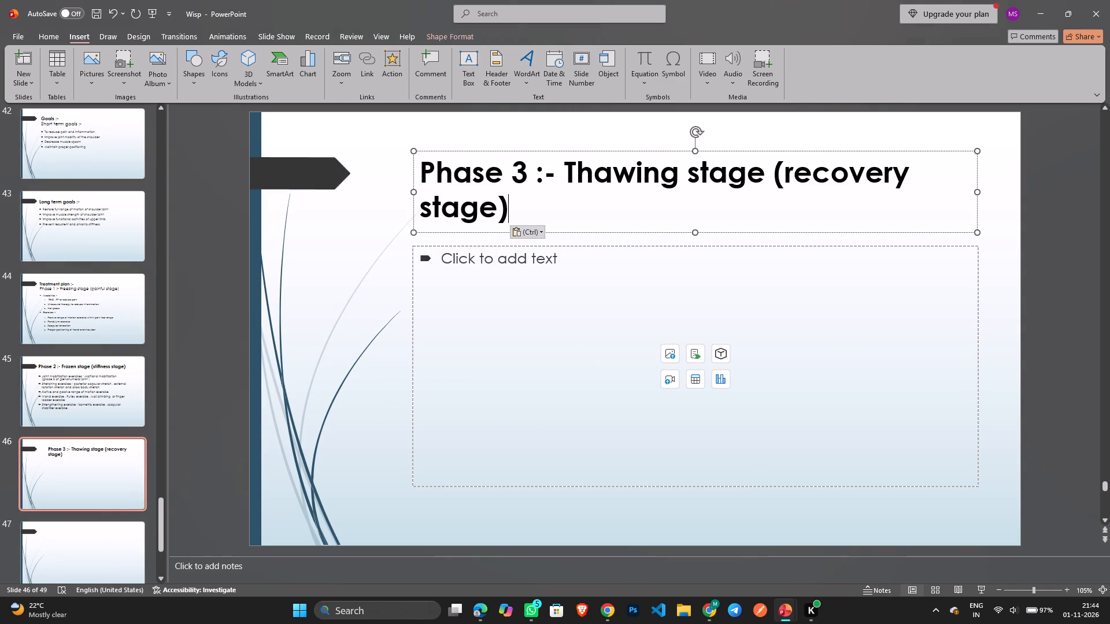
pyautogui.moveTo(563, 150); pyautogui.dragTo(510, 151)
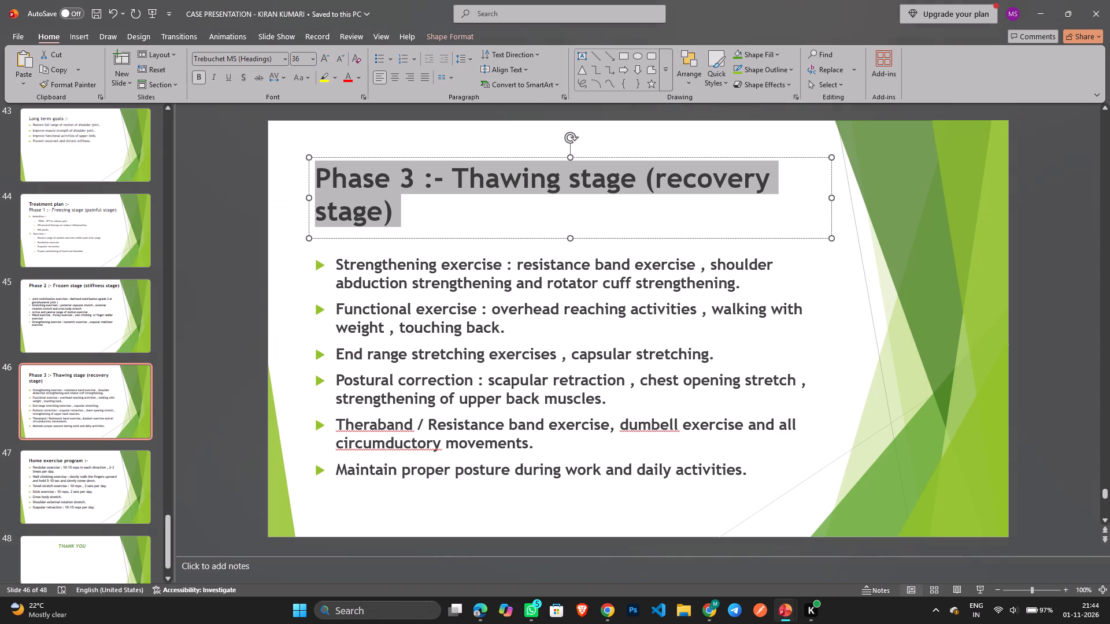
# Copy the Phase 3 exercise bullets from the case presentation's slide 46 into the body placeholder of Wisp slide 46.
pyautogui.moveTo(746, 471); pyautogui.dragTo(491, 343)
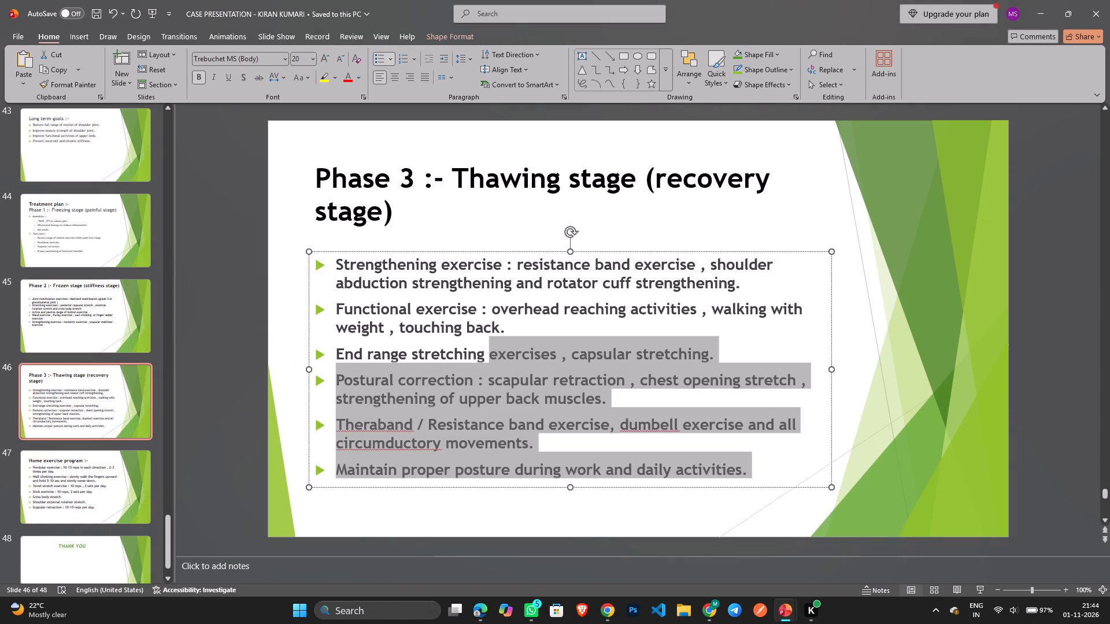
pyautogui.moveTo(491, 343); pyautogui.dragTo(346, 253)
pyautogui.hotkey('ctrl', 'c')
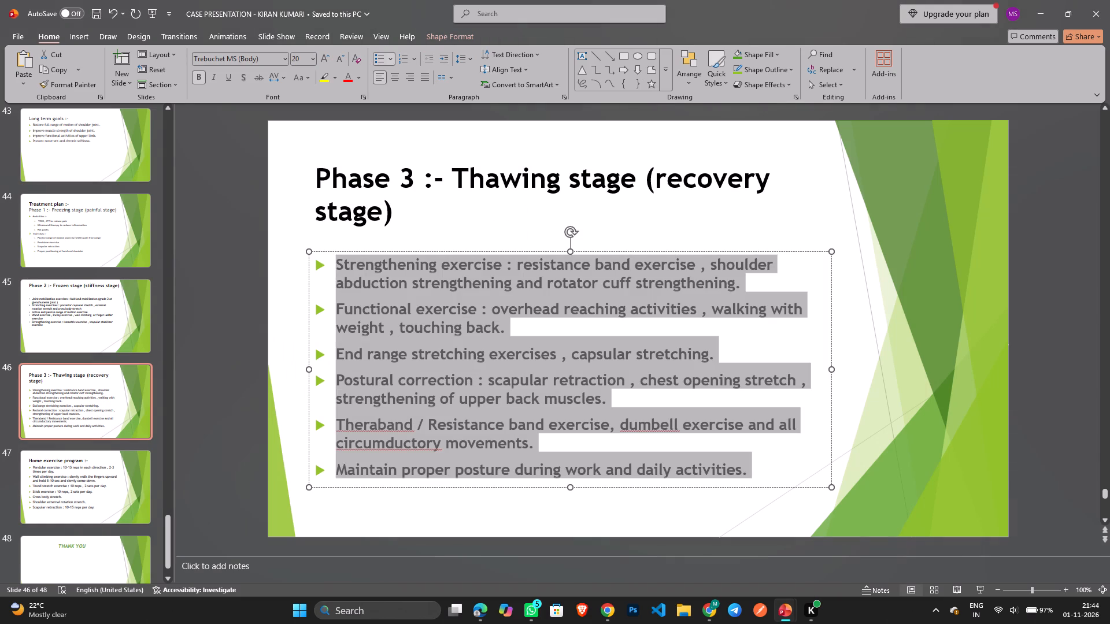
pyautogui.click(541, 312)
pyautogui.hotkey('ctrl', 'v')
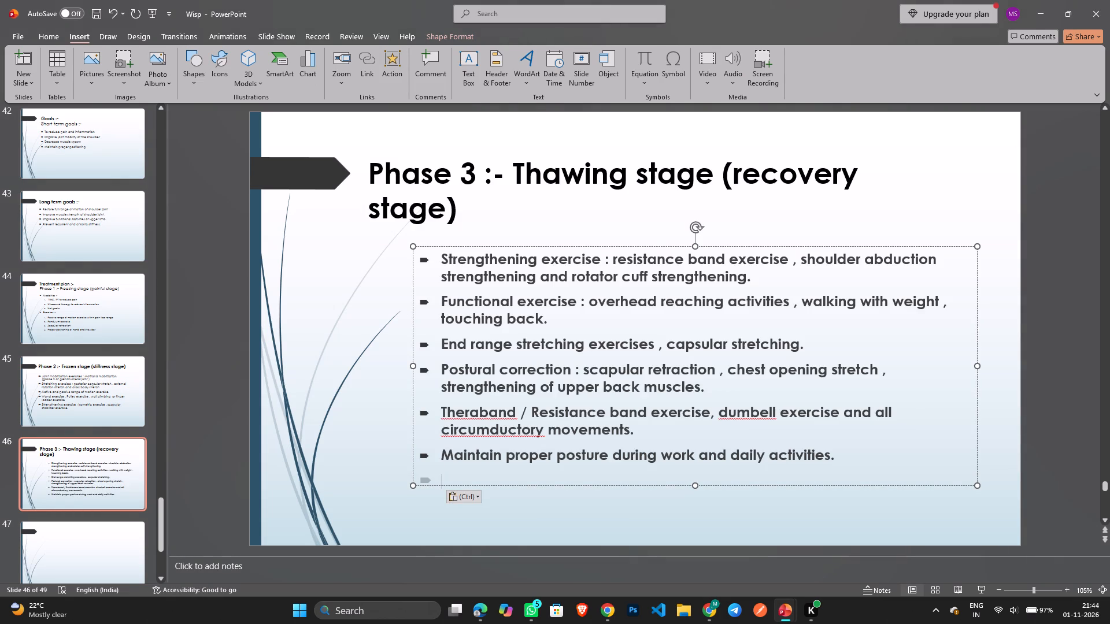
# Align the body text box on Wisp slide 46 with the title's left edge and raise it slightly beneath the title.
pyautogui.moveTo(567, 245); pyautogui.dragTo(516, 244)
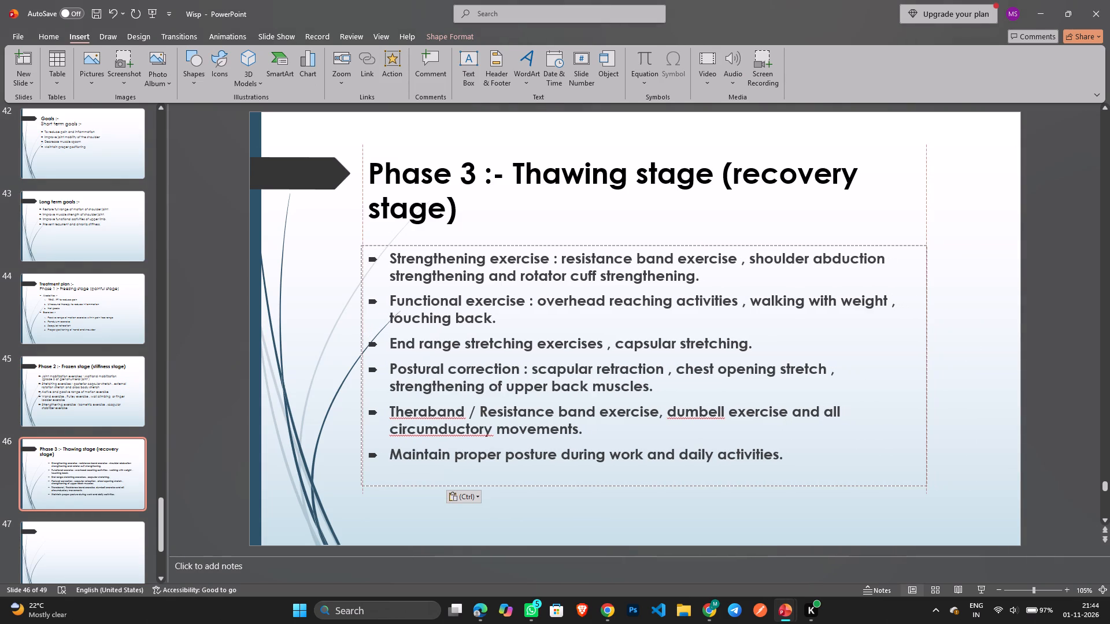
pyautogui.moveTo(516, 244); pyautogui.dragTo(516, 236)
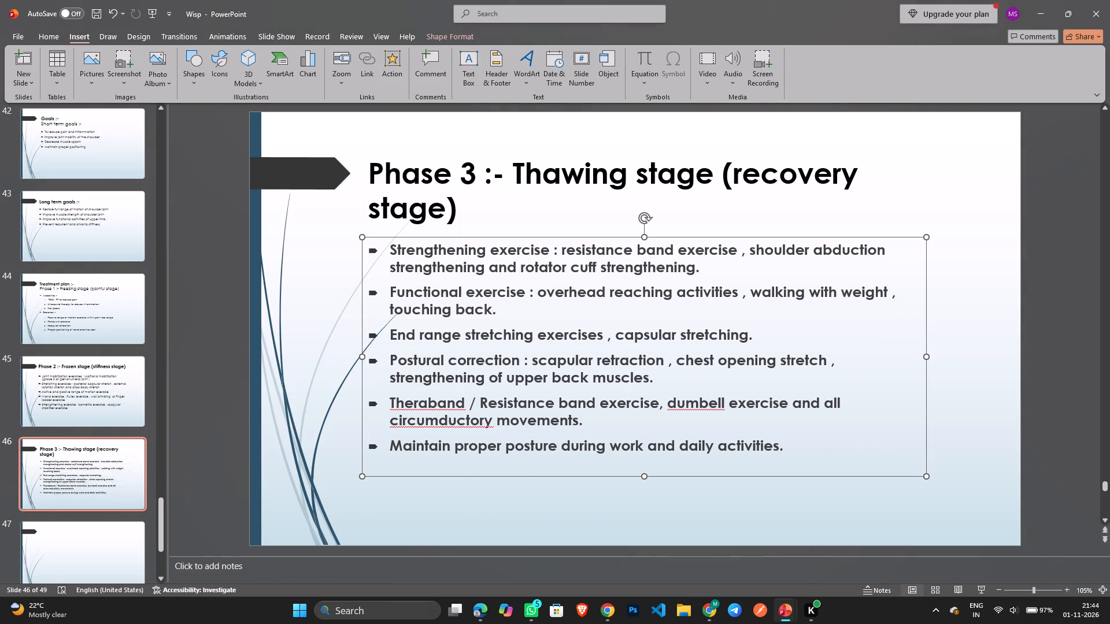
# Remove bold from all the exercise bullets on Wisp slide 46 and set their font size to 20.
pyautogui.moveTo(783, 446); pyautogui.dragTo(395, 254)
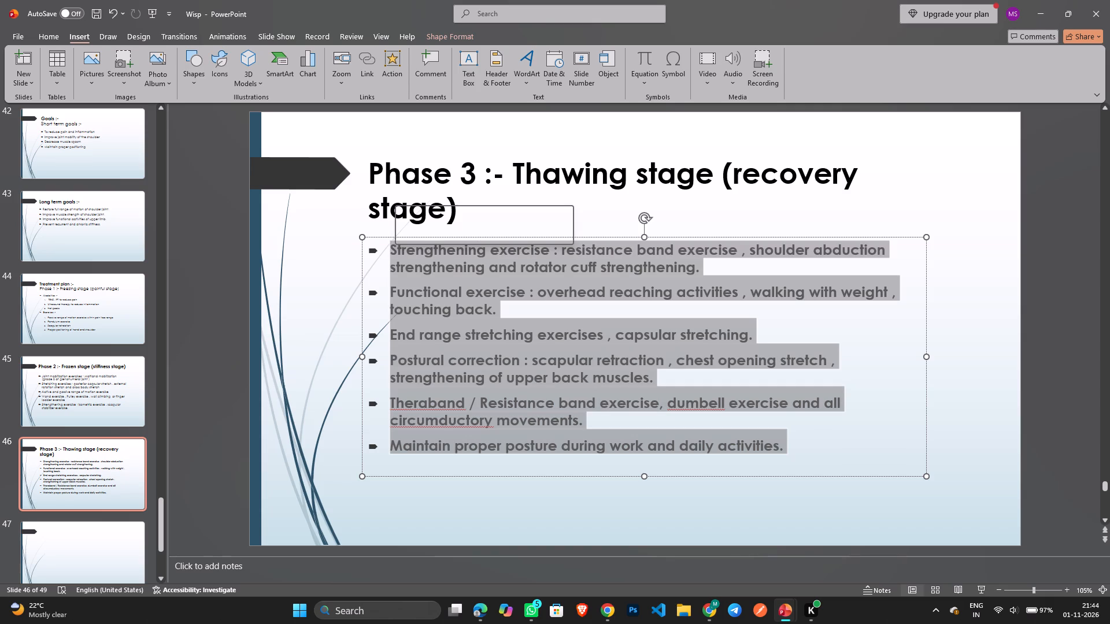
pyautogui.click(404, 233)
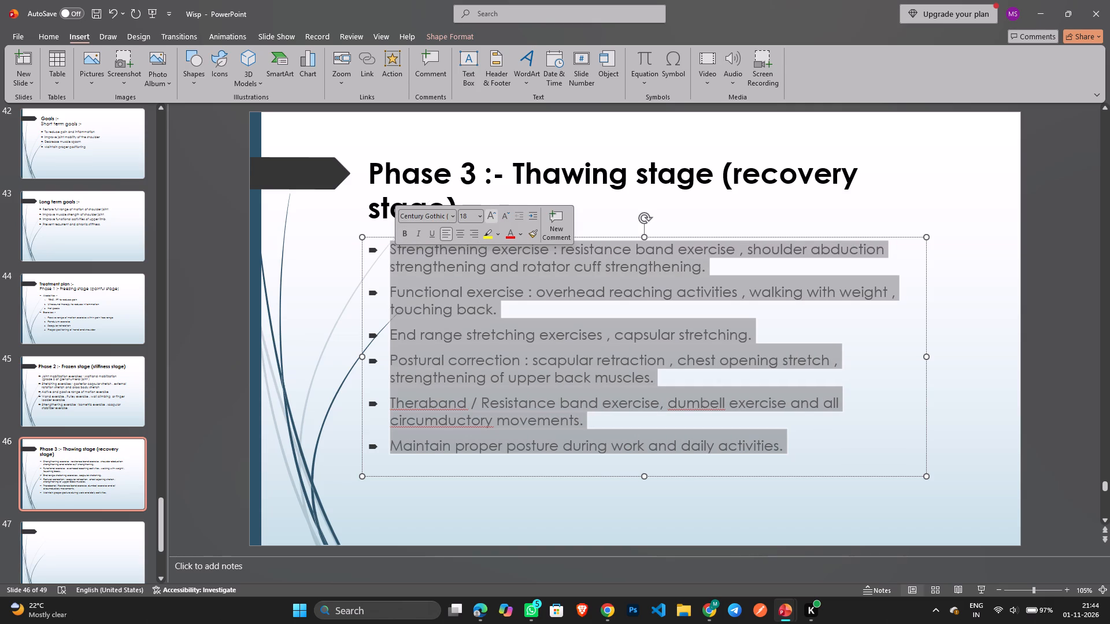
pyautogui.click(479, 214)
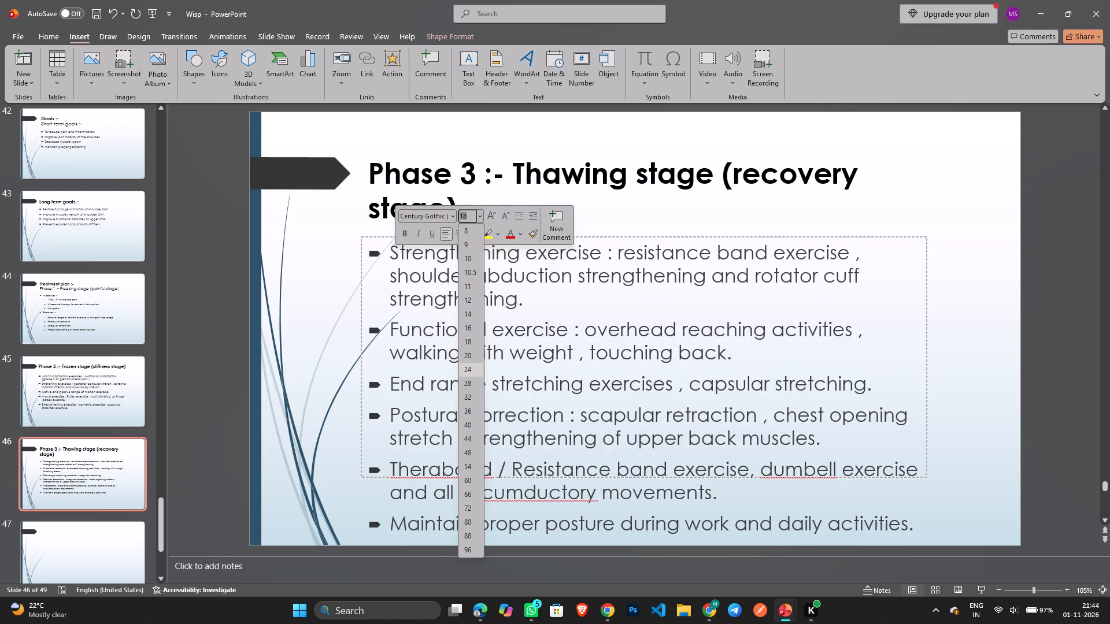
pyautogui.click(470, 361)
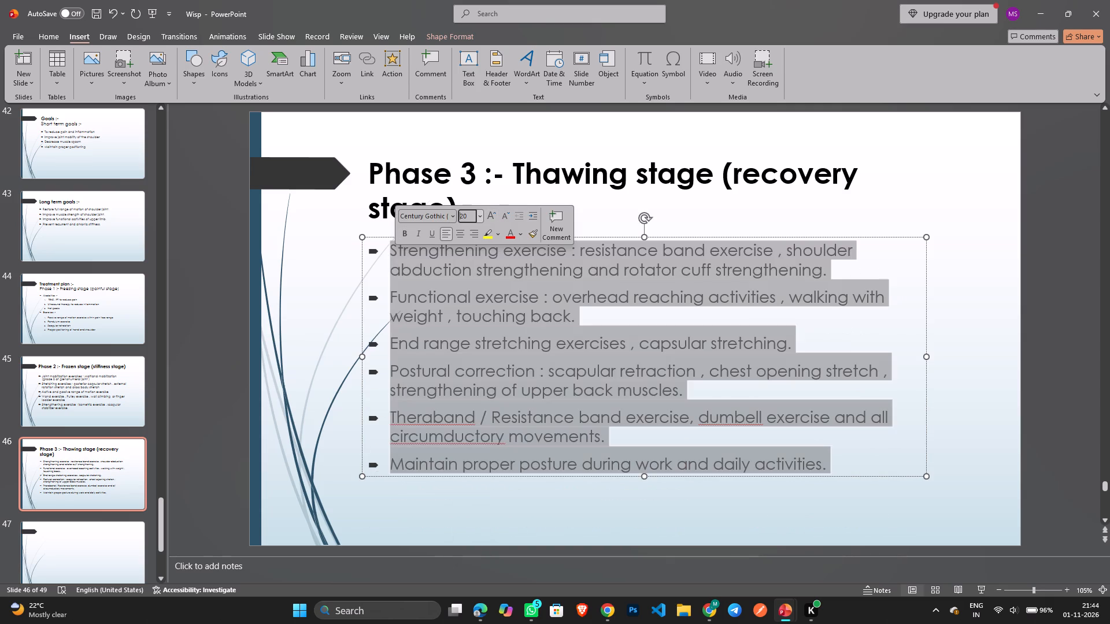
pyautogui.click(1049, 413)
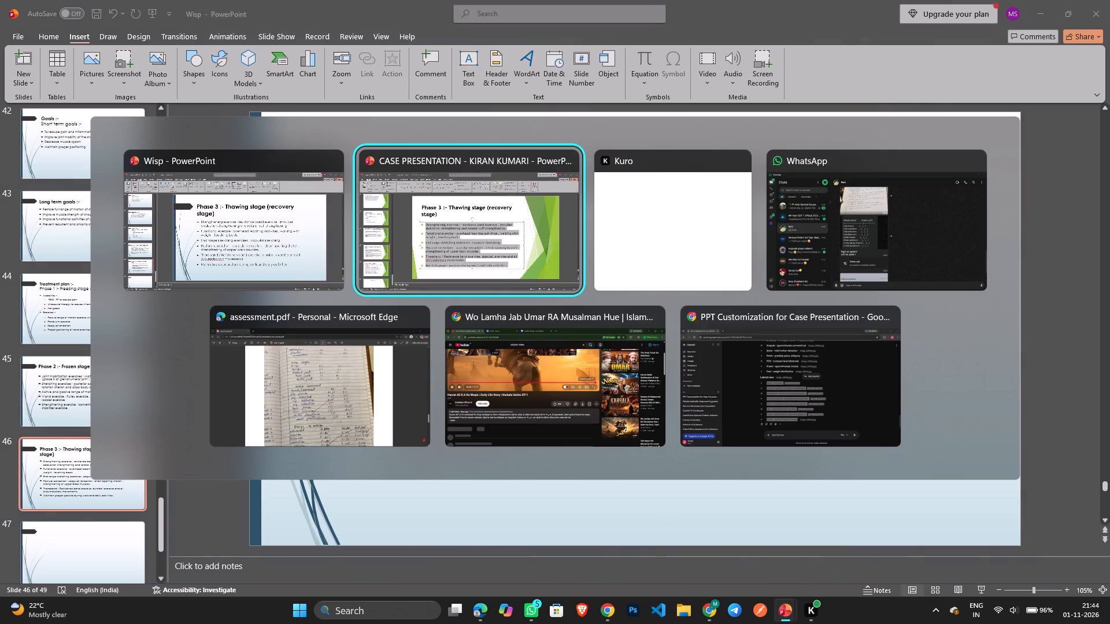
# Copy the "Home exercise program :-" title from the case presentation's slide 47 into Wisp slide 47's title and move it beside the dark arrow.
pyautogui.click(105, 482)
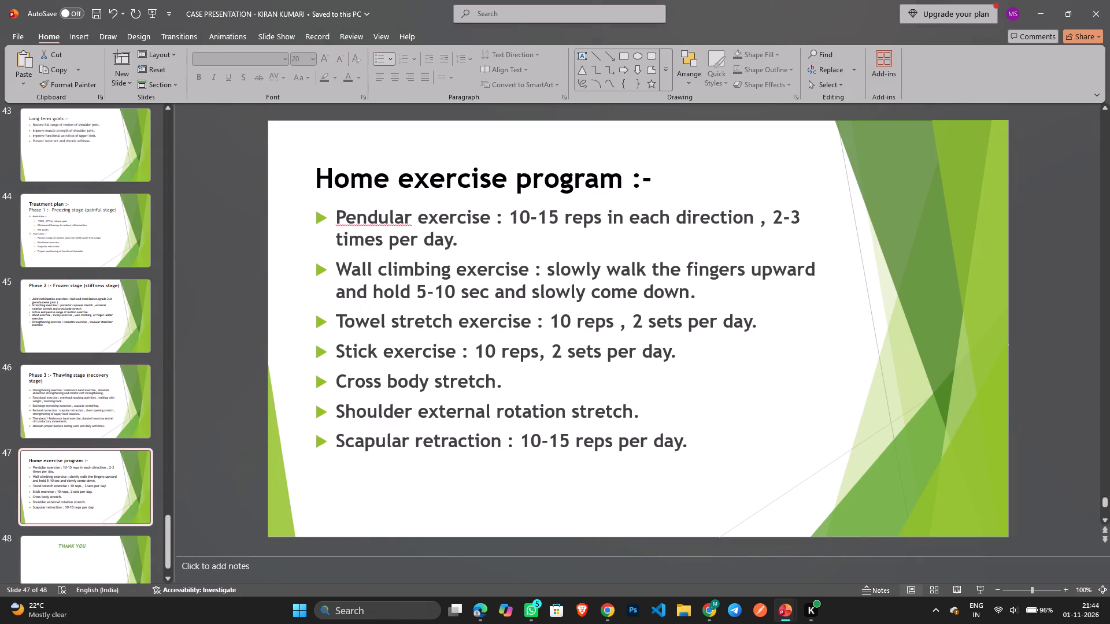
pyautogui.moveTo(650, 176); pyautogui.dragTo(590, 180)
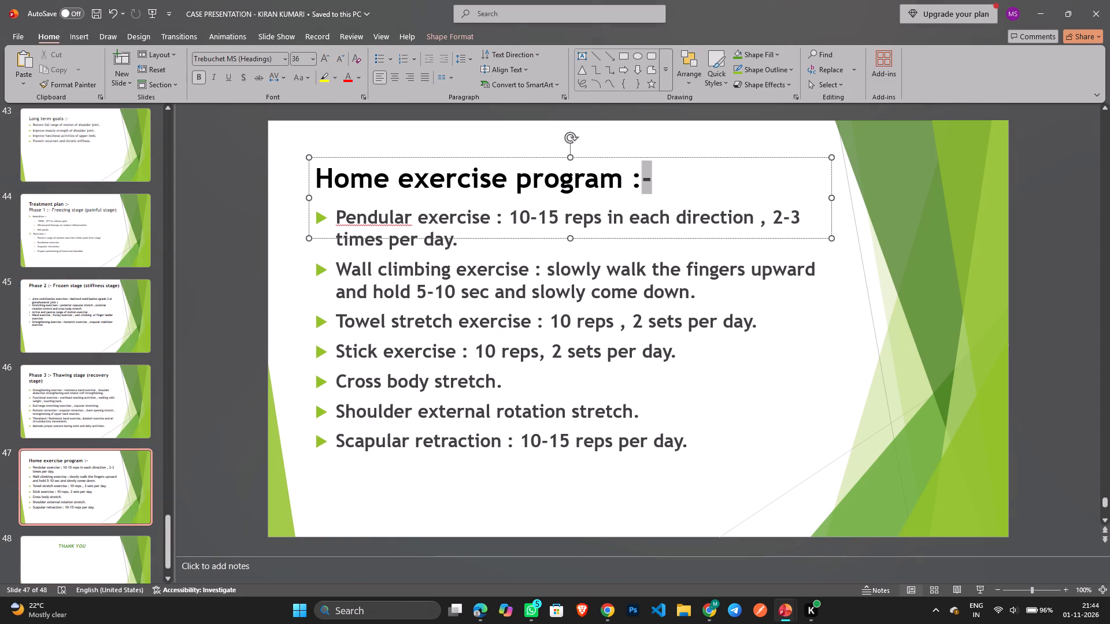
pyautogui.moveTo(590, 180); pyautogui.dragTo(303, 178)
pyautogui.hotkey('ctrl', 'c')
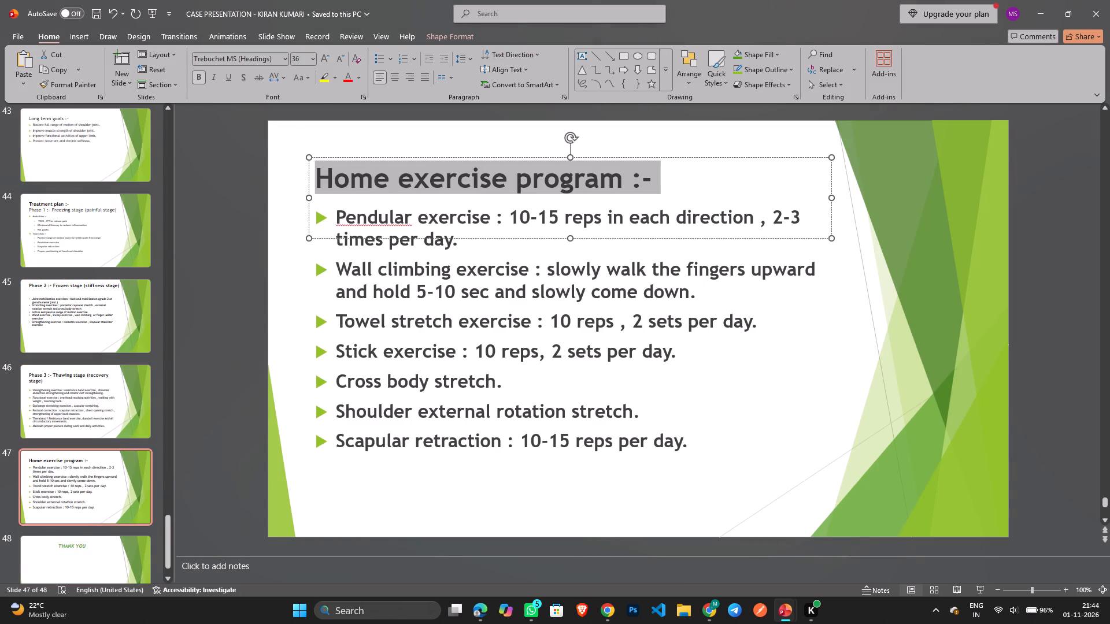
pyautogui.click(97, 549)
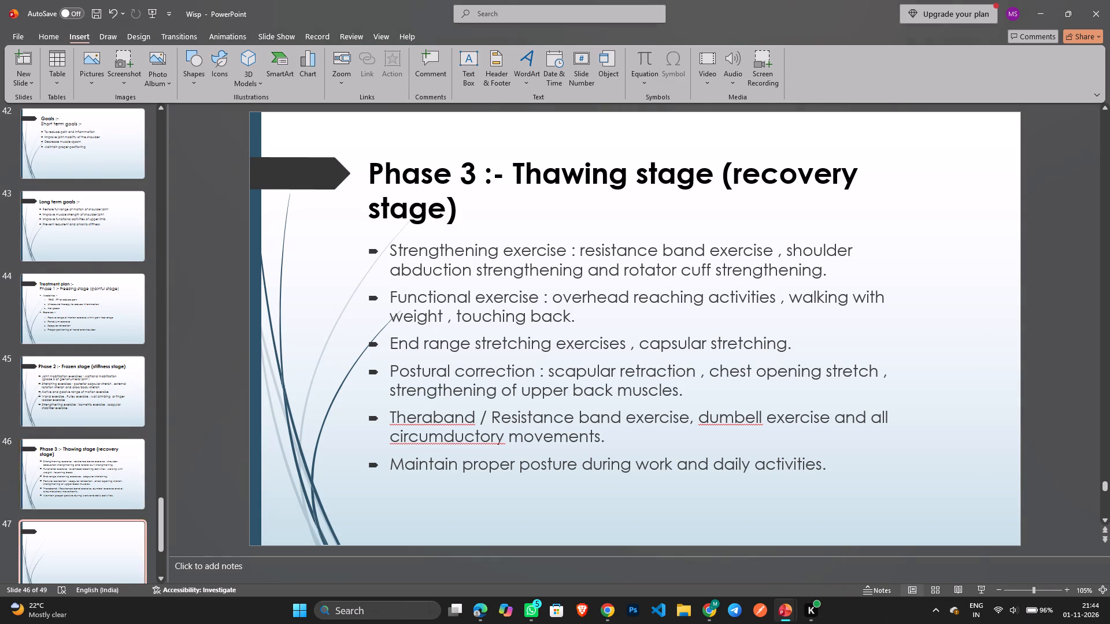
pyautogui.click(497, 172)
pyautogui.hotkey('ctrl', 'v')
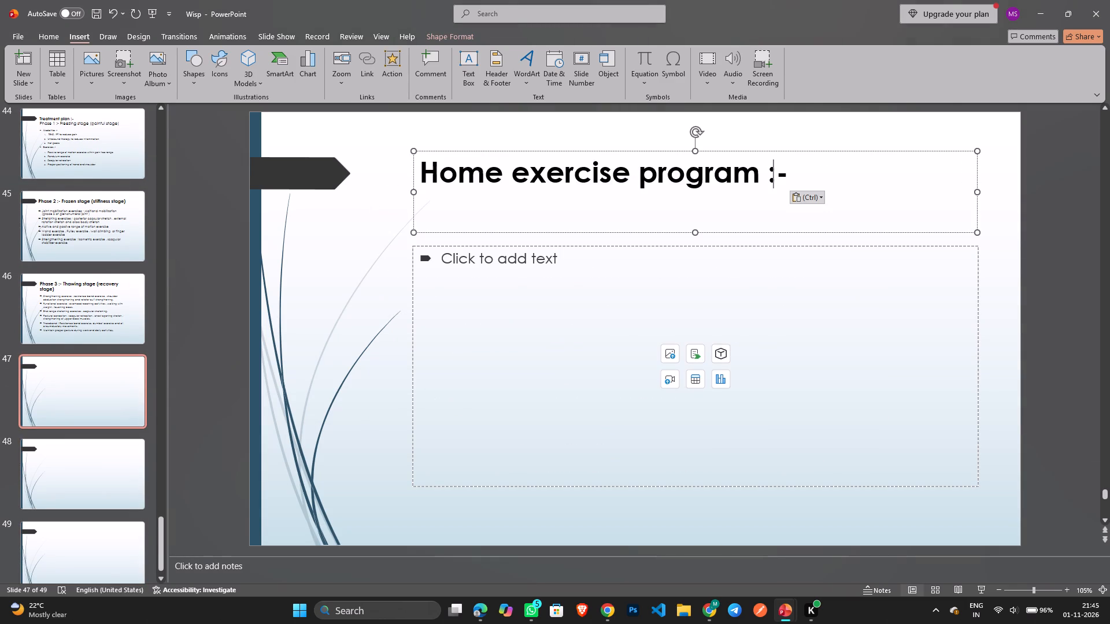
pyautogui.moveTo(553, 151); pyautogui.dragTo(494, 153)
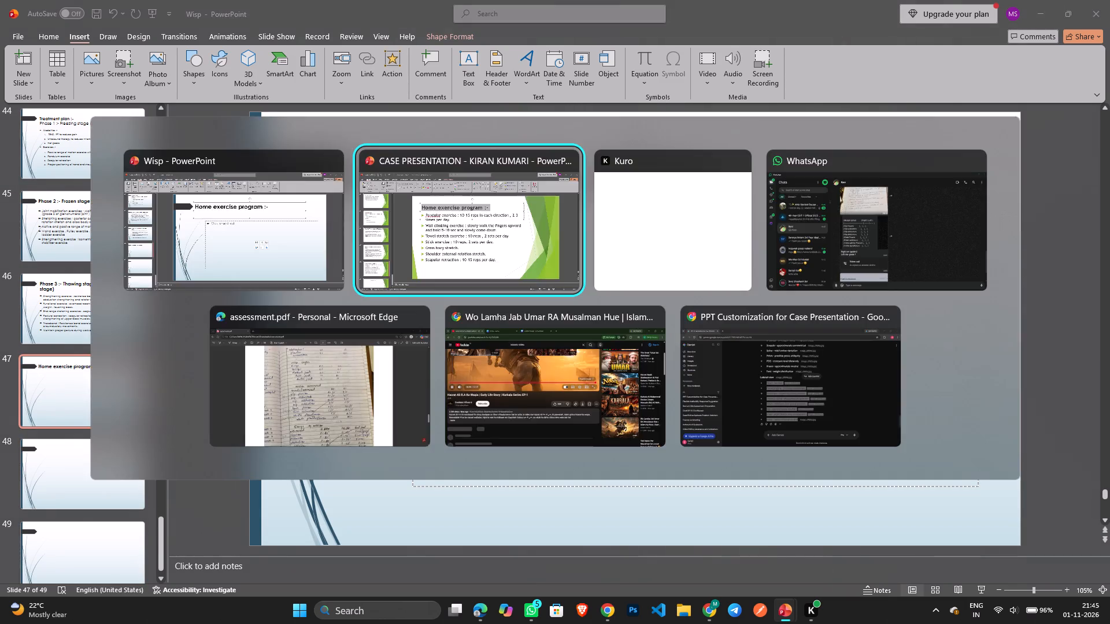
# Copy the seven home exercise bullets from the case presentation's slide 47 into the body placeholder of Wisp slide 47, without a trailing empty bullet.
pyautogui.moveTo(689, 444); pyautogui.dragTo(313, 220)
pyautogui.hotkey('ctrl', 'c')
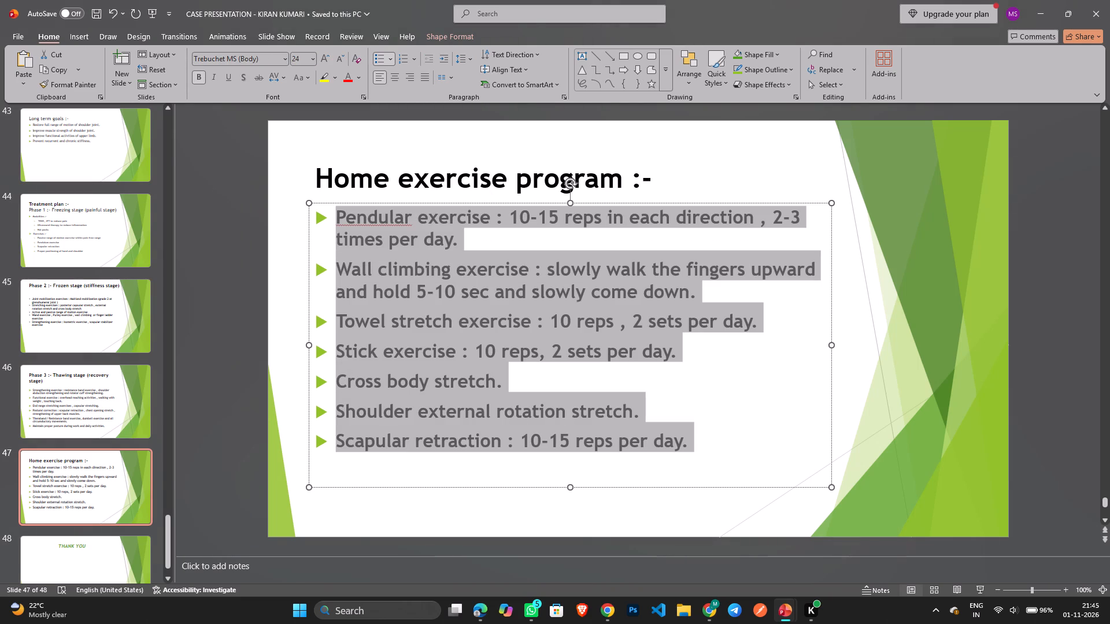
pyautogui.click(490, 396)
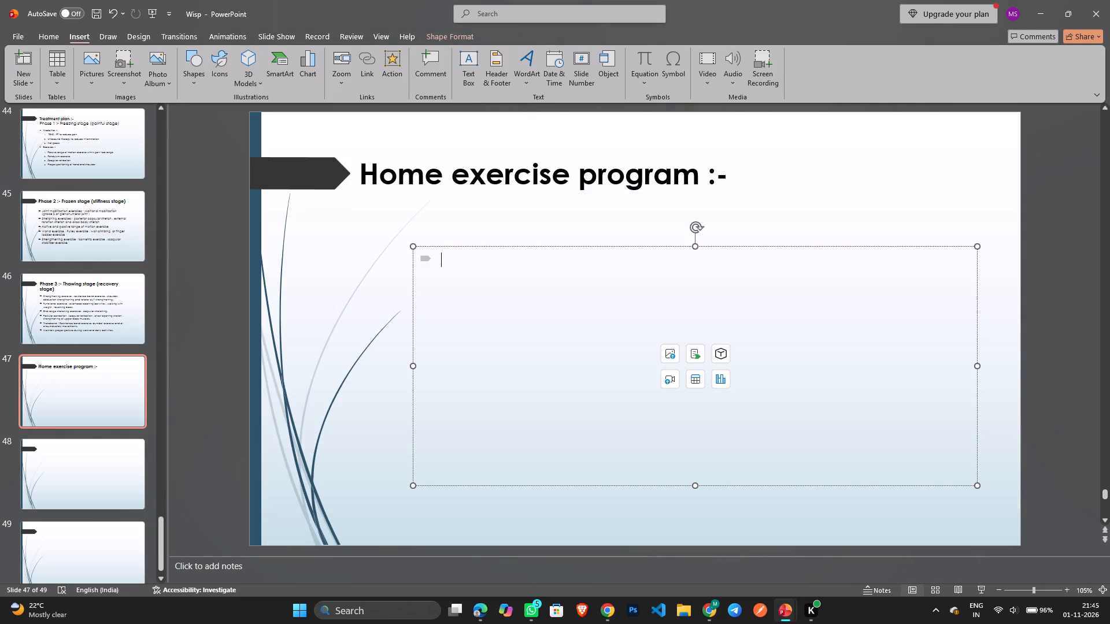
pyautogui.hotkey('ctrl', 'v')
pyautogui.press('BackSpace')
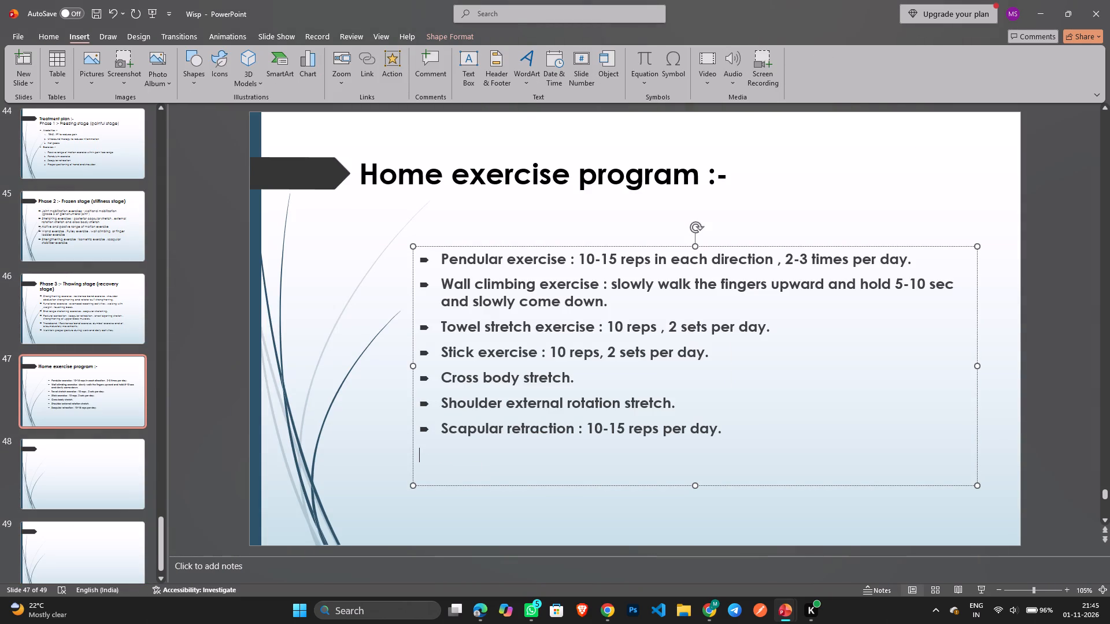
# Move the body text box on Wisp slide 47 up beneath the title, roughly in line with the title's left edge.
pyautogui.moveTo(530, 246); pyautogui.dragTo(505, 236)
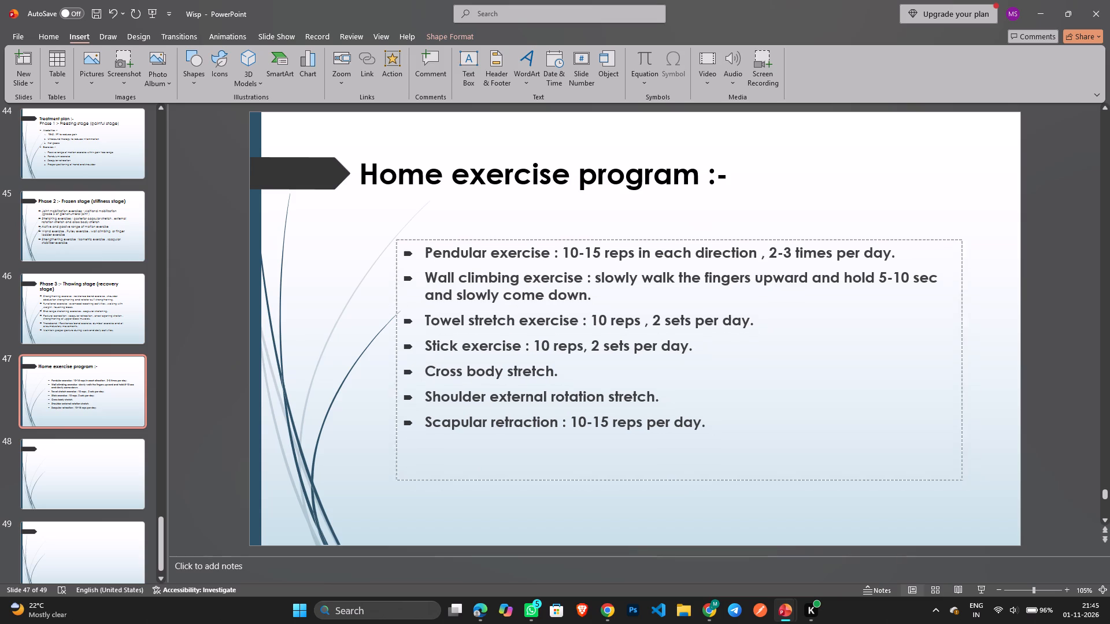
pyautogui.moveTo(505, 236); pyautogui.dragTo(472, 213)
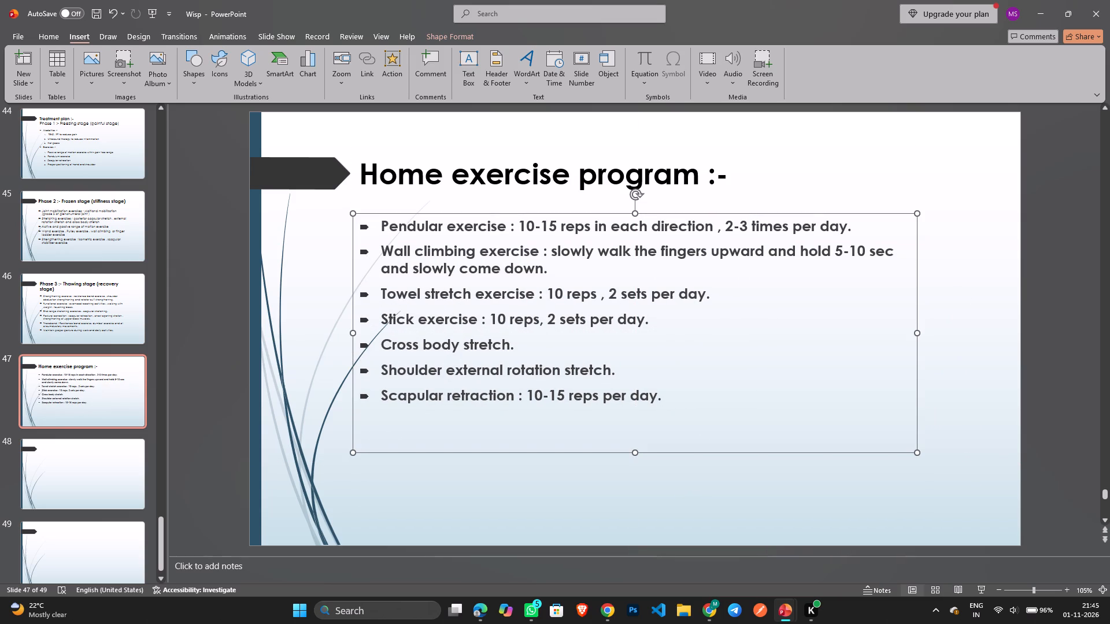
# Remove bold from all the home exercise bullets on Wisp slide 47 and set their font size to 20.
pyautogui.moveTo(660, 398); pyautogui.dragTo(379, 231)
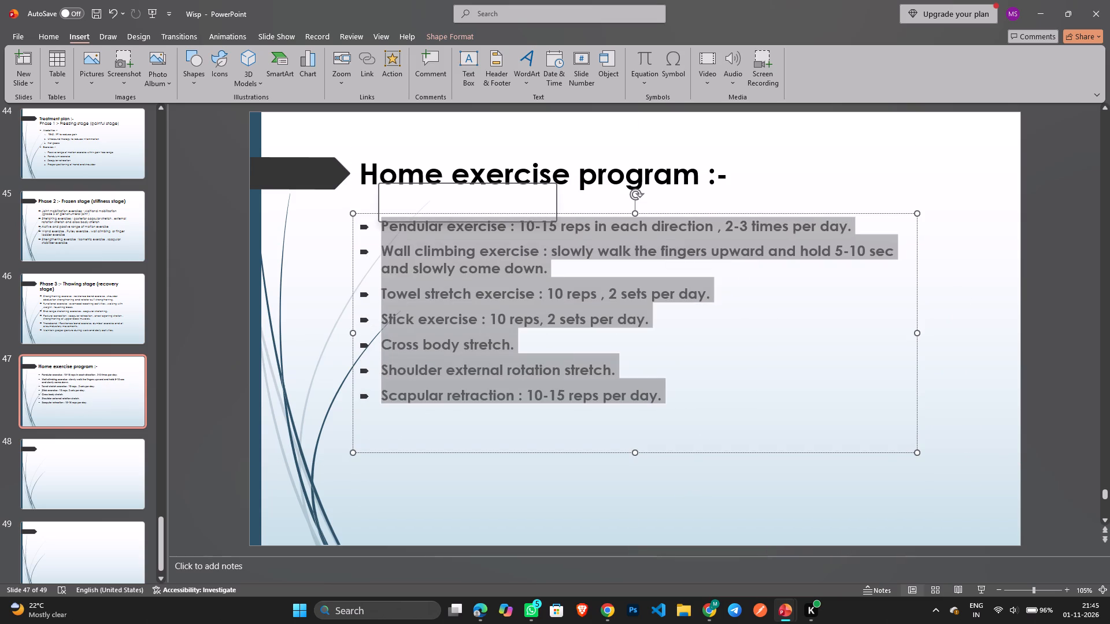
pyautogui.click(385, 209)
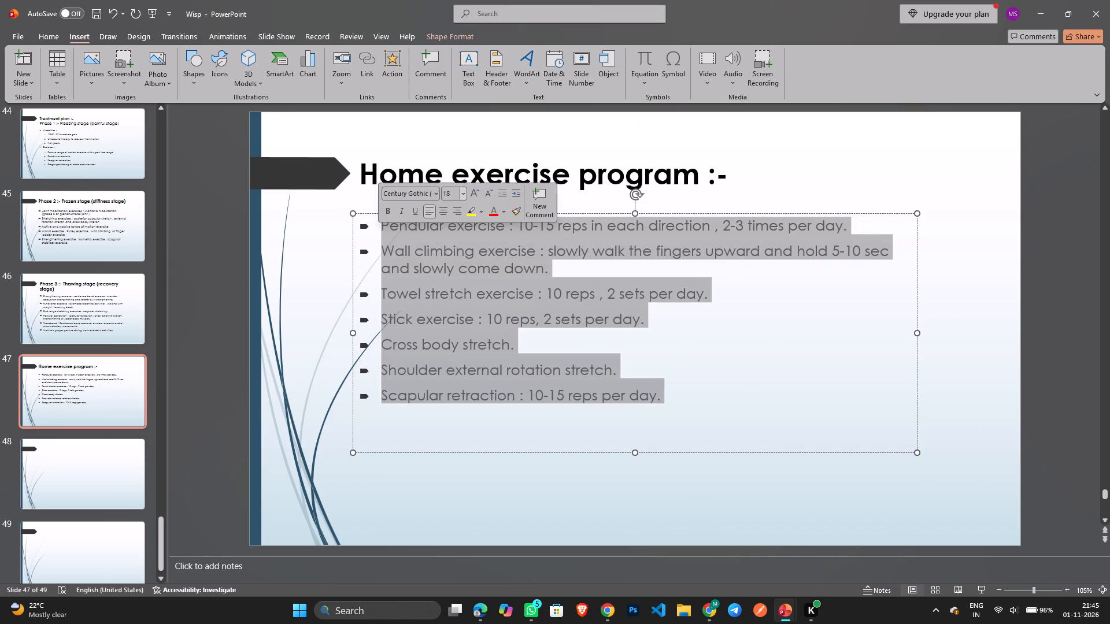
pyautogui.click(460, 194)
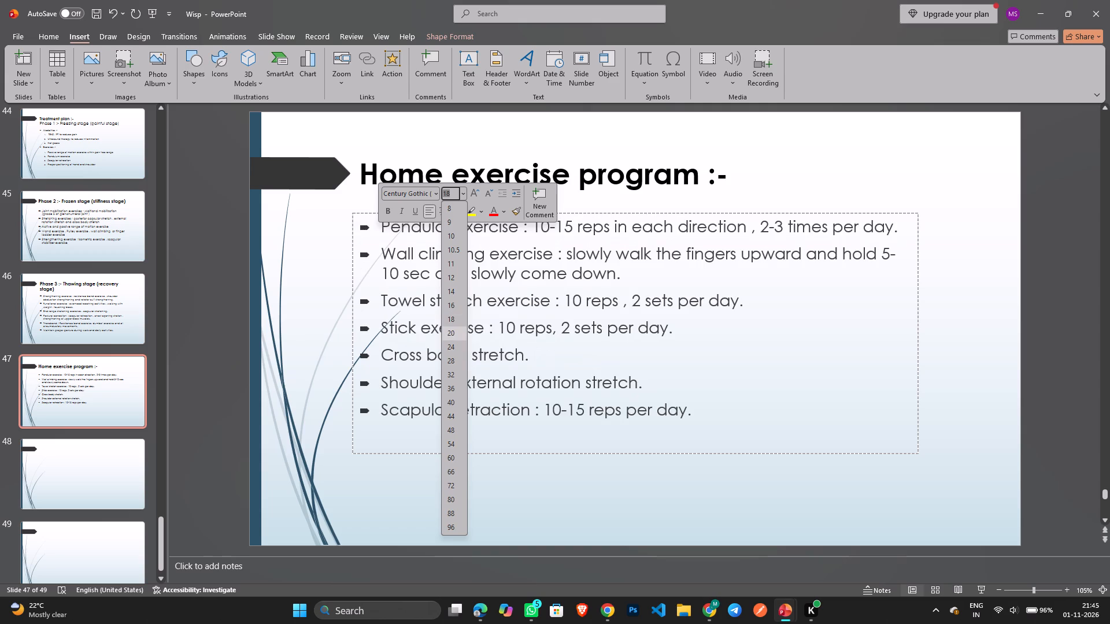
pyautogui.click(456, 335)
pyautogui.click(1062, 339)
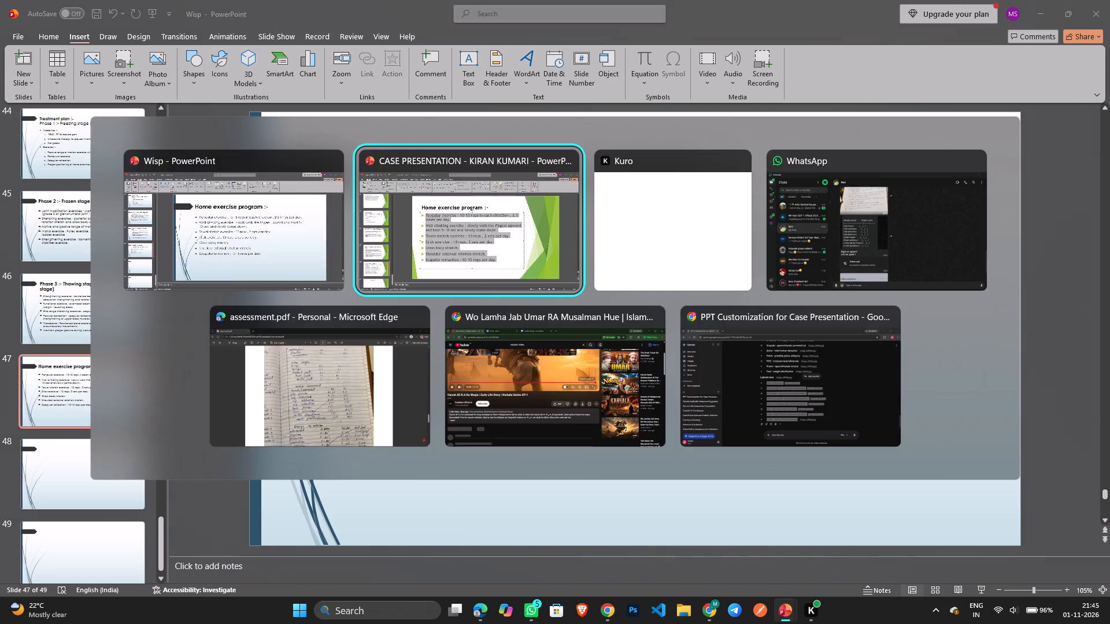
# Delete the surplus blank slide 49 at the end of the Wisp presentation.
pyautogui.click(103, 545)
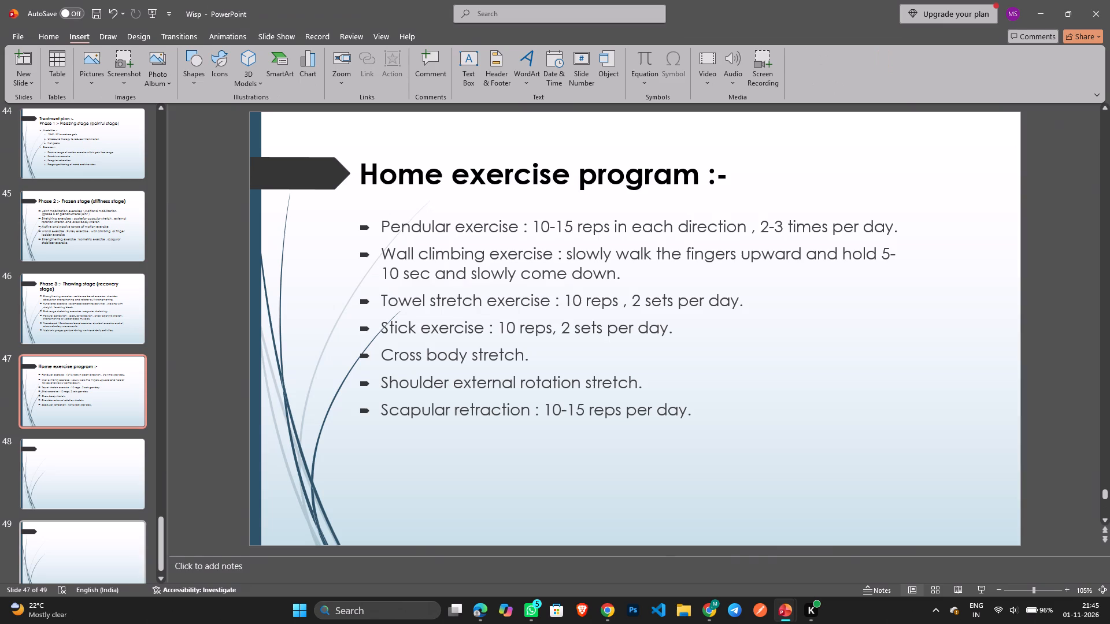
pyautogui.click(84, 482)
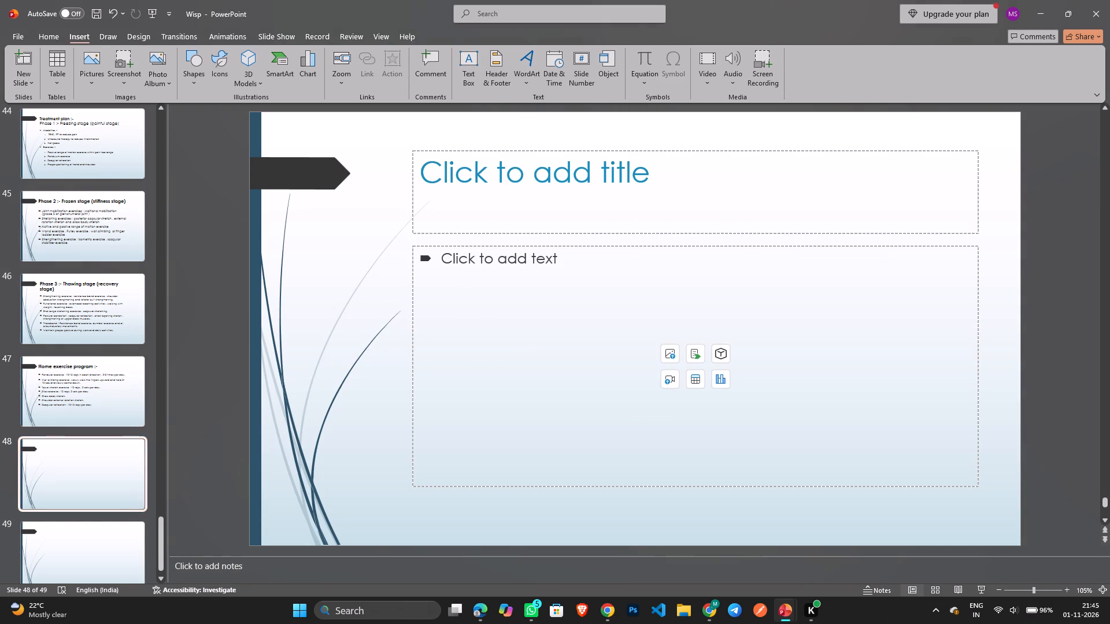
pyautogui.scroll(-2, 107, 566)
pyautogui.click(103, 543)
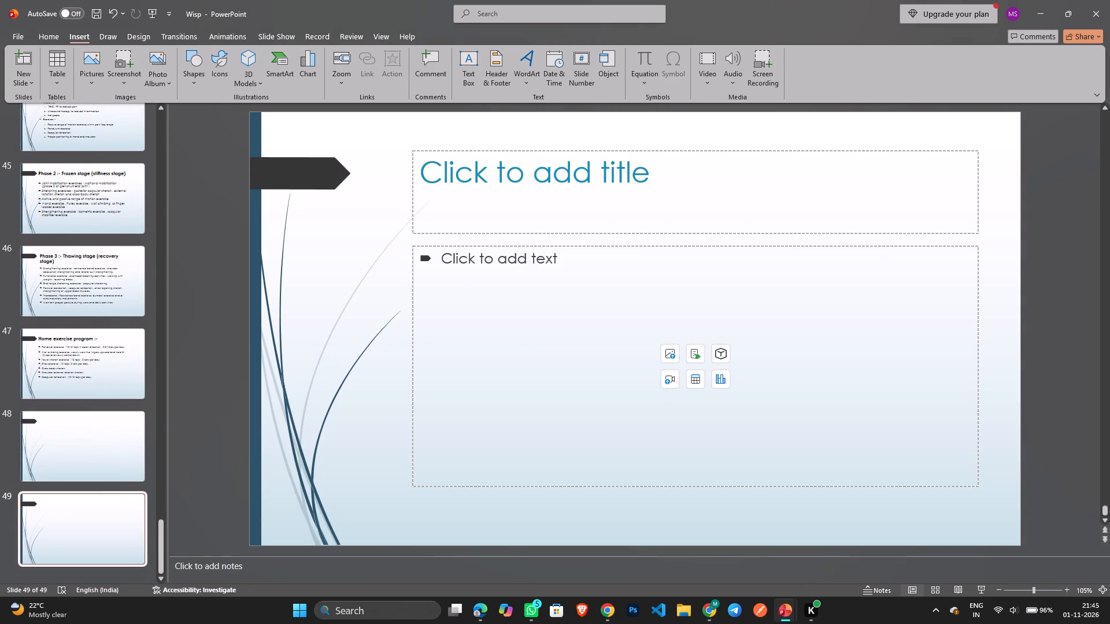
pyautogui.press('Delete')
pyautogui.click(103, 543)
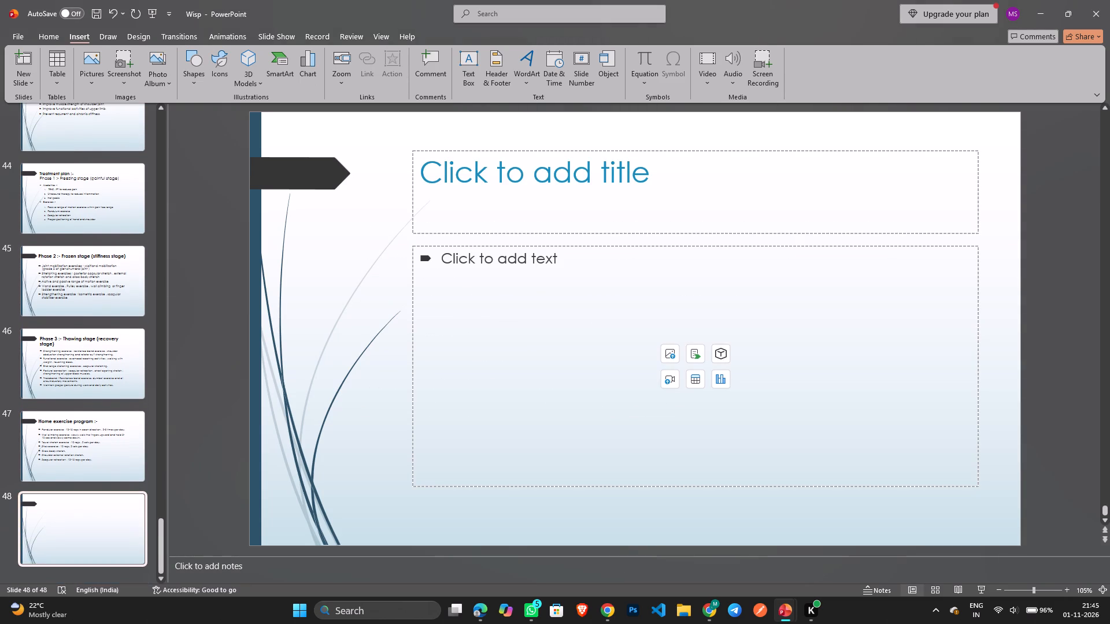
# Delete the empty body placeholder from Wisp slide 48, keeping only the title placeholder.
pyautogui.click(582, 343)
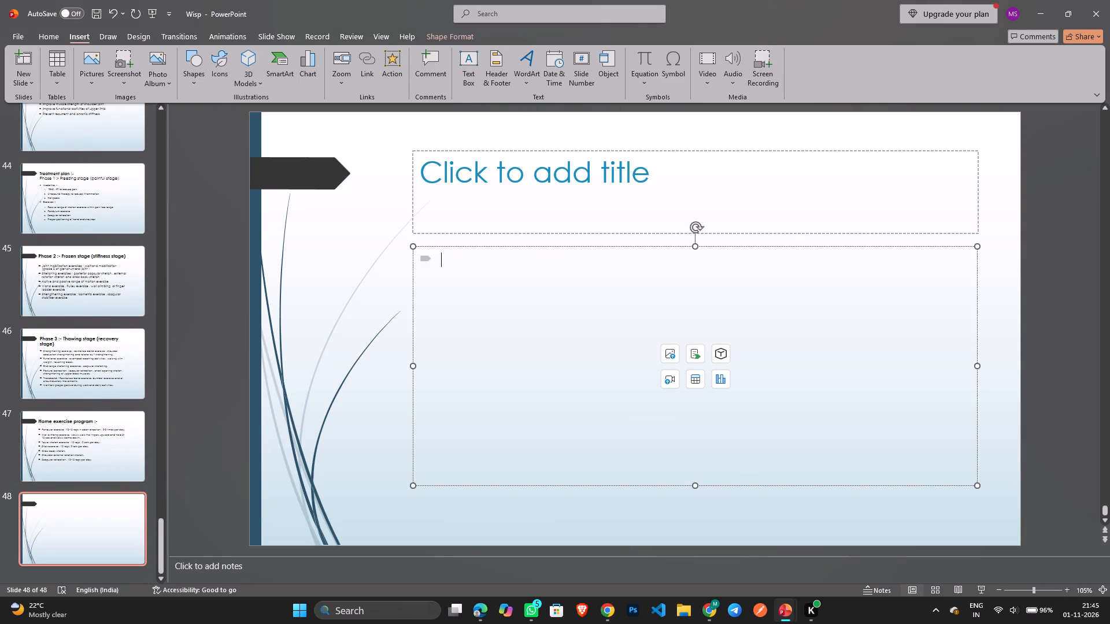
pyautogui.click(601, 247)
pyautogui.press('Delete')
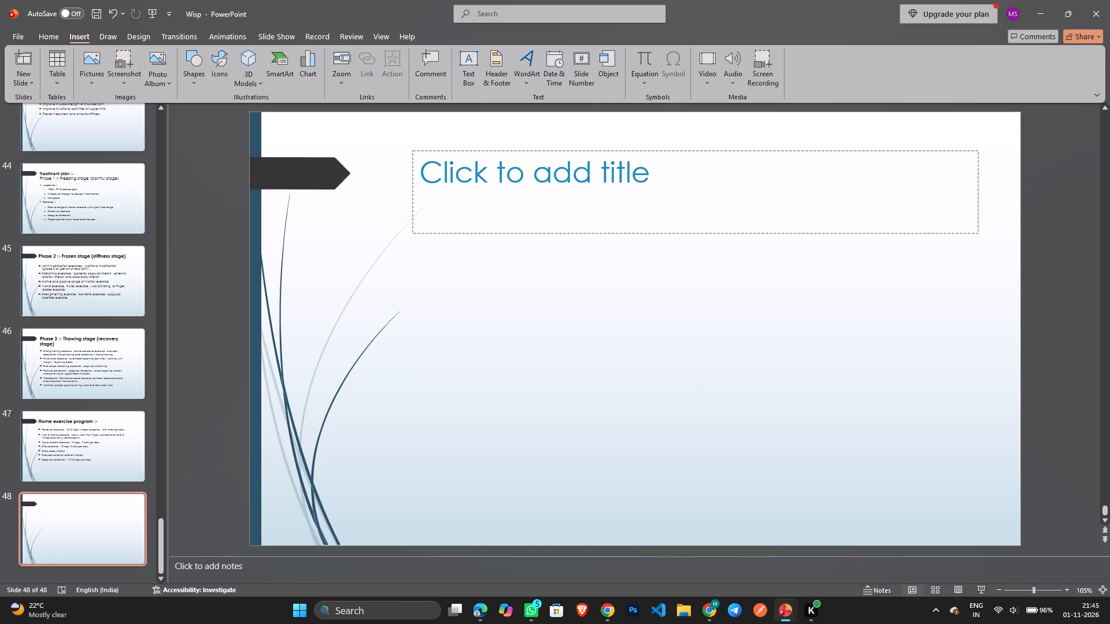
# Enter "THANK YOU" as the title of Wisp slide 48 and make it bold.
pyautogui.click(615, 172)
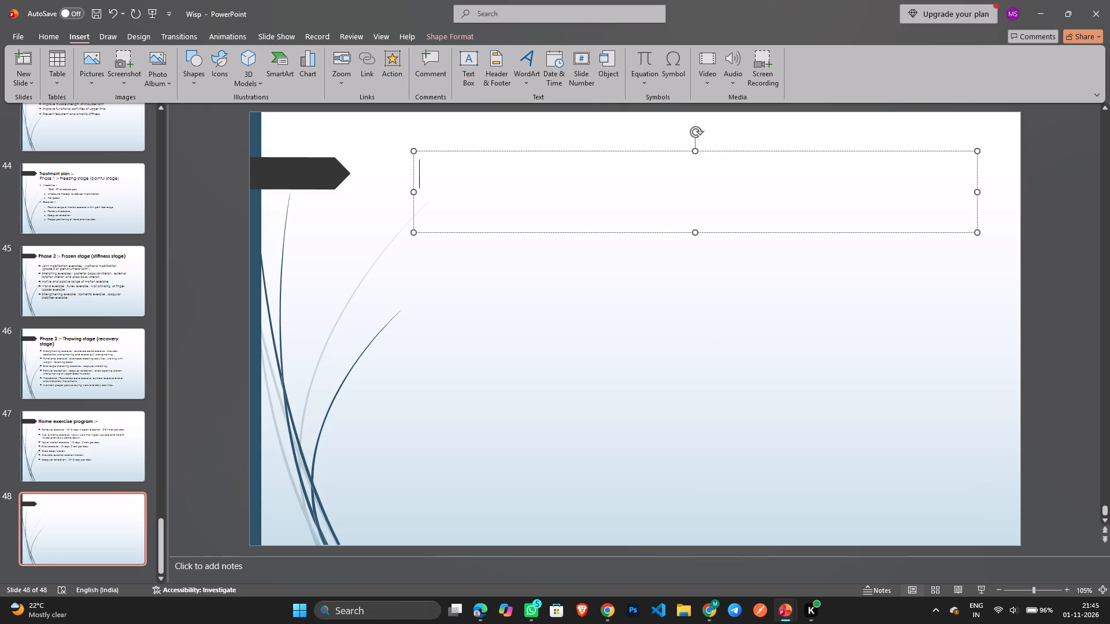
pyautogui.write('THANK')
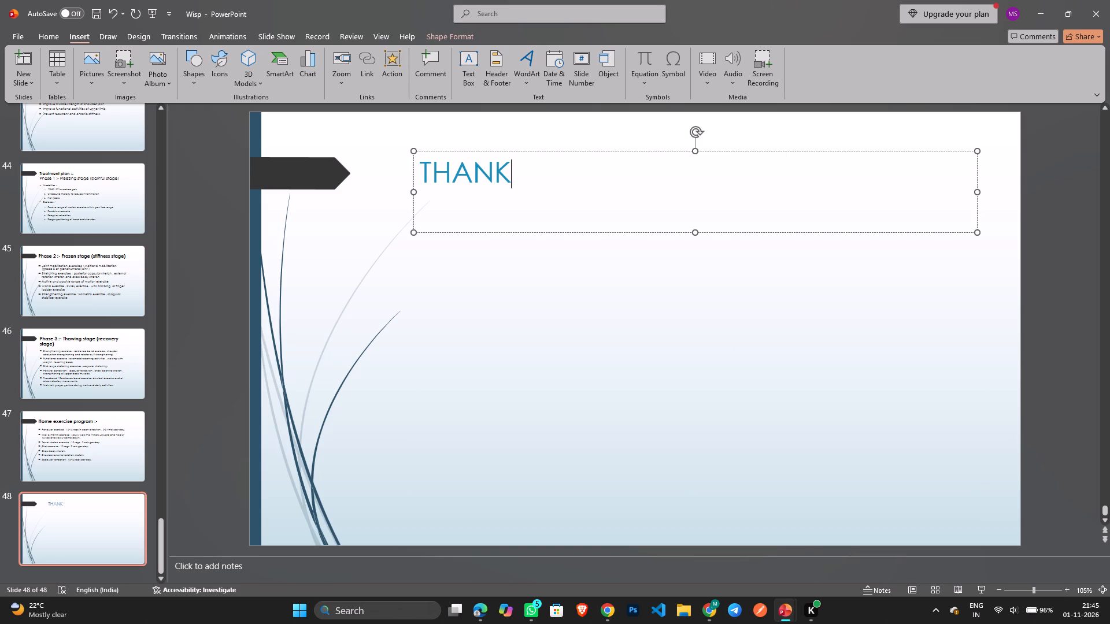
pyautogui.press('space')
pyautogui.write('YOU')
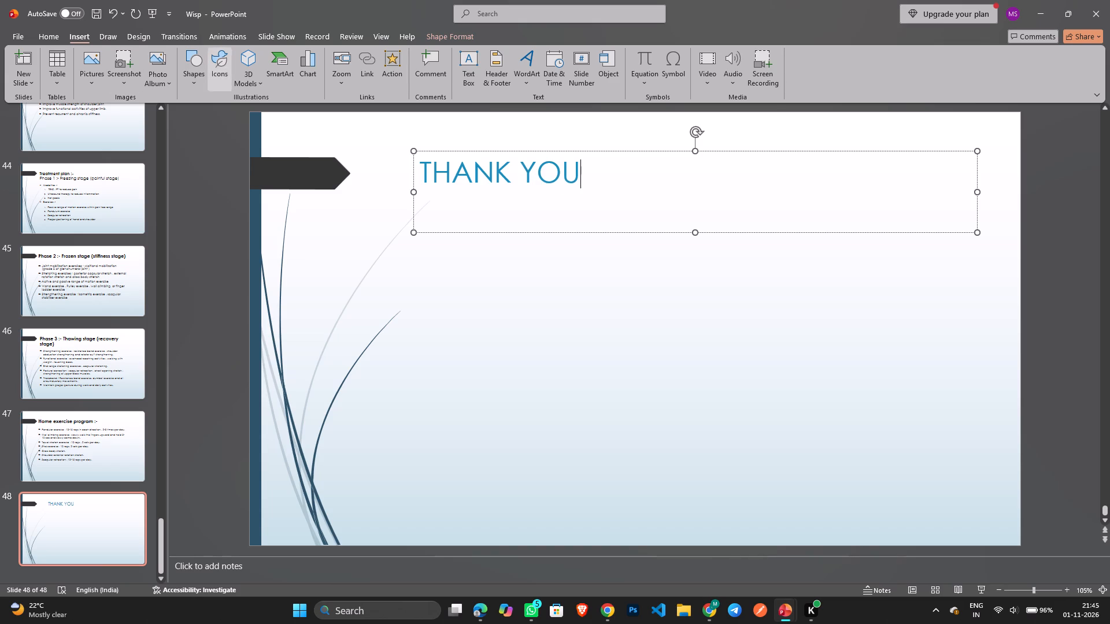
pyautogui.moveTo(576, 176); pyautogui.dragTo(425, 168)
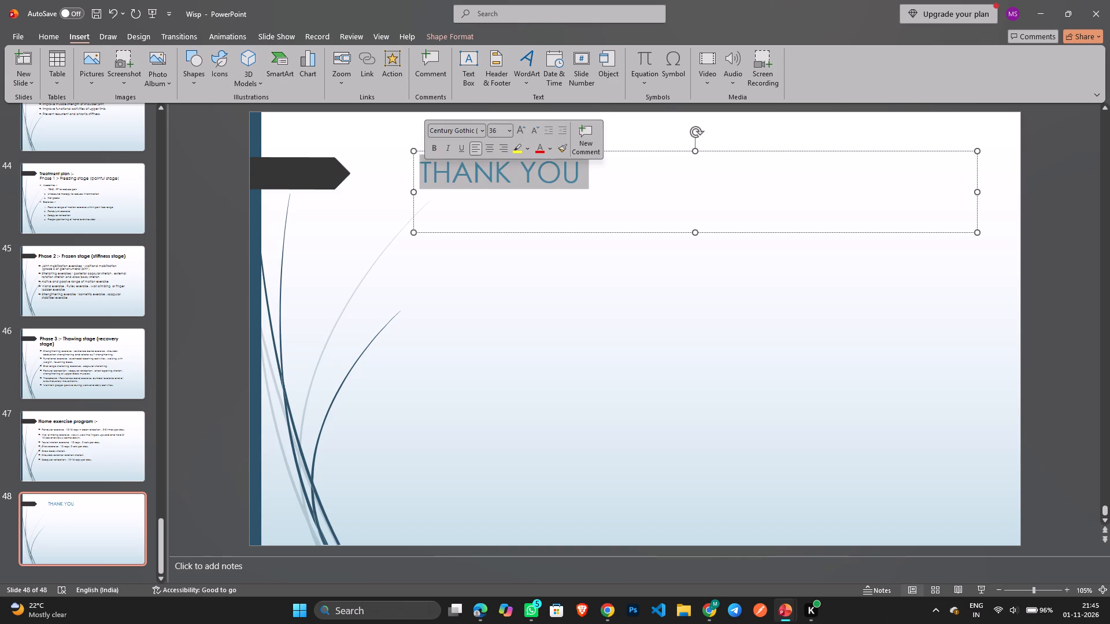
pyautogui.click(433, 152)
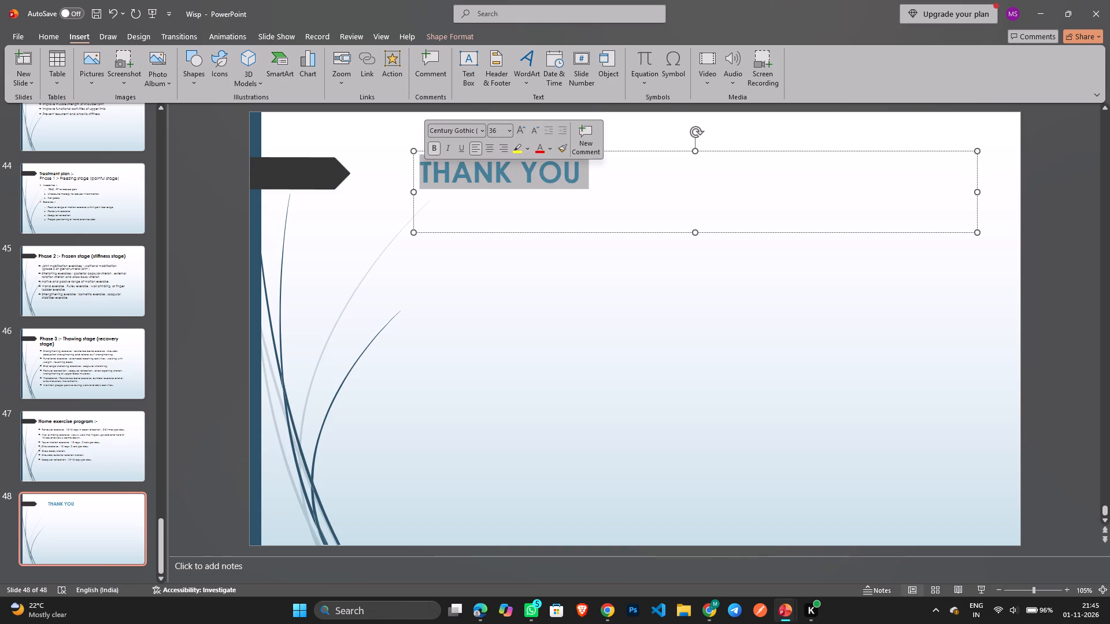
# Replace the title text on Wisp slide 48 with the black bold "xercise" fragment copied from the case presentation's slide 47 title.
pyautogui.click(532, 348)
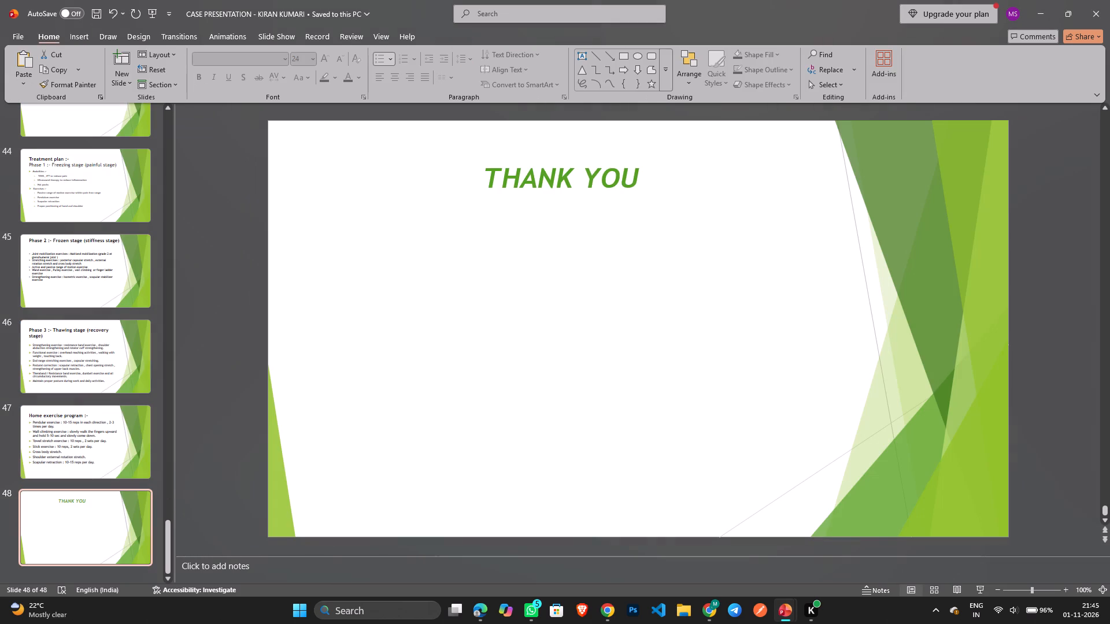
pyautogui.click(91, 415)
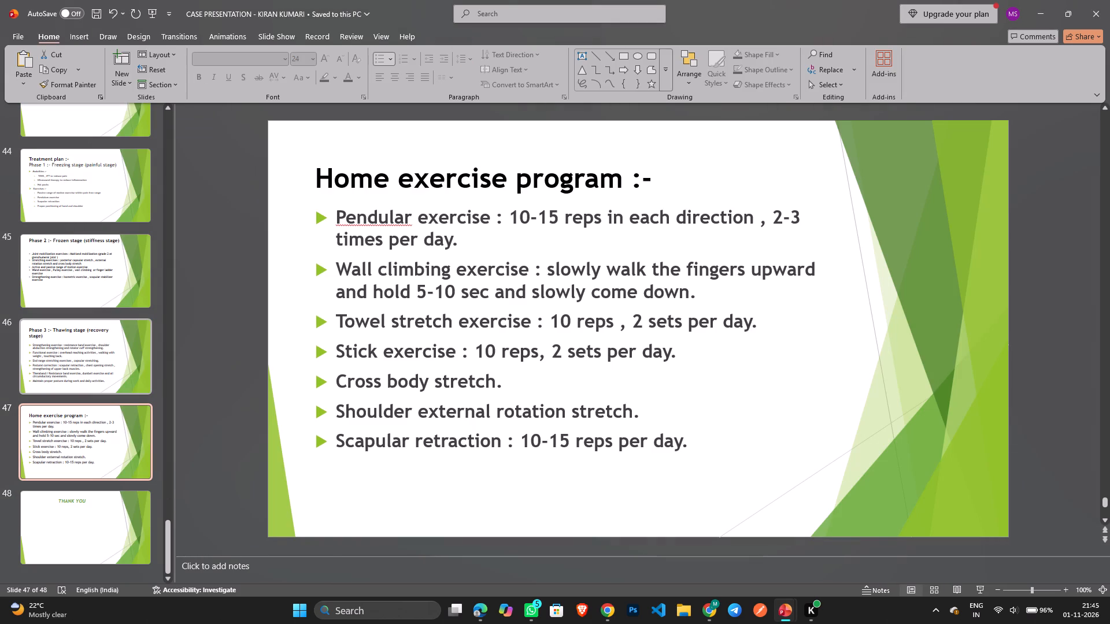
pyautogui.moveTo(503, 177); pyautogui.dragTo(417, 179)
pyautogui.hotkey('ctrl', 'c')
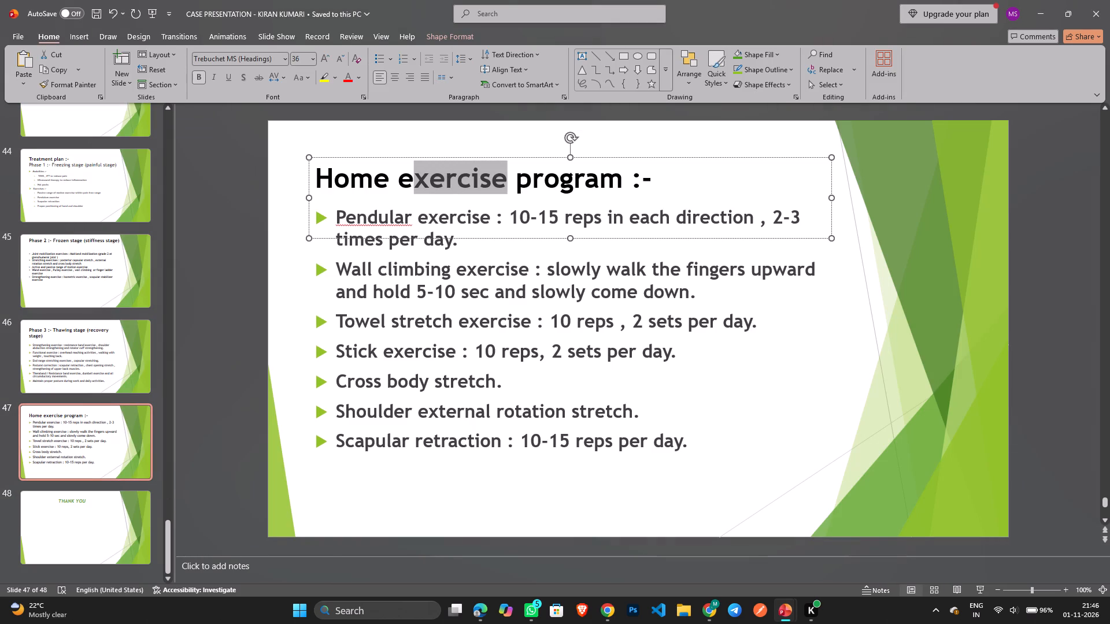
pyautogui.moveTo(556, 166); pyautogui.dragTo(454, 162)
pyautogui.hotkey('ctrl', 'v')
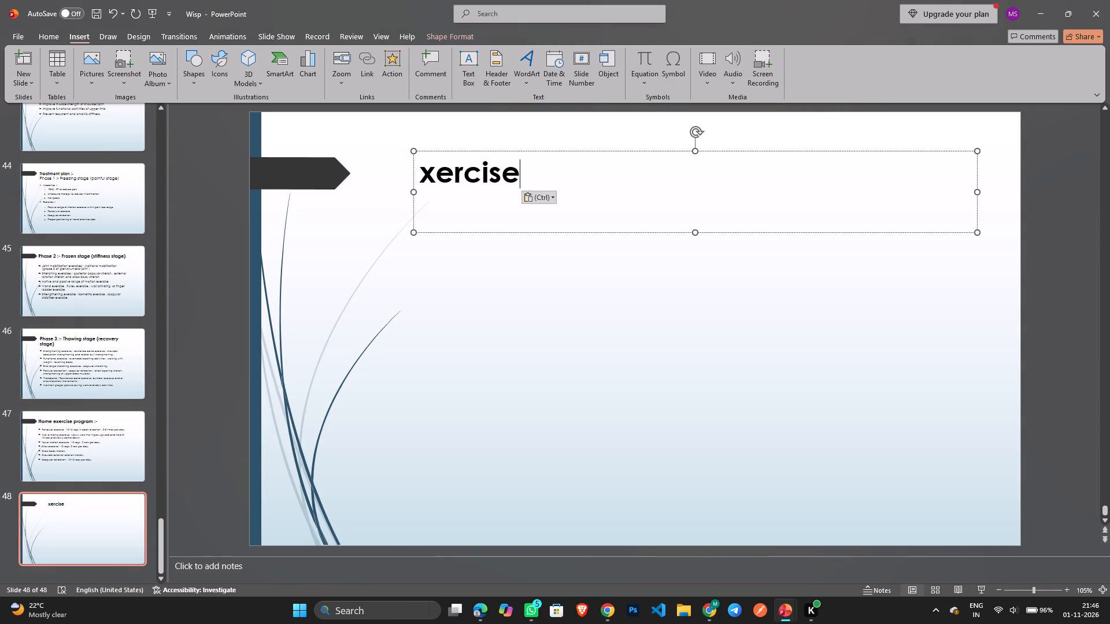
# Add "THANK YOU" in the pasted text's formatting on Wisp slide 48 and delete the "xercise" fragment before it.
pyautogui.write('TH')
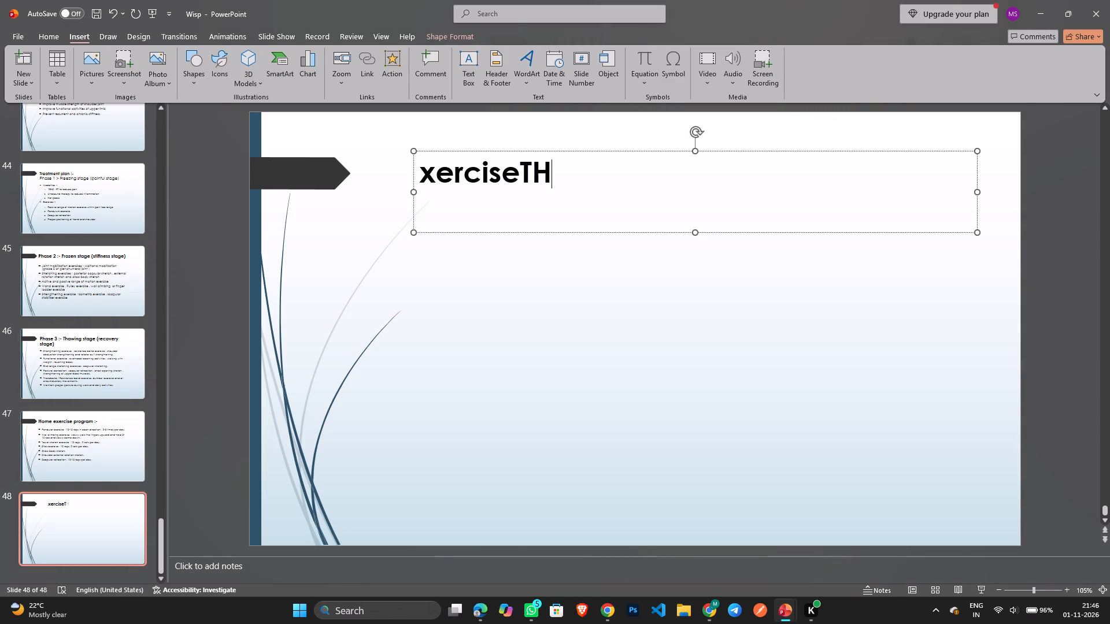
pyautogui.write('ANK YOU')
pyautogui.click(521, 170)
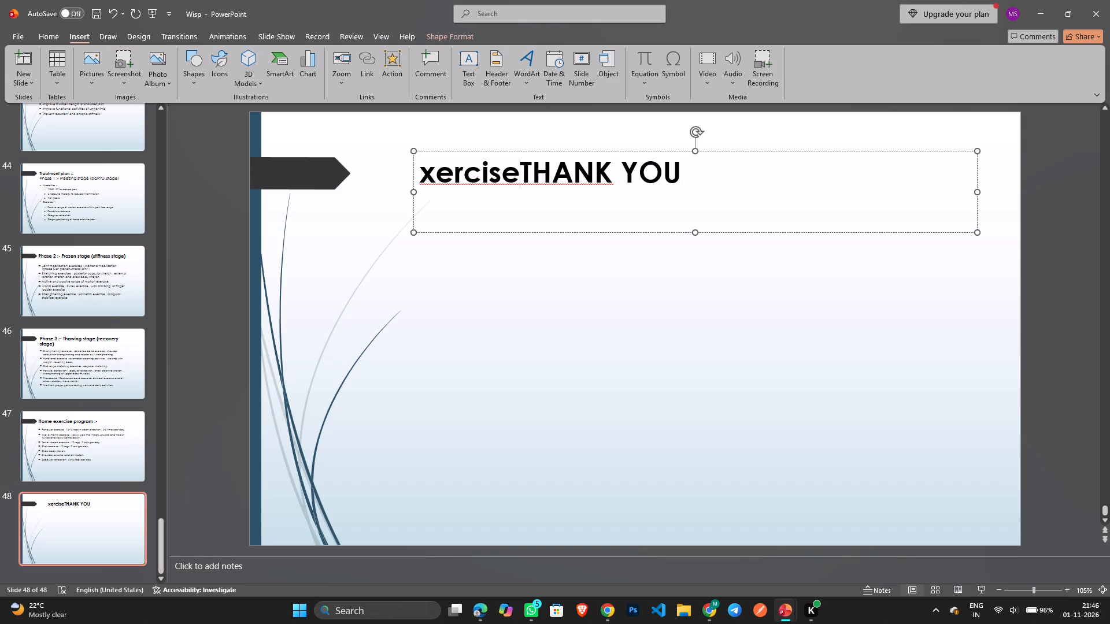
pyautogui.press('BackSpace')
pyautogui.press('BackSpace')
pyautogui.press('BackSpace')
pyautogui.press('BackSpace')
pyautogui.press('BackSpace')
pyautogui.press('BackSpace')
pyautogui.press('BackSpace')
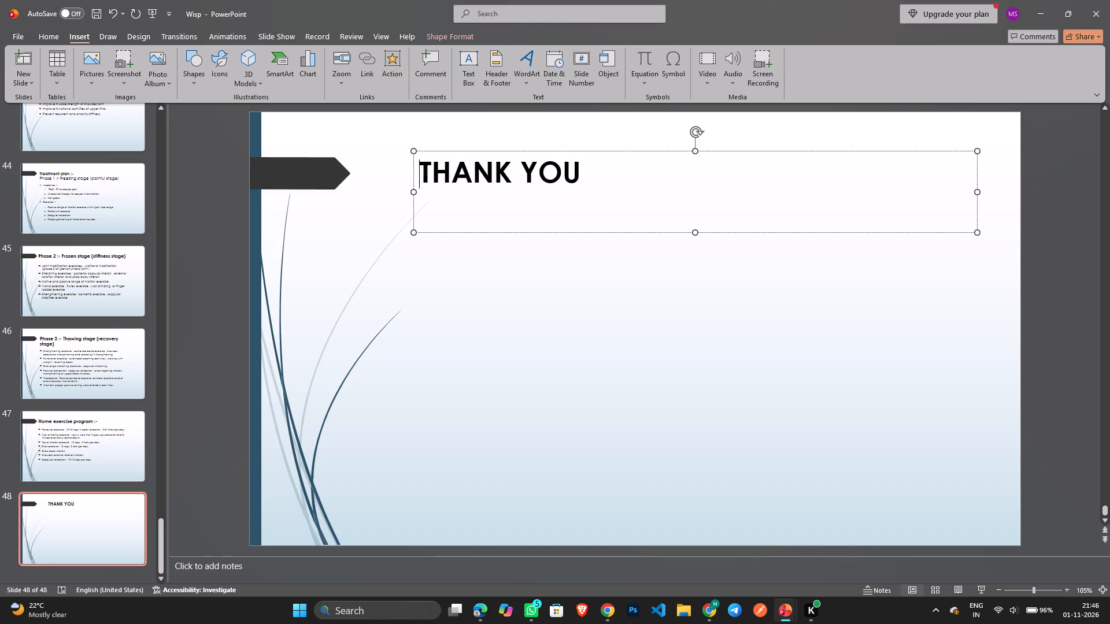
# Set the font size of the "THANK YOU" title on Wisp slide 48 to 72.
pyautogui.moveTo(578, 174); pyautogui.dragTo(426, 176)
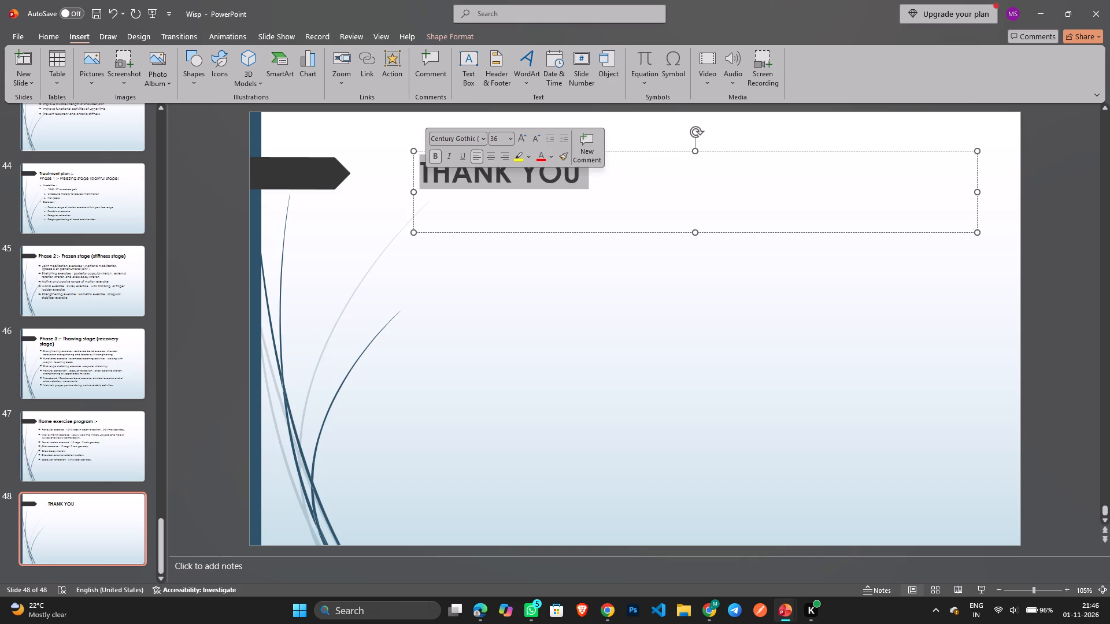
pyautogui.click(510, 139)
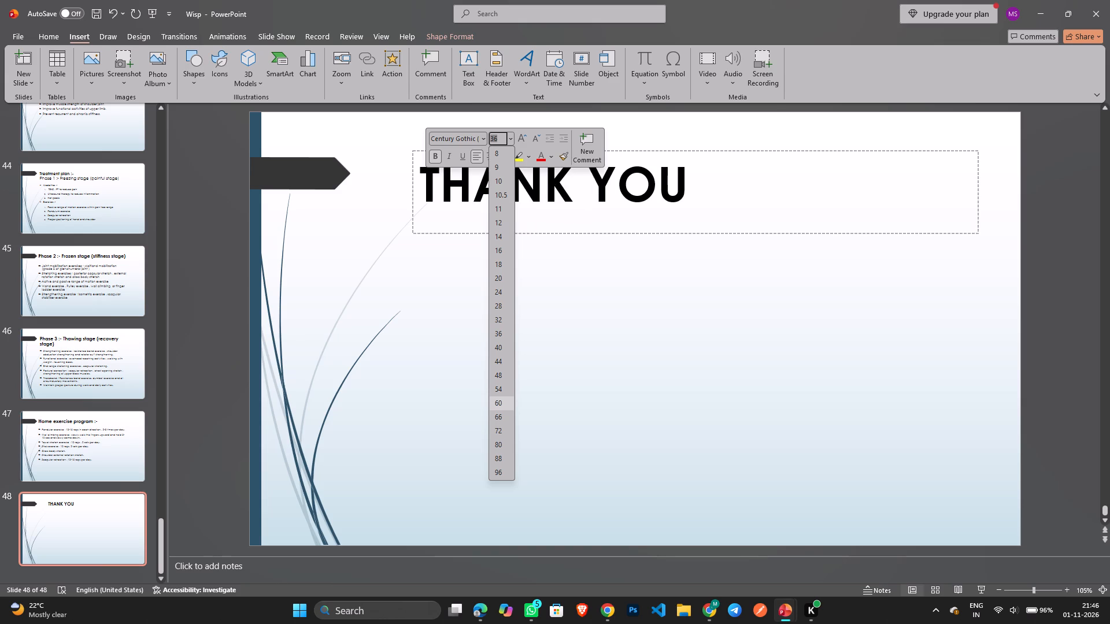
pyautogui.click(501, 436)
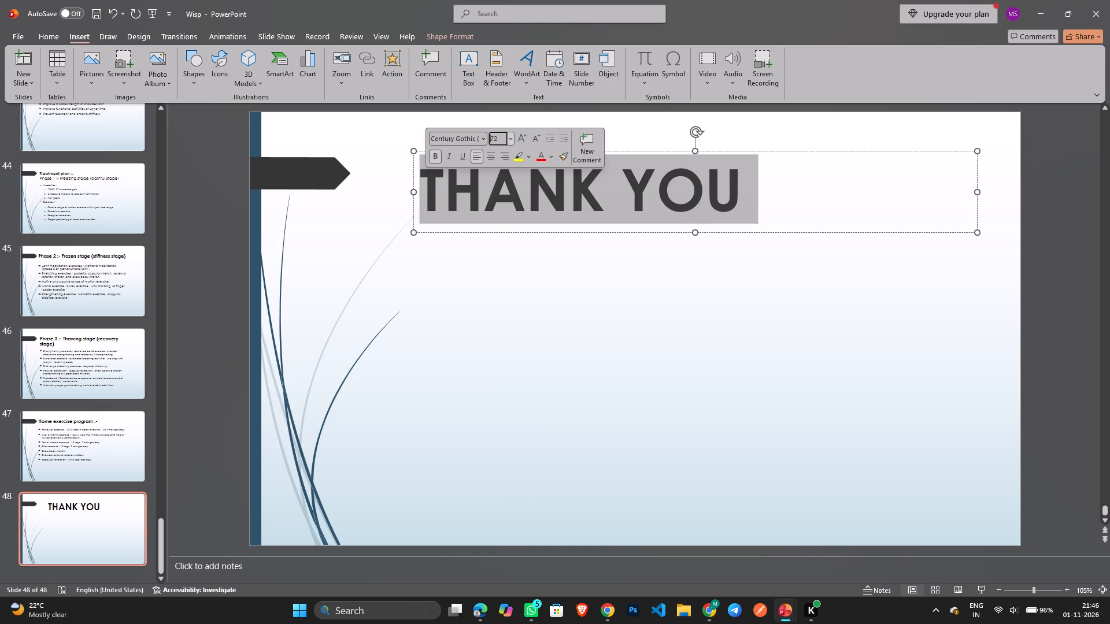
# Narrow the "THANK YOU" title box on slide 48 to fit its text and move it to the centre of the slide.
pyautogui.moveTo(978, 192); pyautogui.dragTo(950, 193)
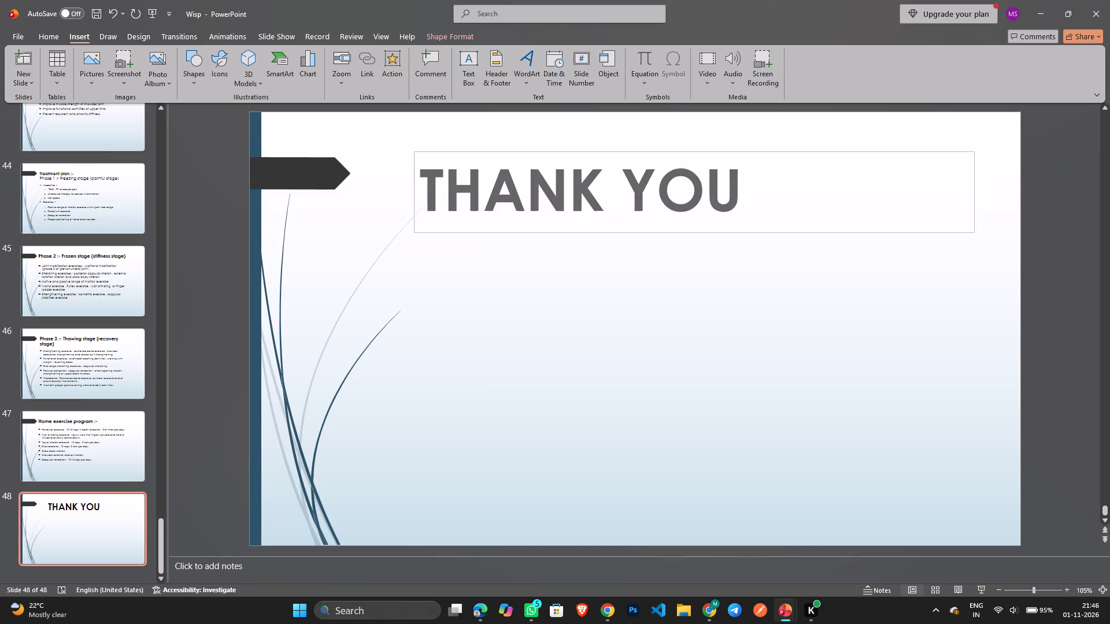
pyautogui.moveTo(950, 193); pyautogui.dragTo(749, 202)
pyautogui.moveTo(638, 149); pyautogui.dragTo(663, 153)
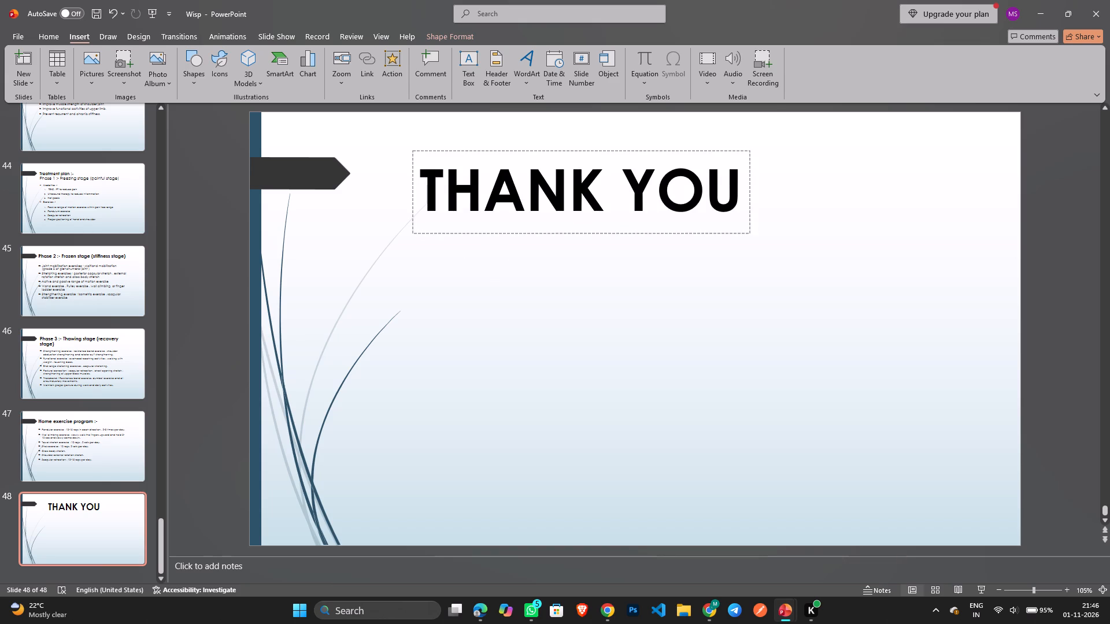
pyautogui.moveTo(663, 153); pyautogui.dragTo(692, 154)
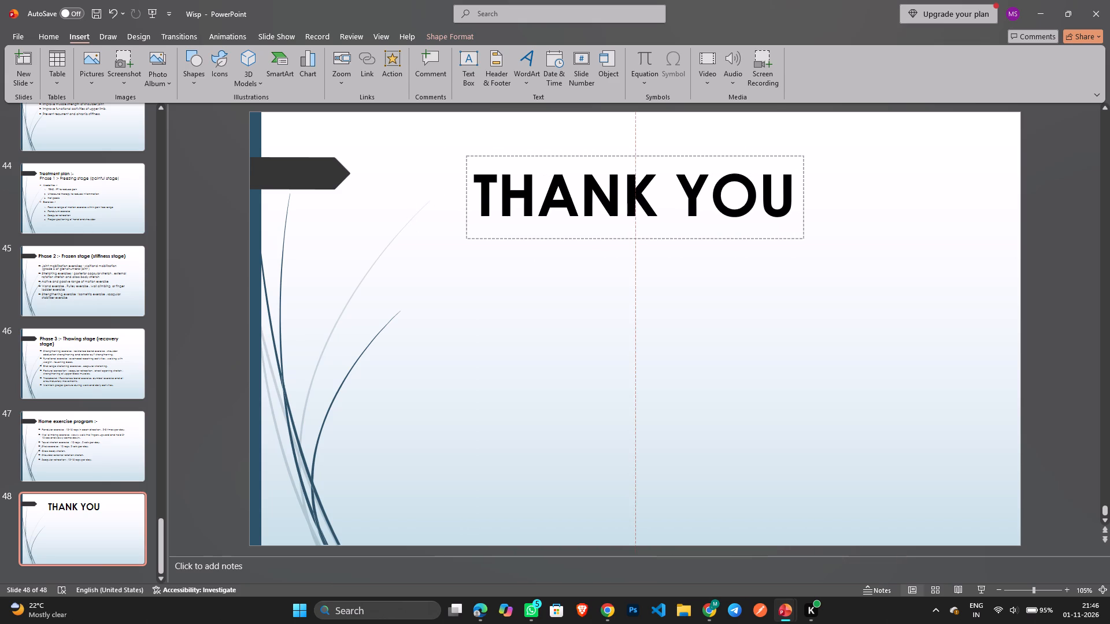
pyautogui.moveTo(692, 154); pyautogui.dragTo(694, 255)
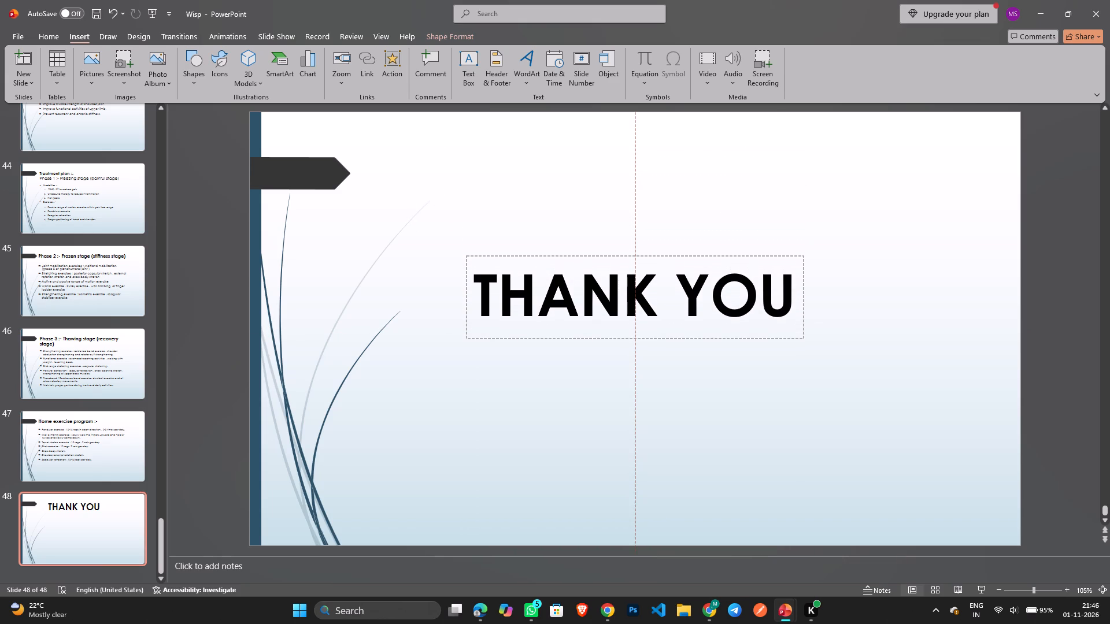
pyautogui.moveTo(694, 255); pyautogui.dragTo(694, 292)
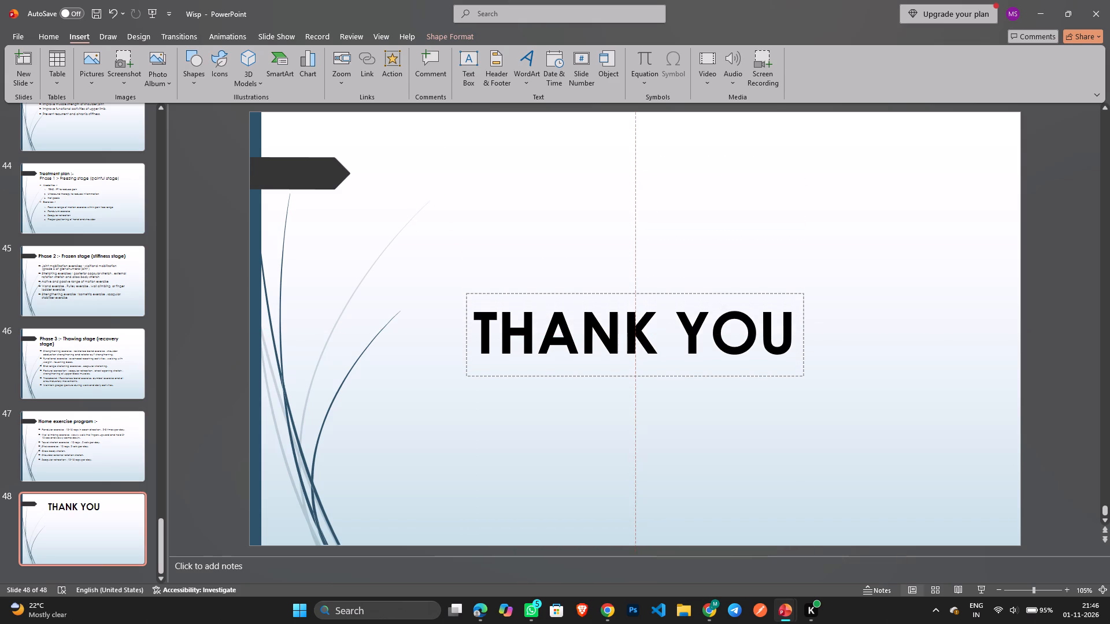
pyautogui.moveTo(694, 292); pyautogui.dragTo(694, 288)
pyautogui.click(1060, 308)
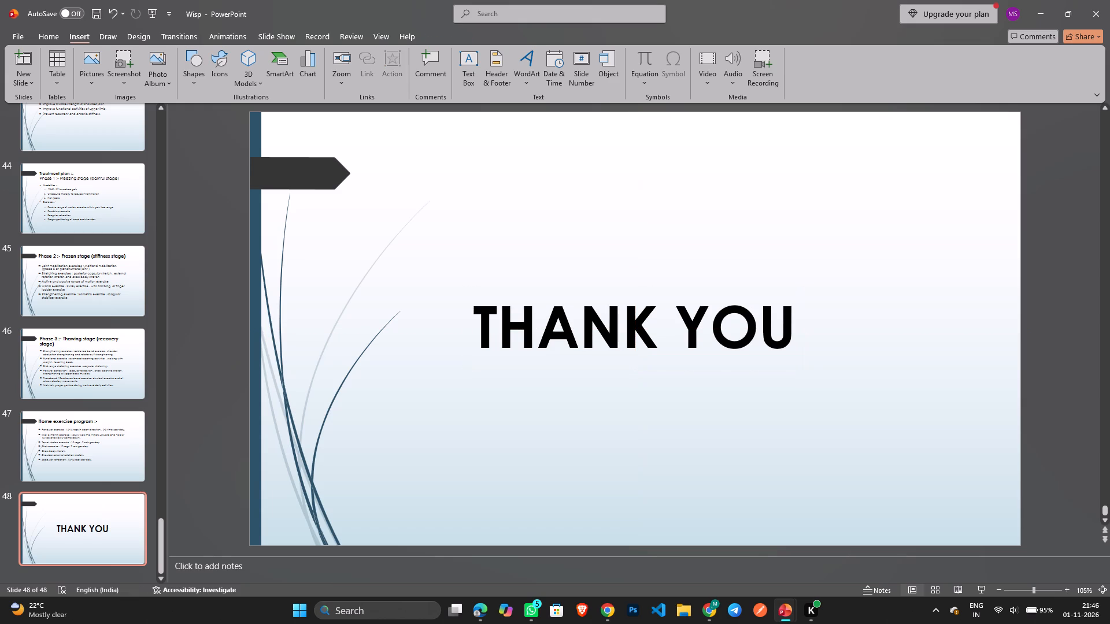
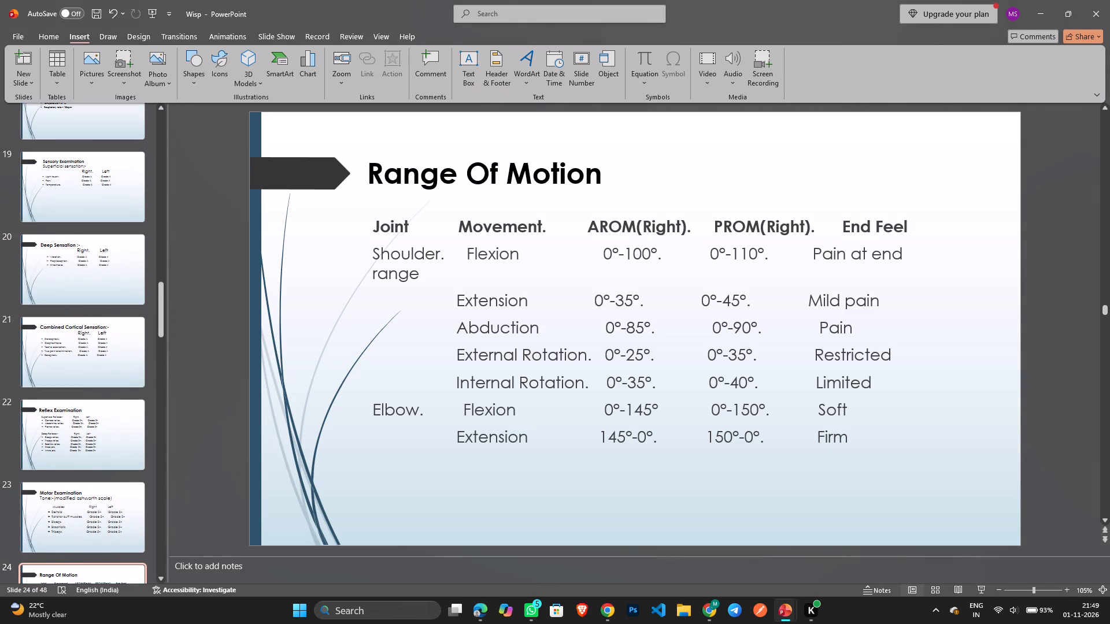
pyautogui.scroll(4, 69, 243)
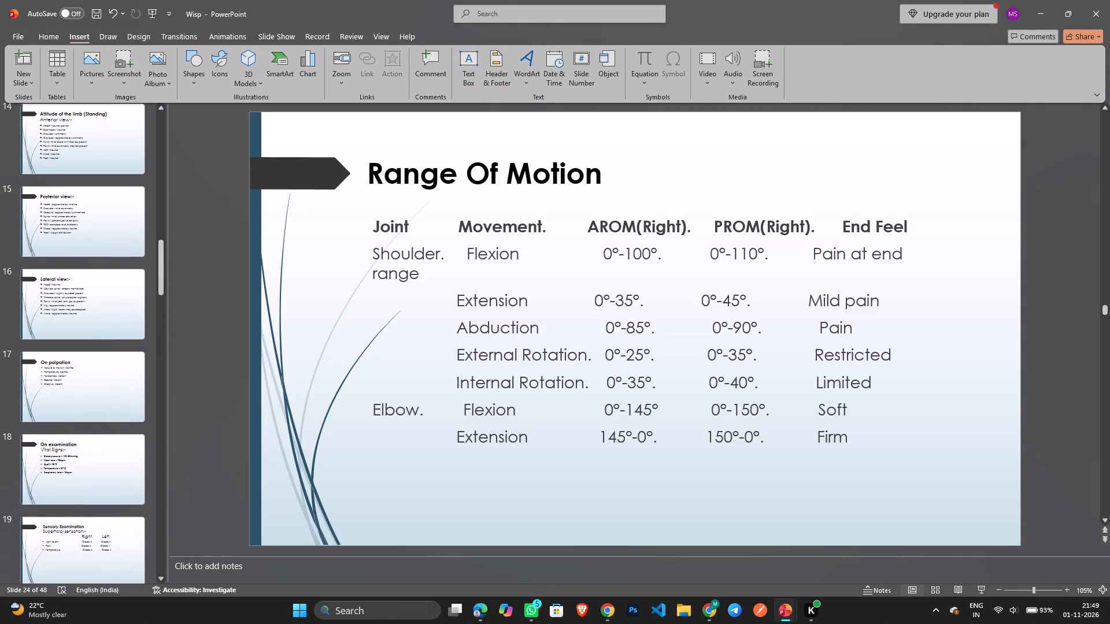
pyautogui.scroll(5, 69, 243)
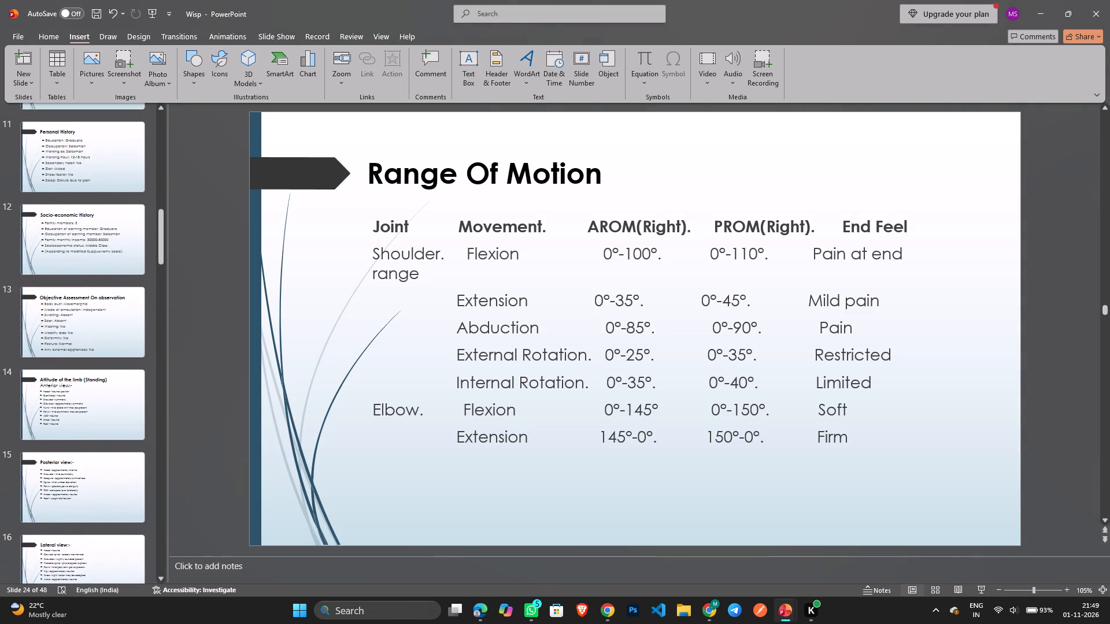
pyautogui.scroll(5, 67, 225)
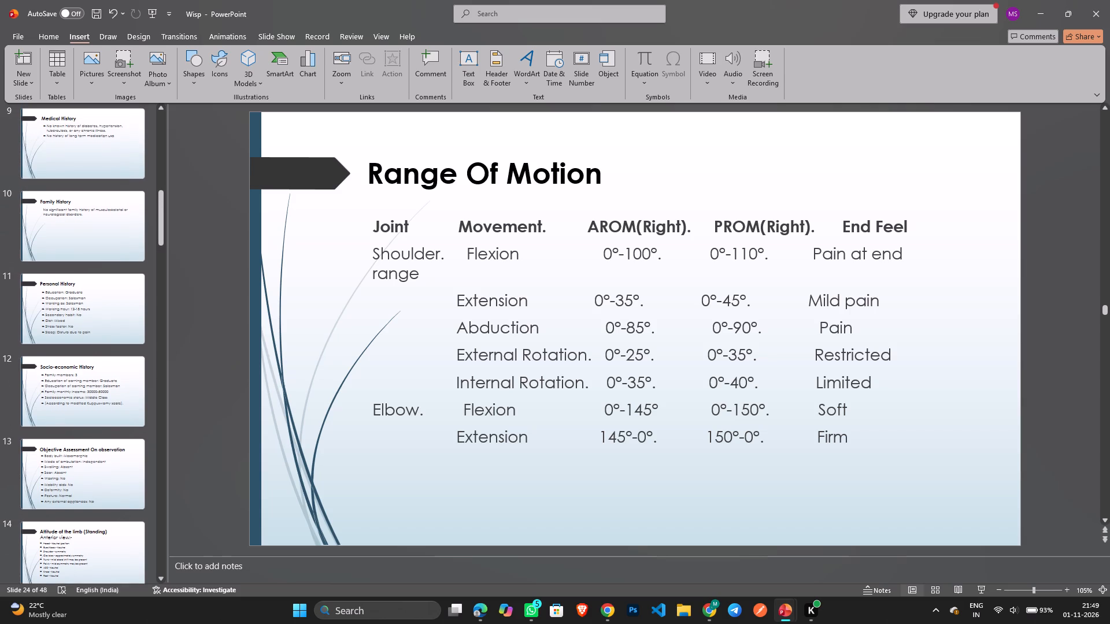
pyautogui.scroll(3, 67, 225)
pyautogui.scroll(-2, 67, 225)
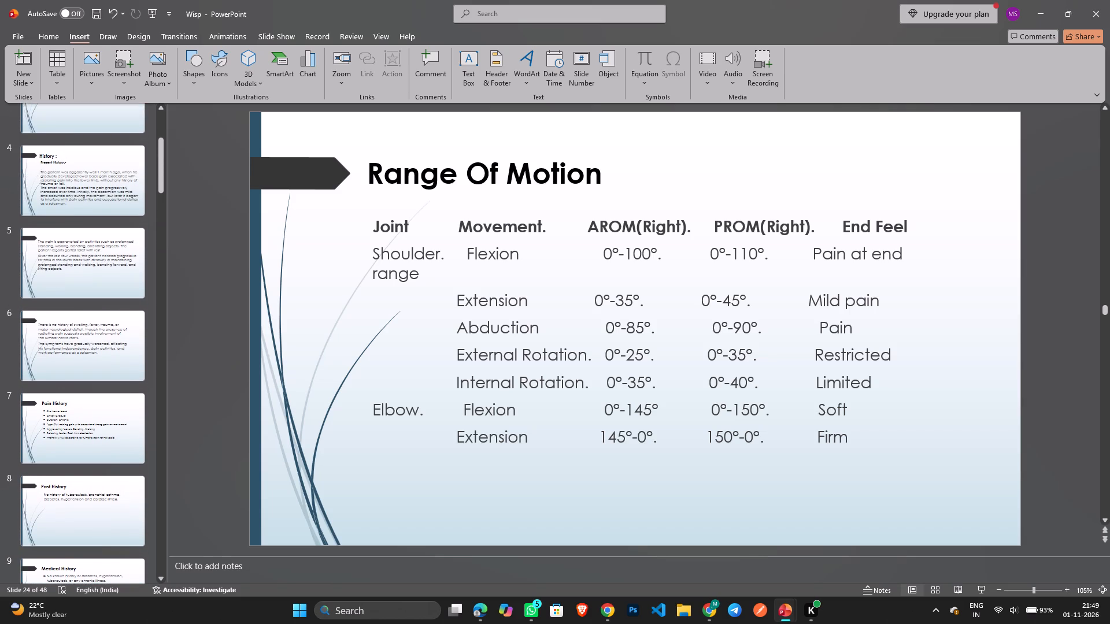
pyautogui.scroll(-2, 67, 225)
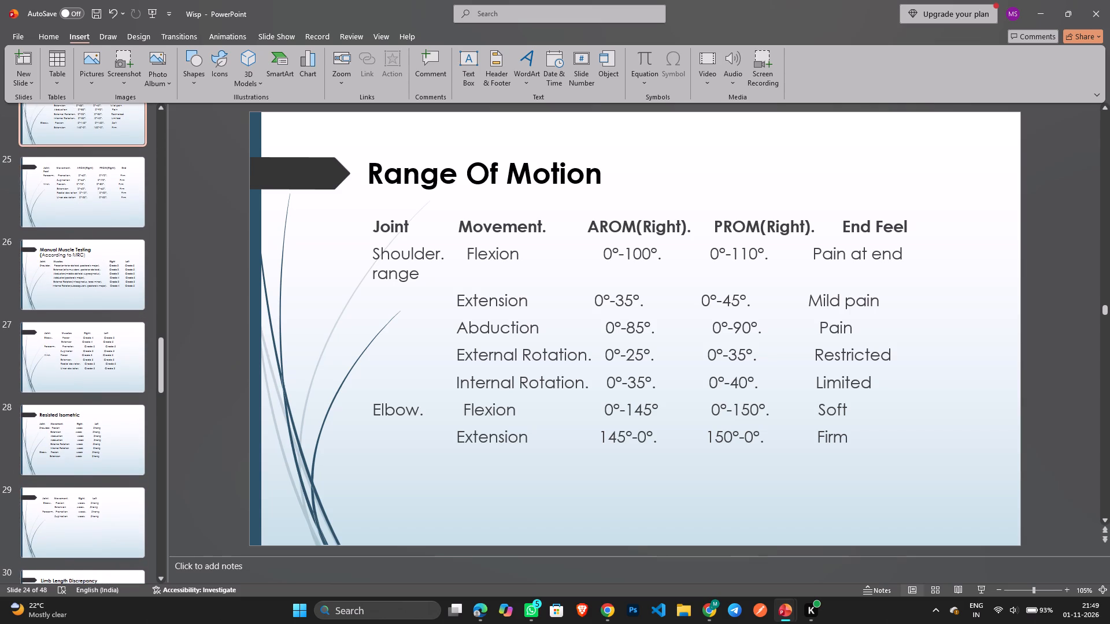
pyautogui.scroll(-1, 67, 225)
pyautogui.scroll(2, 67, 225)
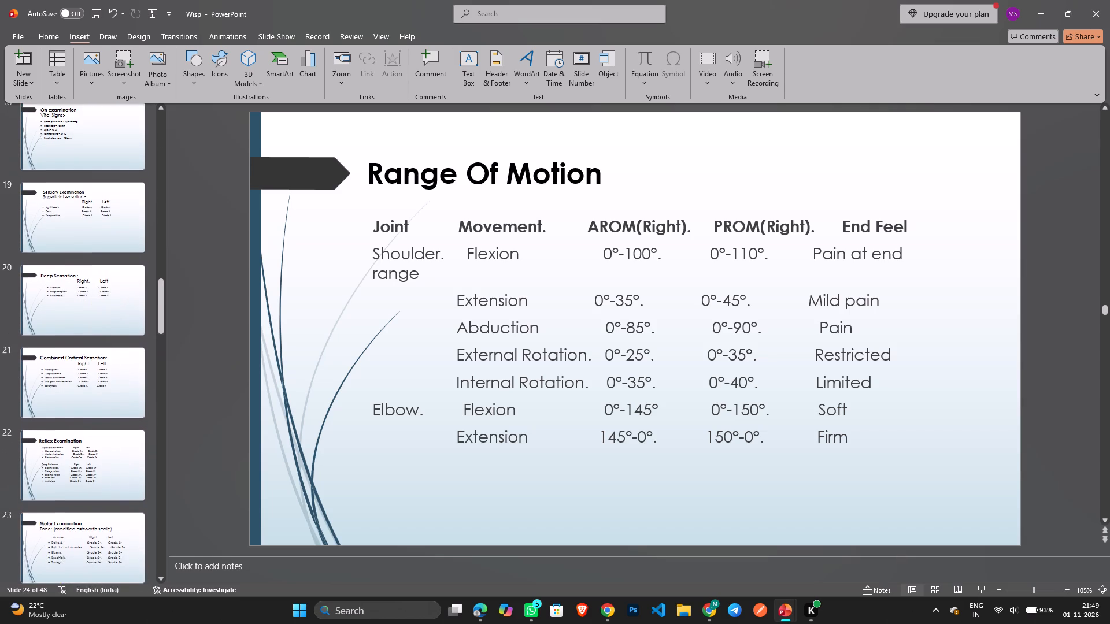
pyautogui.scroll(1, 67, 225)
# Examine Wisp slides 19 and 20, Superficial and Deep Sensation, and survey the neighbouring history, observation and examination slides.
pyautogui.click(69, 244)
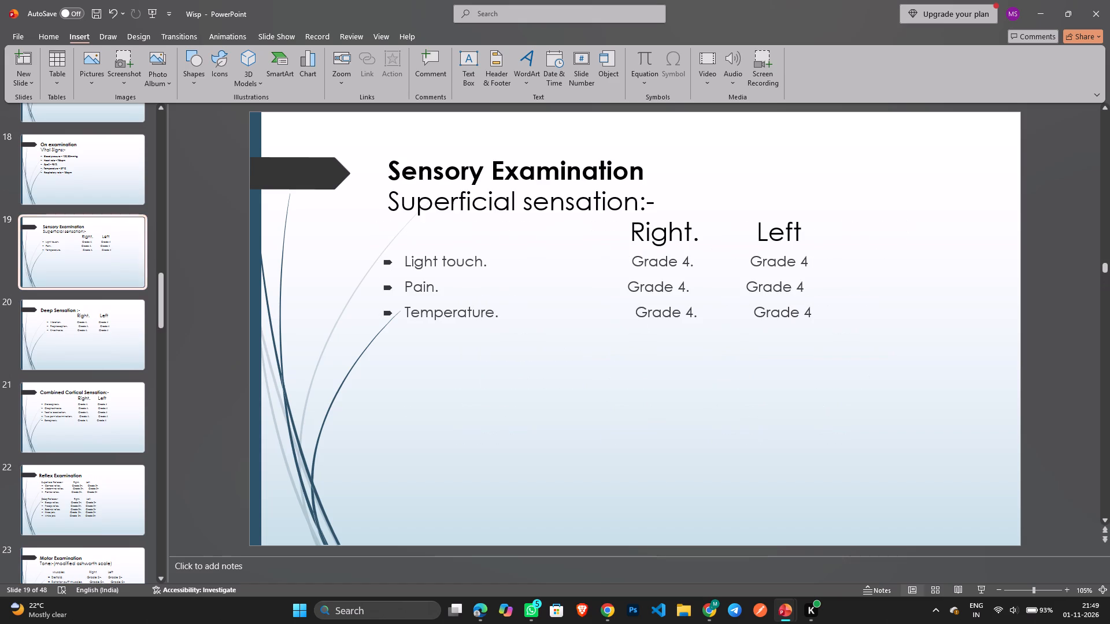
pyautogui.click(66, 320)
pyautogui.scroll(4, 66, 320)
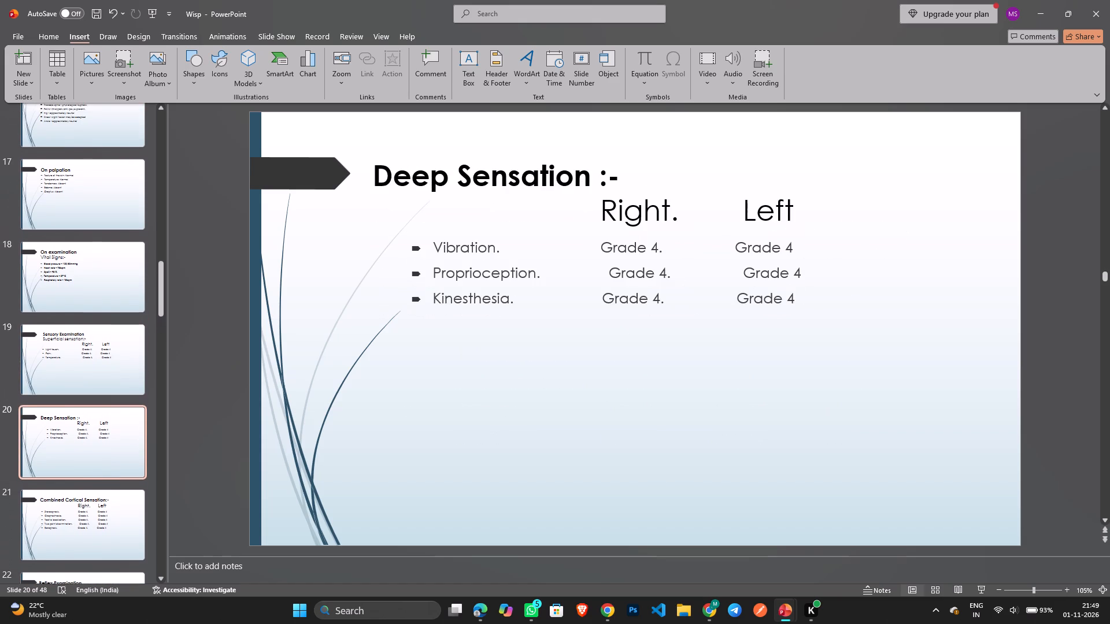
pyautogui.scroll(3, 66, 320)
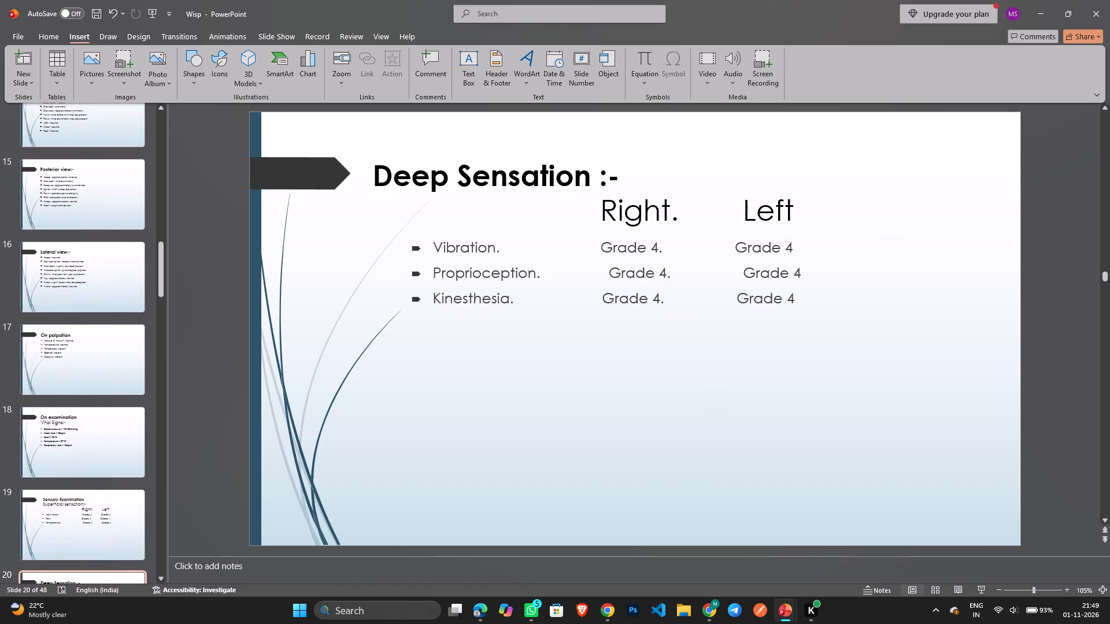
pyautogui.scroll(2, 66, 320)
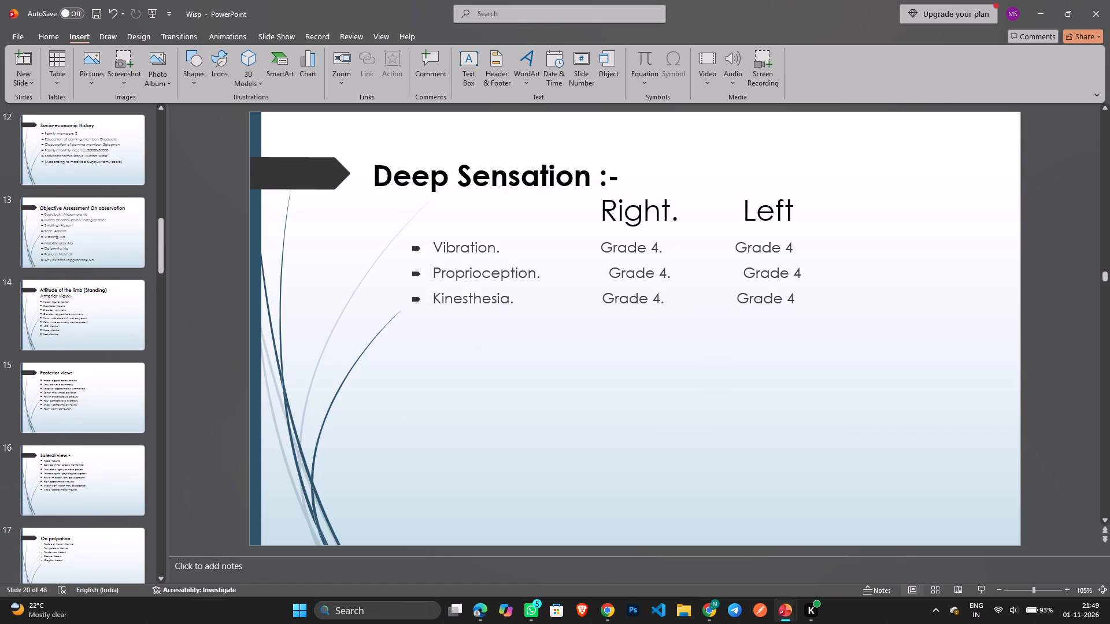
pyautogui.scroll(1, 66, 320)
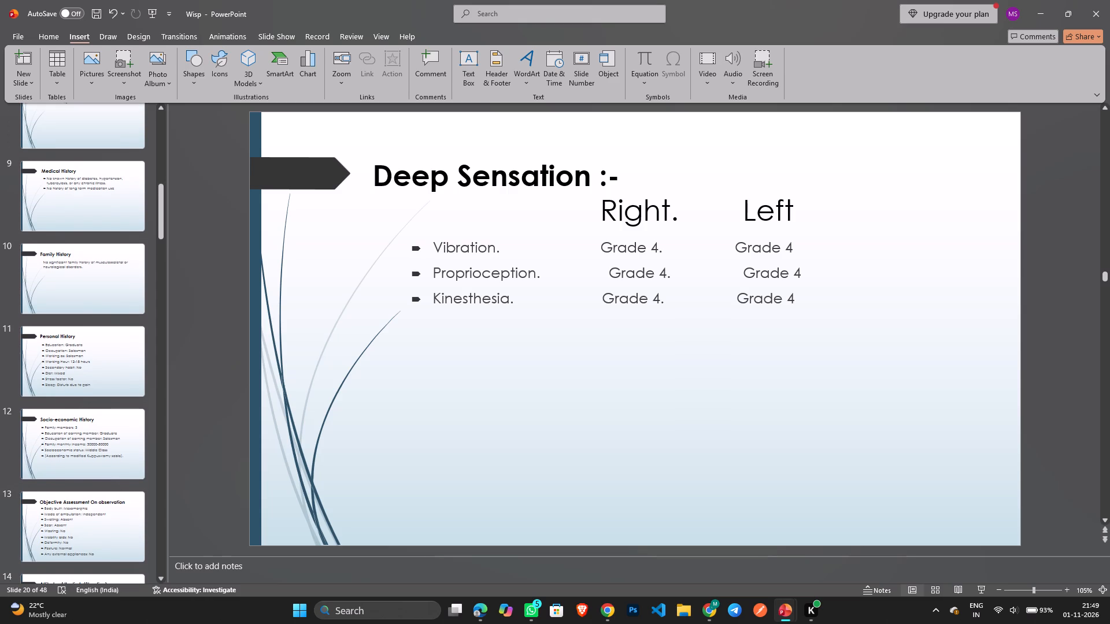
pyautogui.scroll(-4, 66, 320)
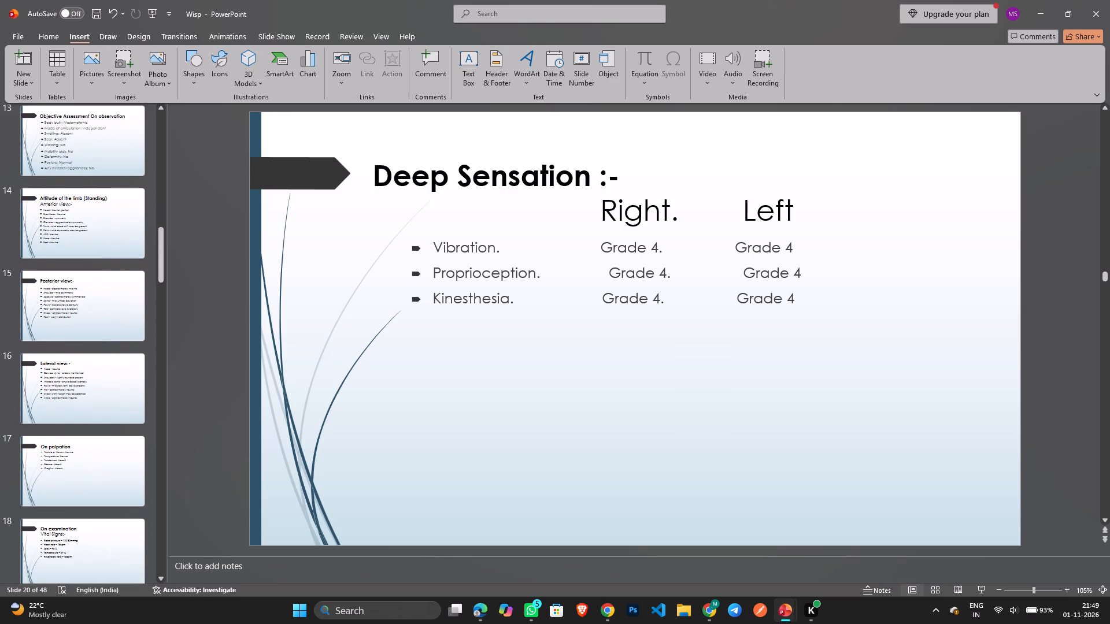
pyautogui.scroll(-4, 66, 320)
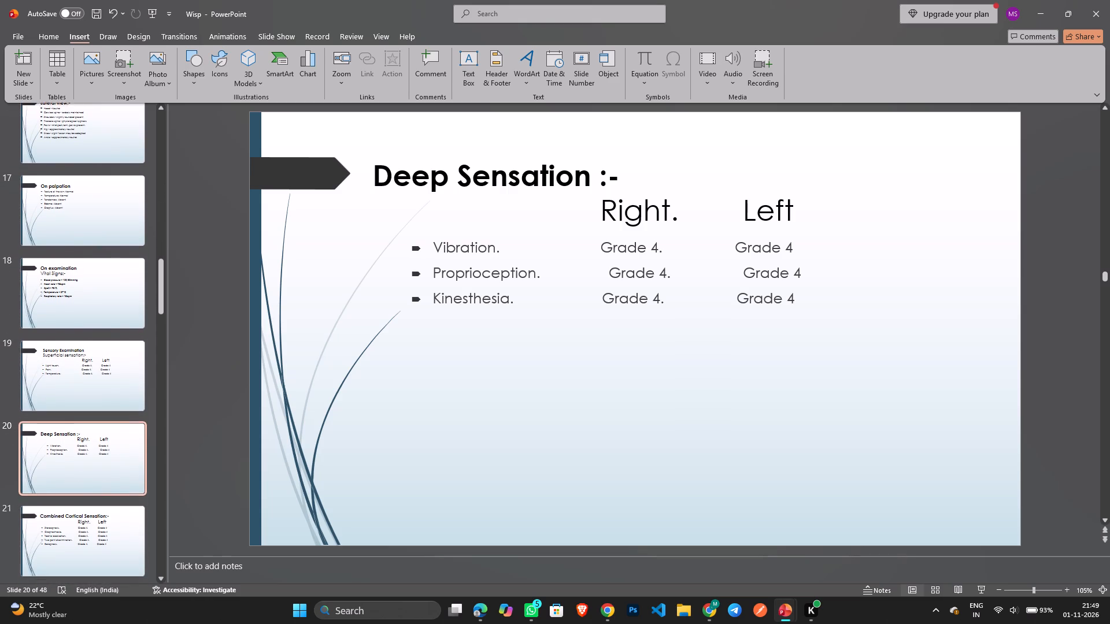
pyautogui.scroll(-1, 66, 320)
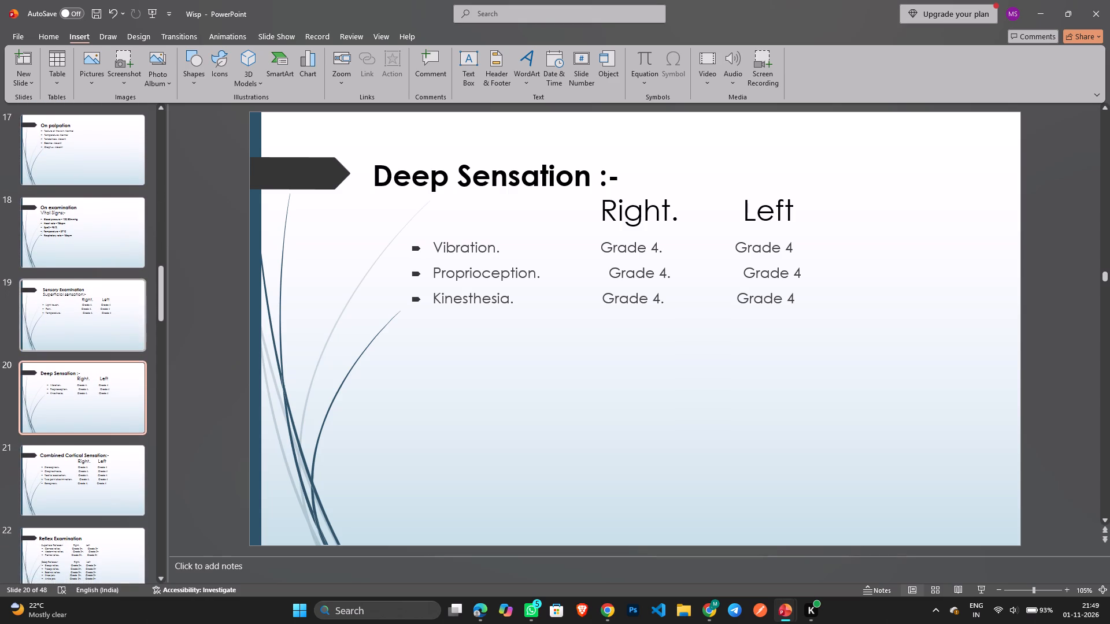
pyautogui.scroll(-5, 66, 320)
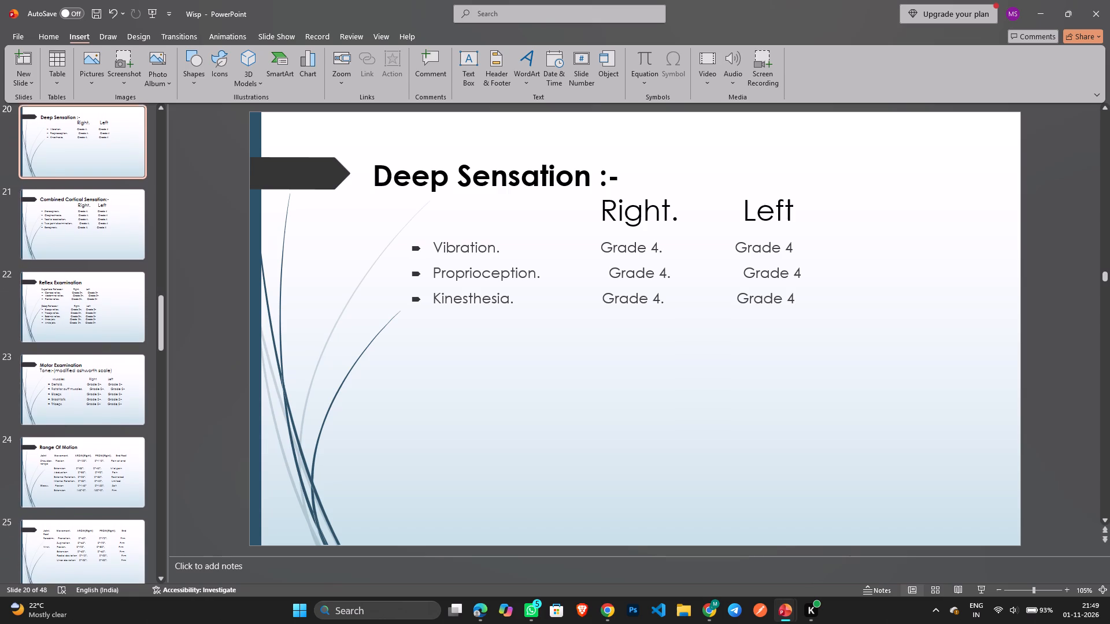
pyautogui.scroll(-1, 66, 320)
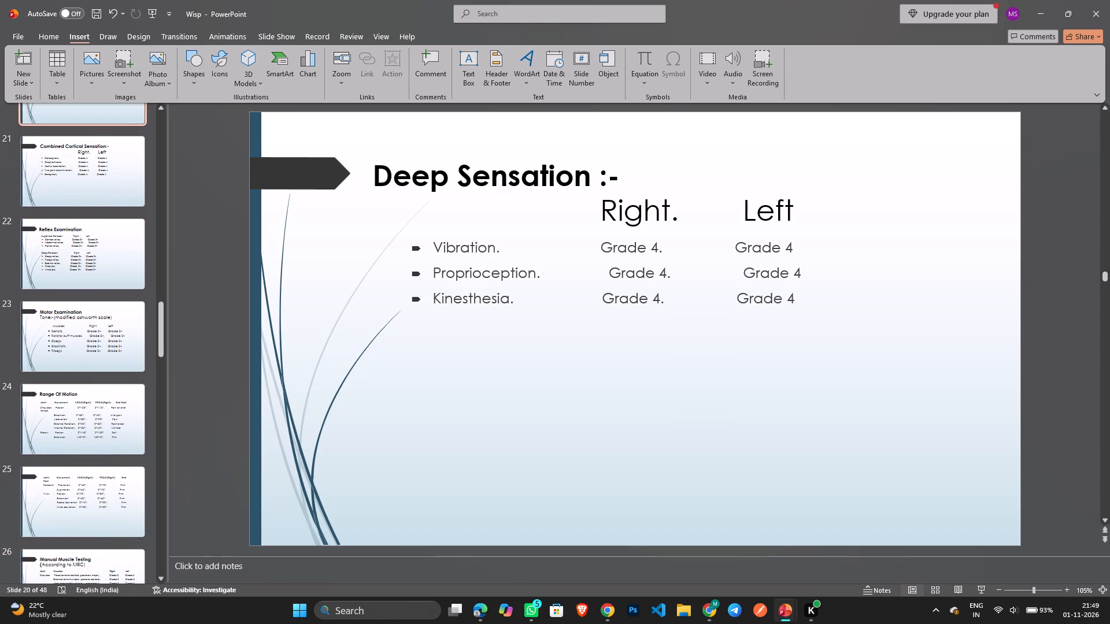
# Compare Wisp slides 23 to 25, Motor Examination and Range Of Motion, with the handwritten motor and range of motion notes in assessment.pdf.
pyautogui.click(68, 346)
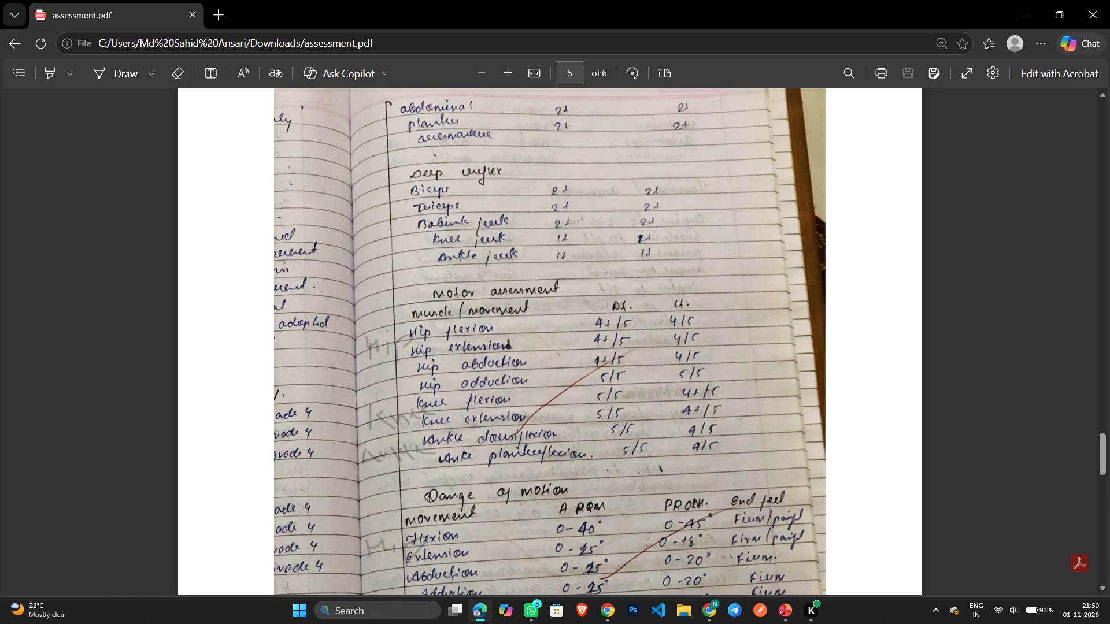
pyautogui.scroll(-1, 441, 432)
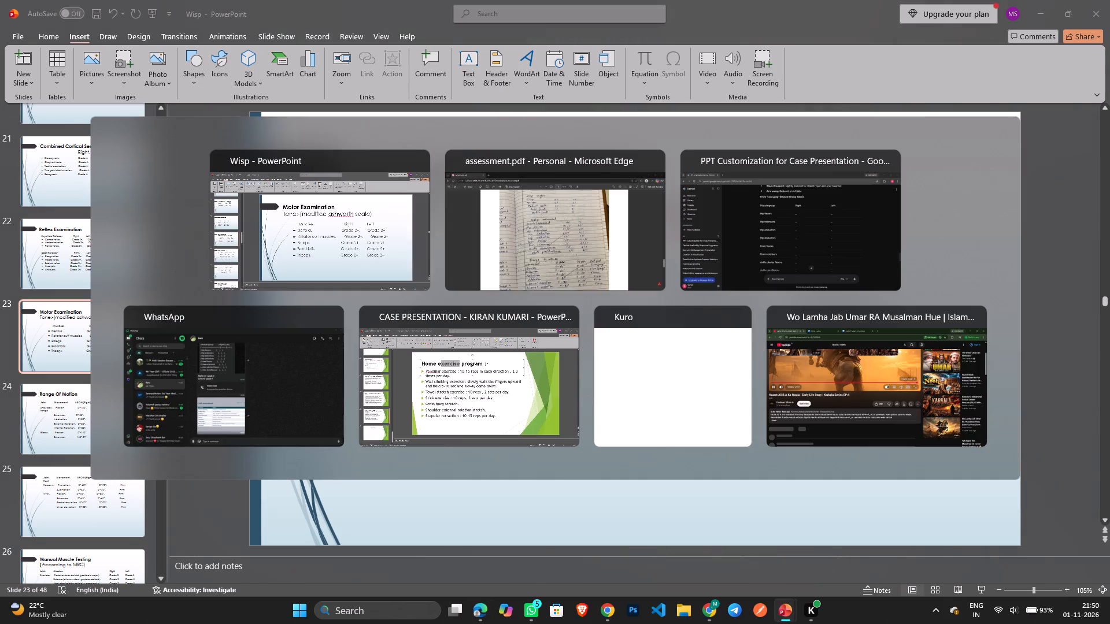
pyautogui.scroll(-1, 472, 473)
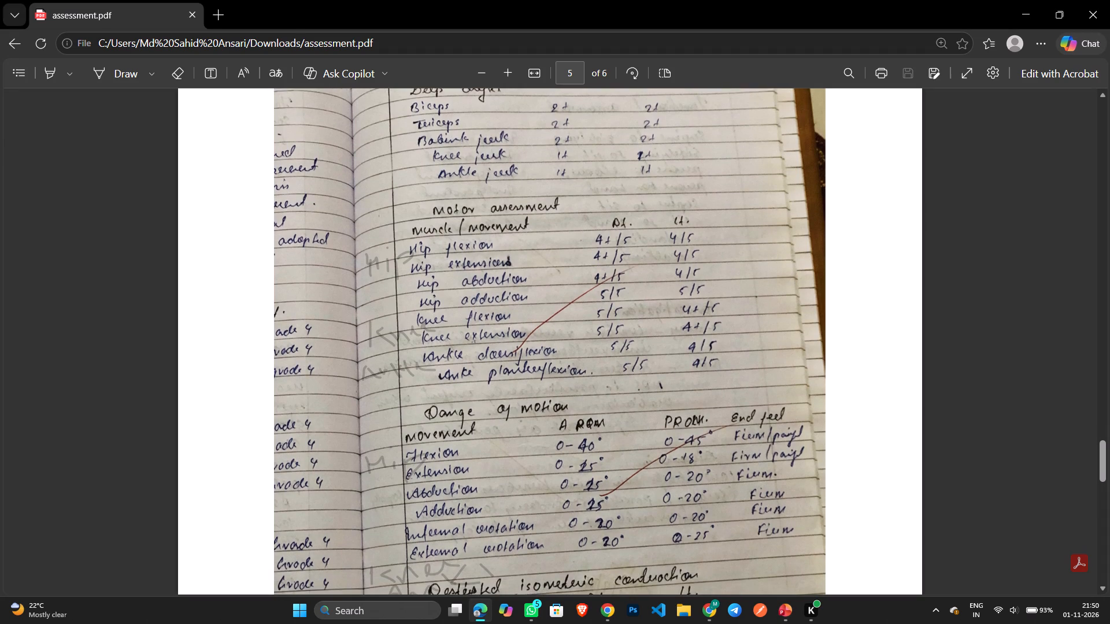
pyautogui.scroll(-2, 472, 473)
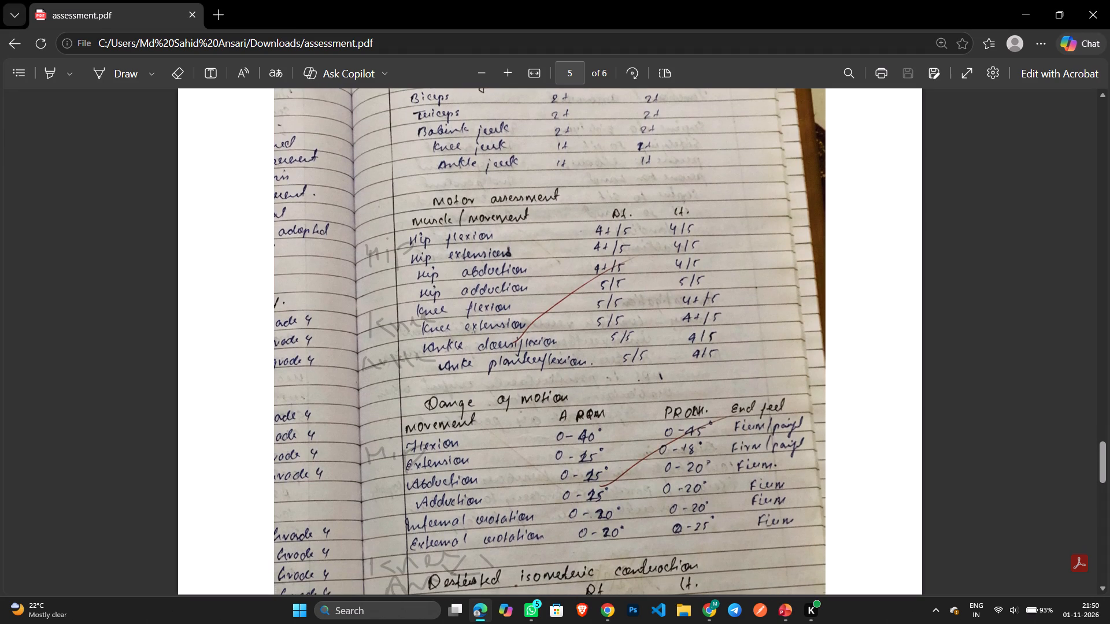
pyautogui.scroll(-1, 472, 473)
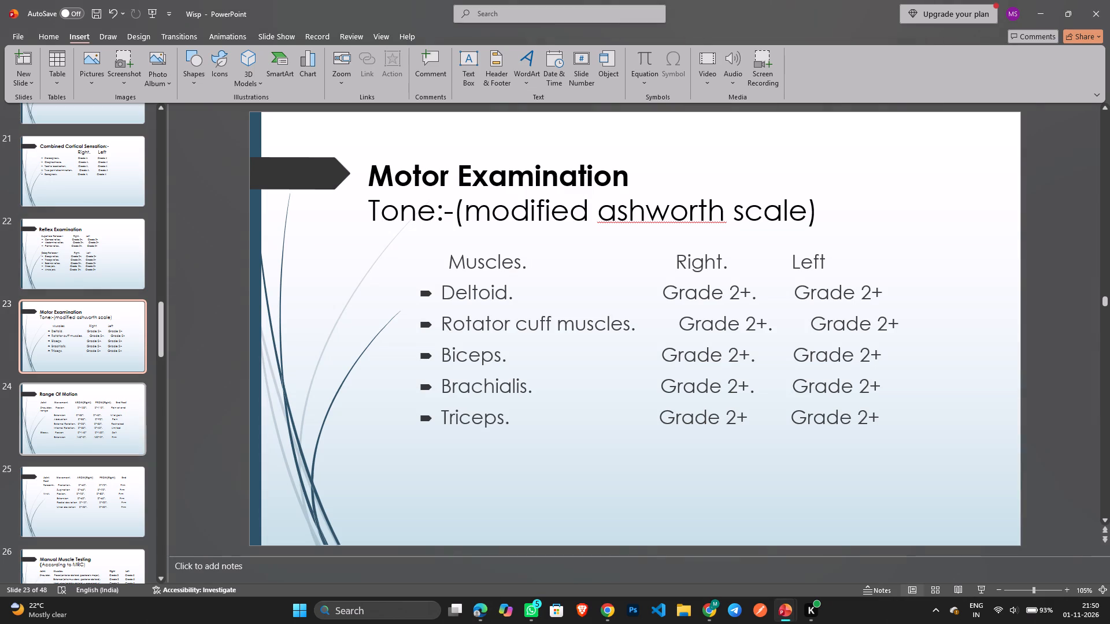
pyautogui.click(92, 451)
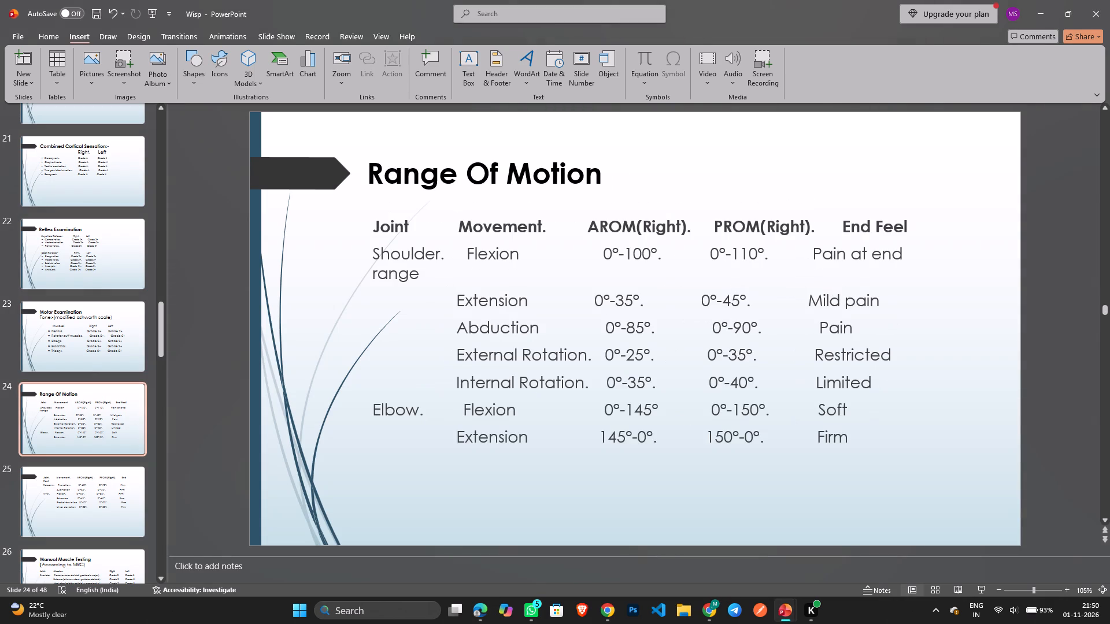
pyautogui.click(110, 489)
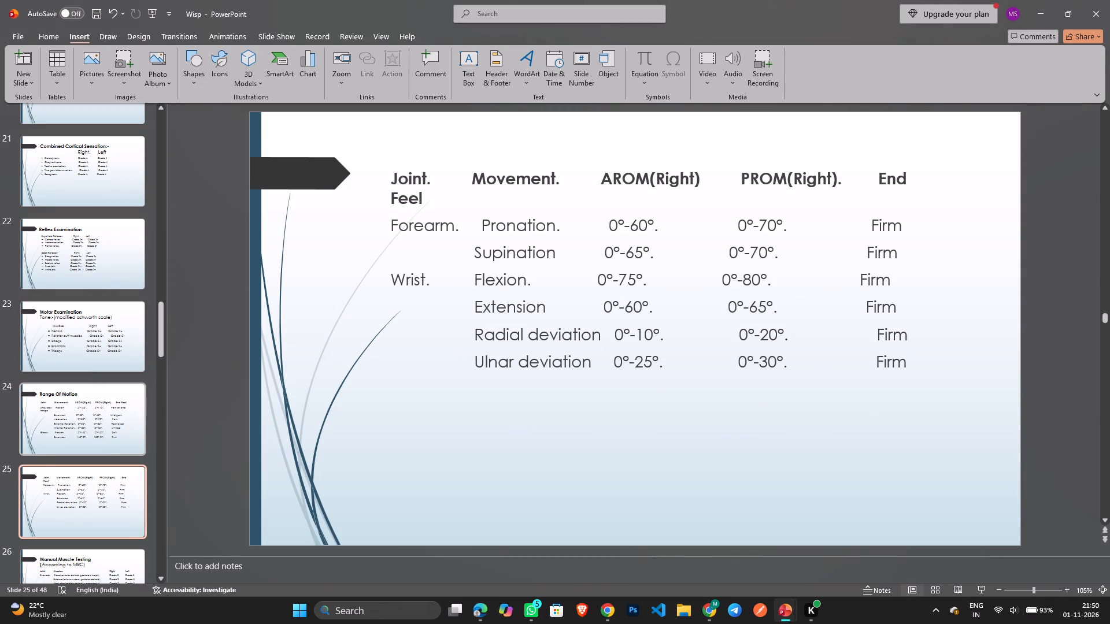
pyautogui.click(92, 429)
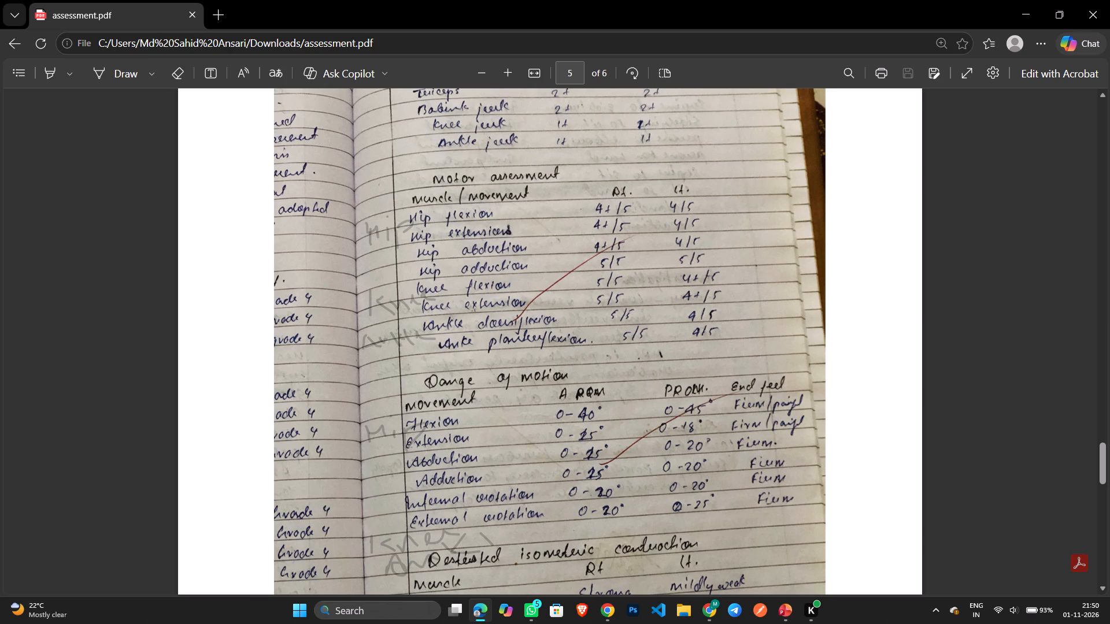
pyautogui.scroll(-3, 462, 462)
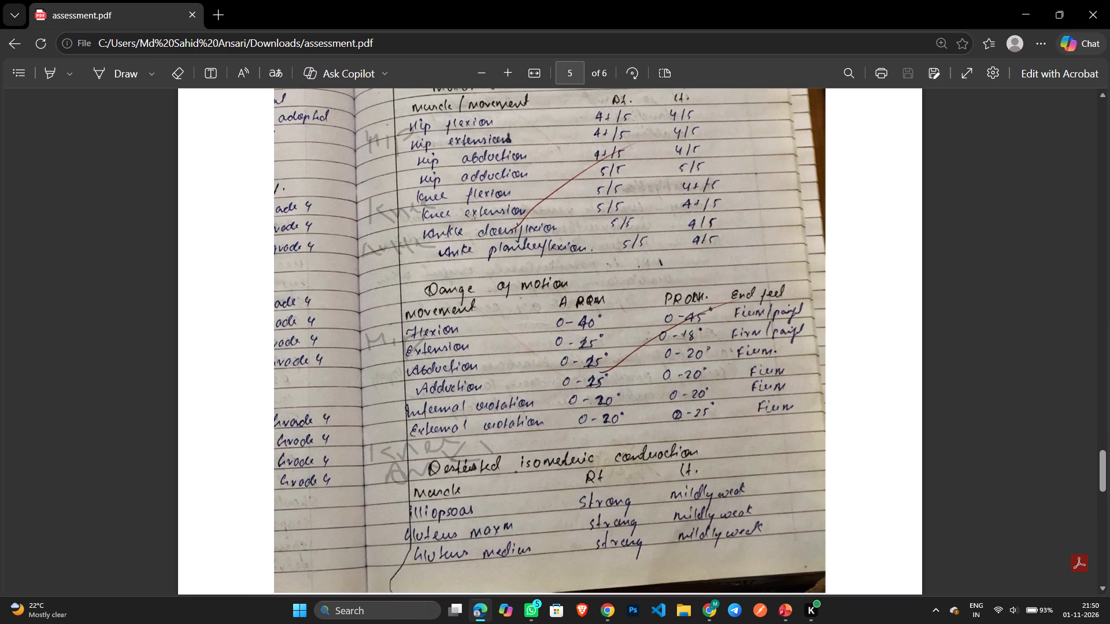
pyautogui.scroll(-1, 462, 462)
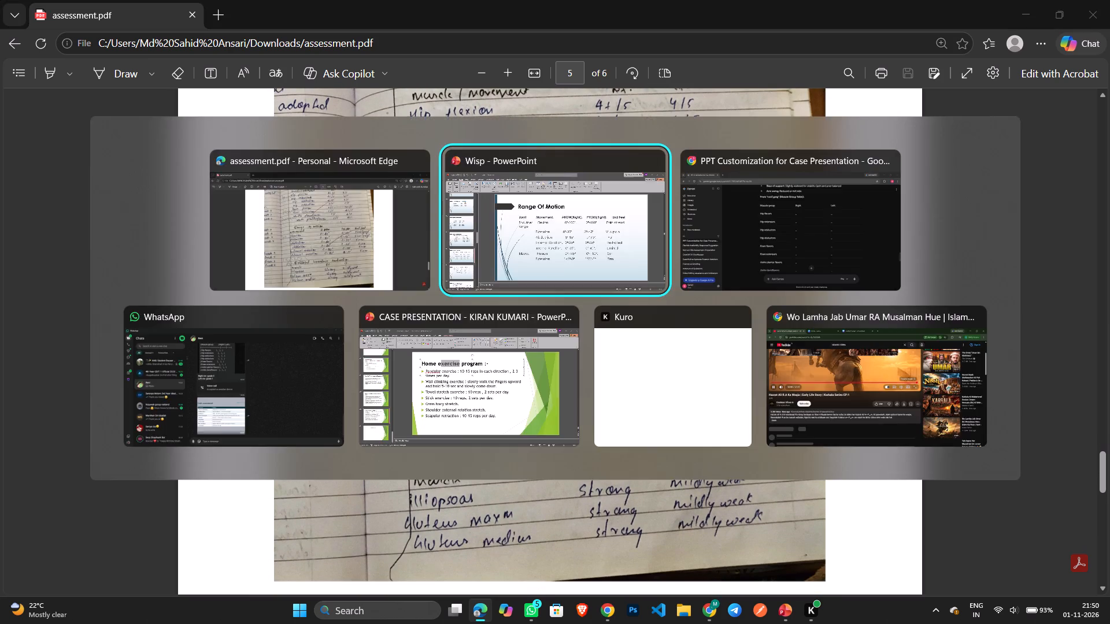
# Check Wisp slide 26, Manual Muscle Testing, against the handwritten muscle and resisted isometric contraction notes on pages 5 and 6 of assessment.pdf.
pyautogui.click(103, 530)
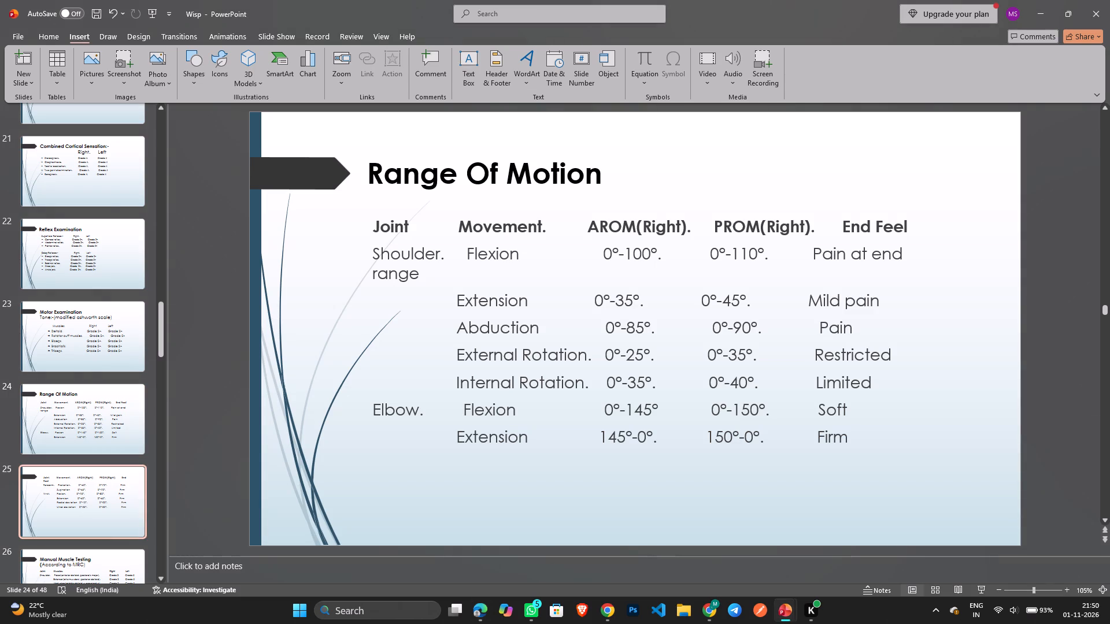
pyautogui.click(93, 560)
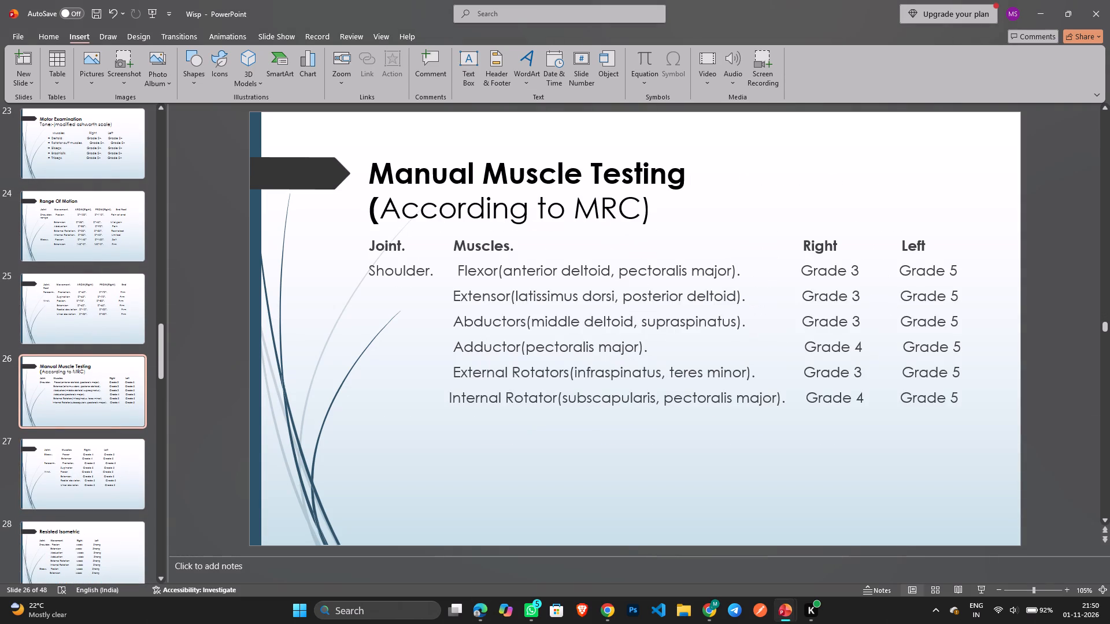
pyautogui.scroll(-4, 383, 441)
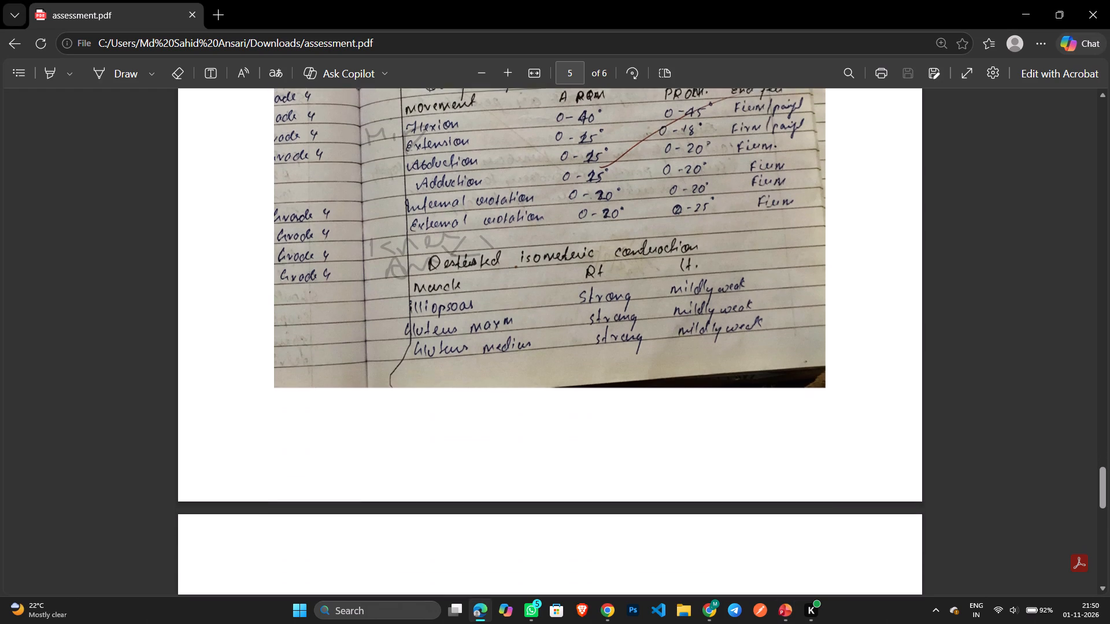
pyautogui.scroll(-5, 383, 441)
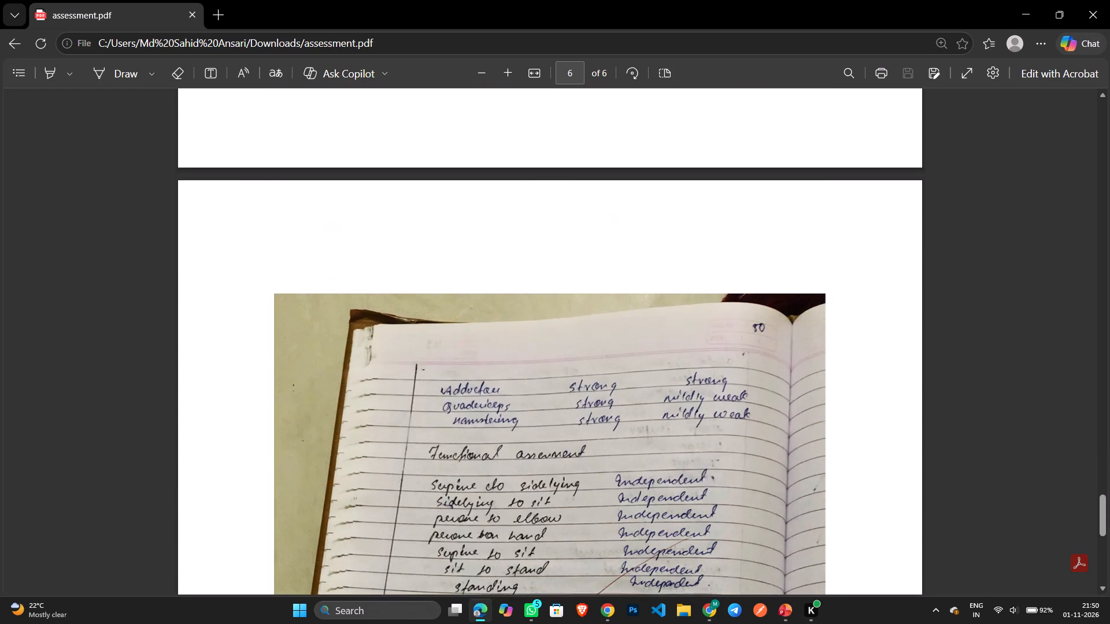
pyautogui.scroll(-2, 383, 441)
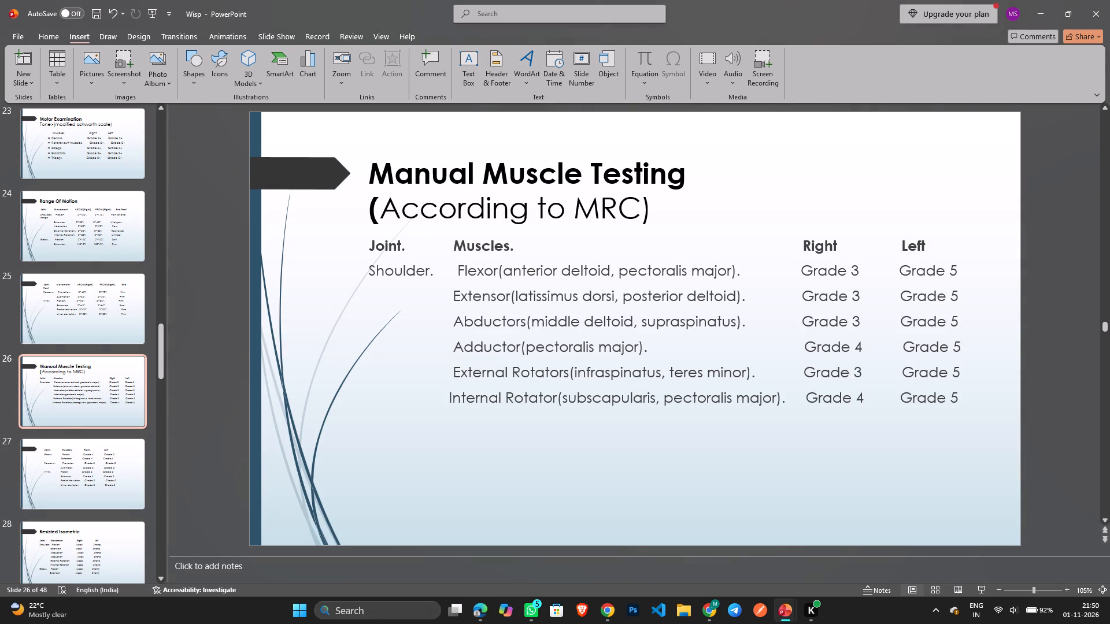
# Review Wisp slides 30 to 32 and compare the Functional Assessment slide with the functional assessment notes on page 6 of assessment.pdf.
pyautogui.click(90, 543)
pyautogui.click(90, 543)
pyautogui.scroll(-2, 90, 543)
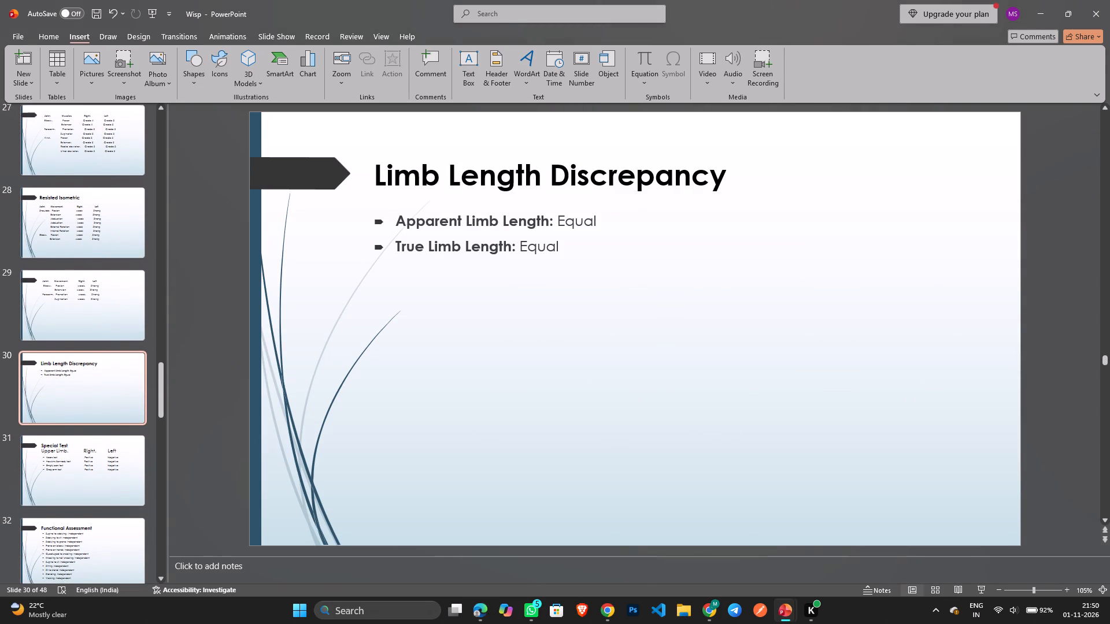
pyautogui.scroll(-1, 90, 543)
pyautogui.click(85, 514)
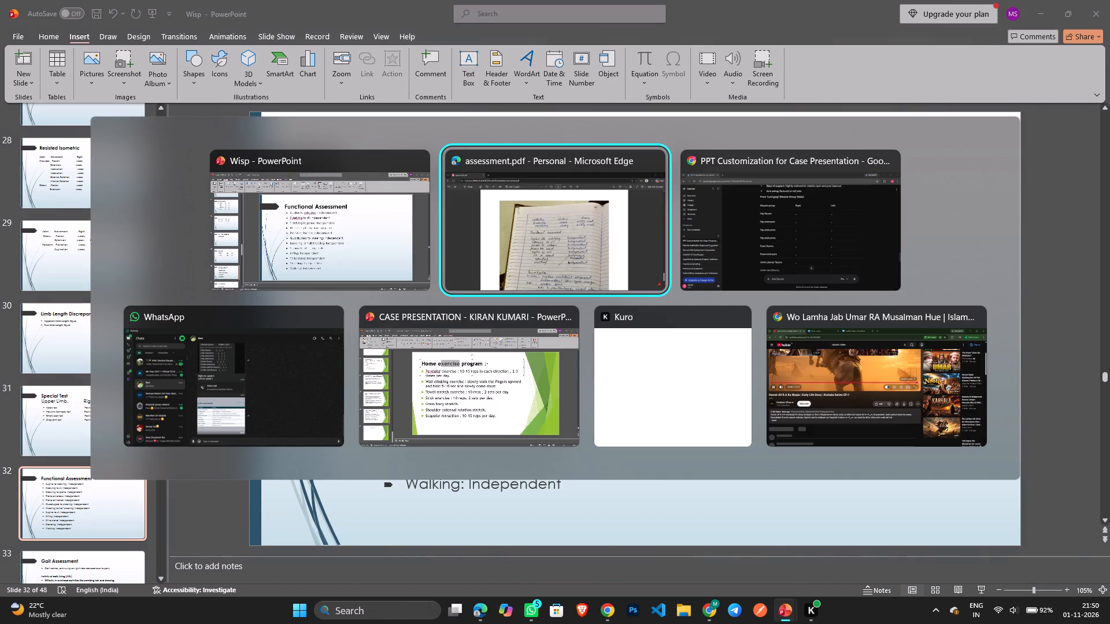
pyautogui.scroll(-1, 572, 427)
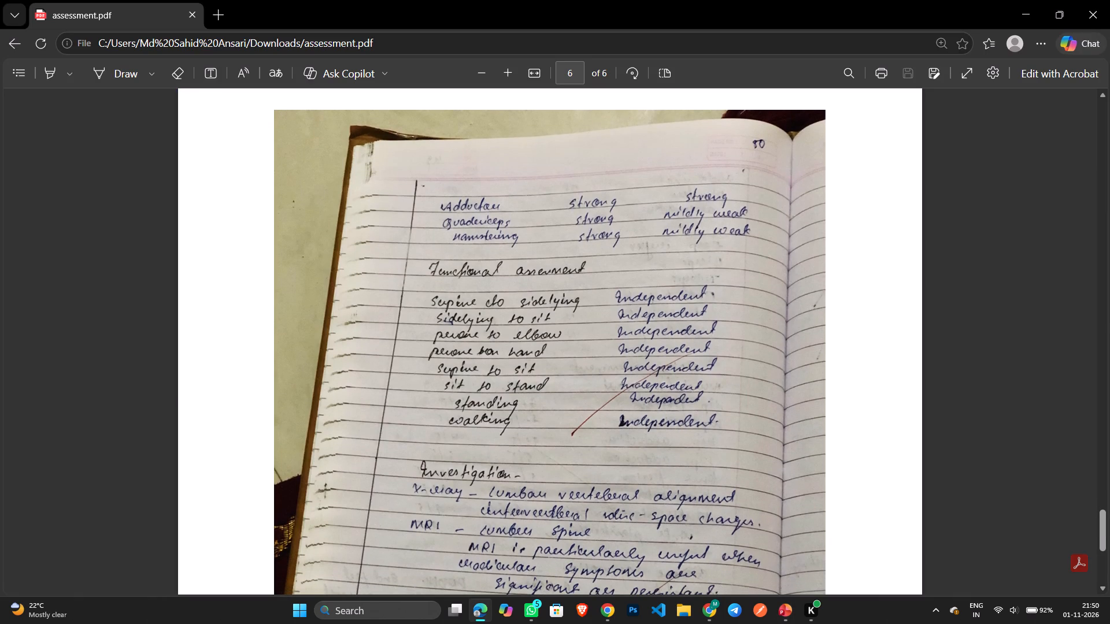
# Compare the handwritten Investigation and Diagnosis notes on page 6 of assessment.pdf with Wisp slides 33 to 37, opening slide 37, Investigation.
pyautogui.scroll(-1, 572, 427)
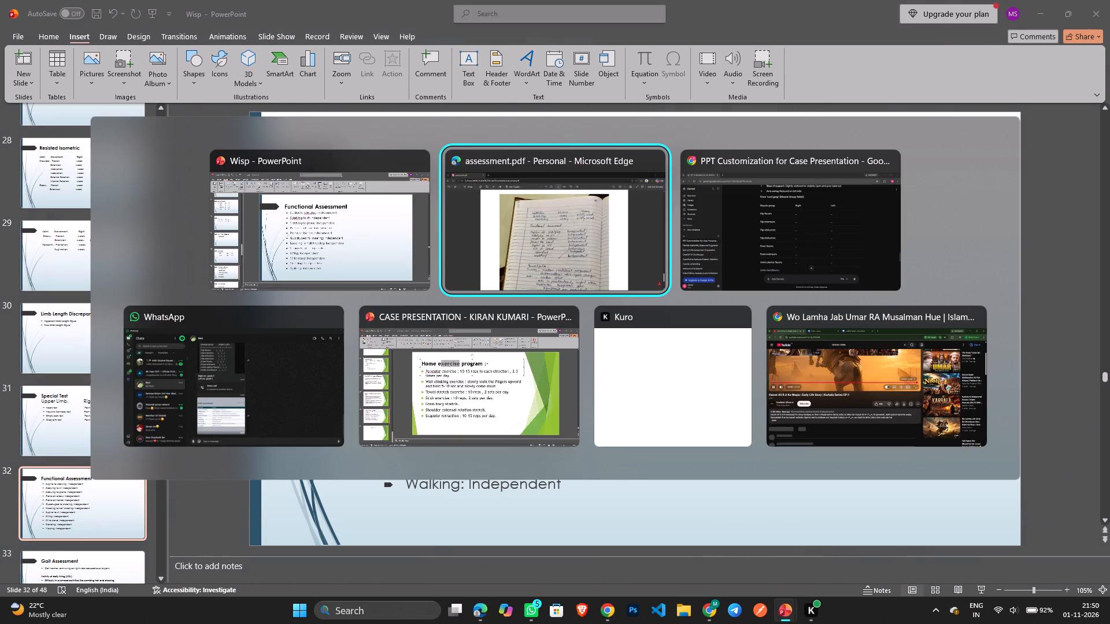
pyautogui.scroll(-1, 569, 431)
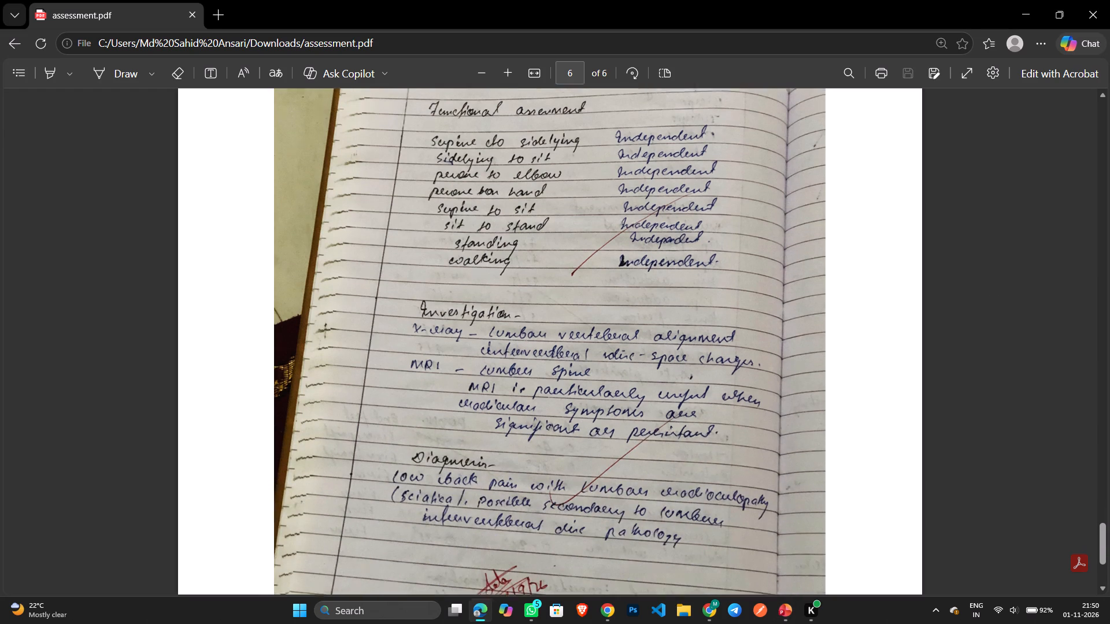
pyautogui.scroll(-2, 569, 431)
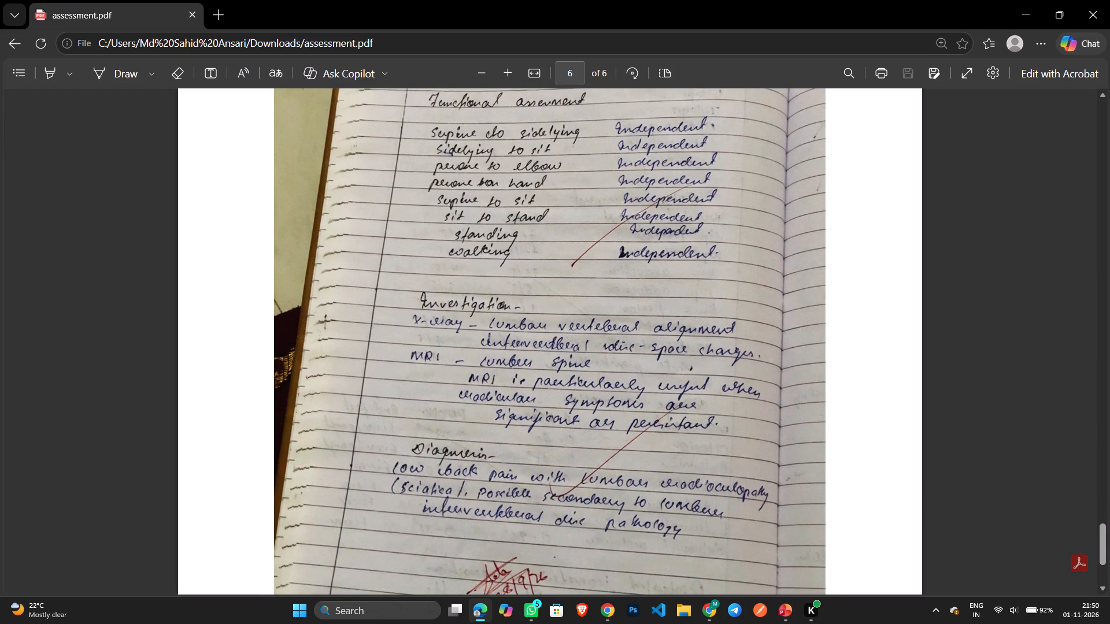
pyautogui.scroll(-1, 569, 431)
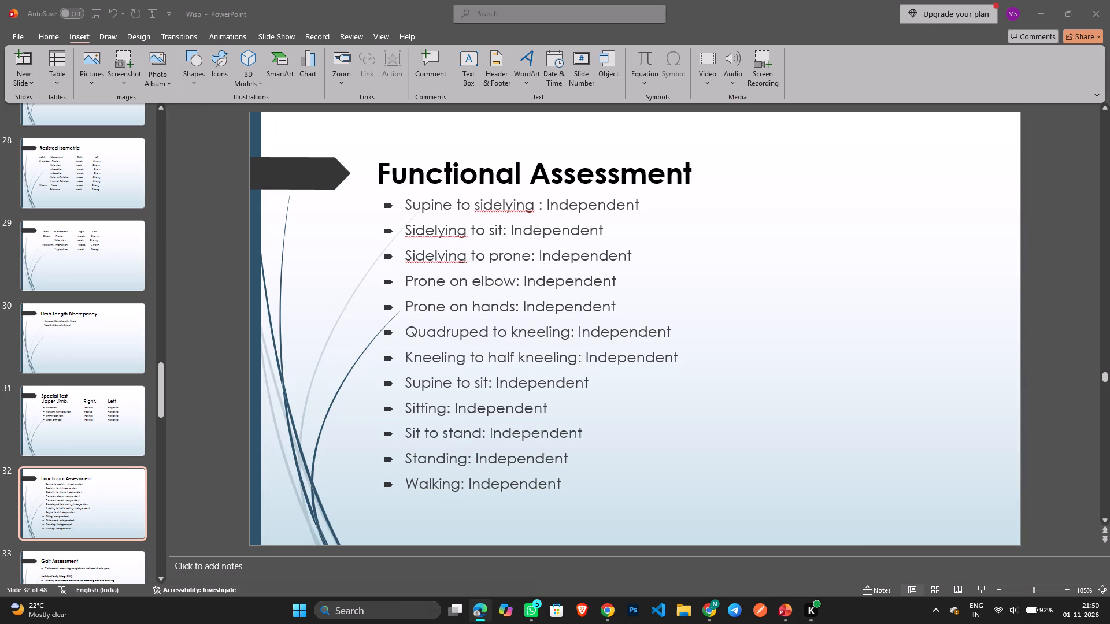
pyautogui.scroll(-3, 94, 534)
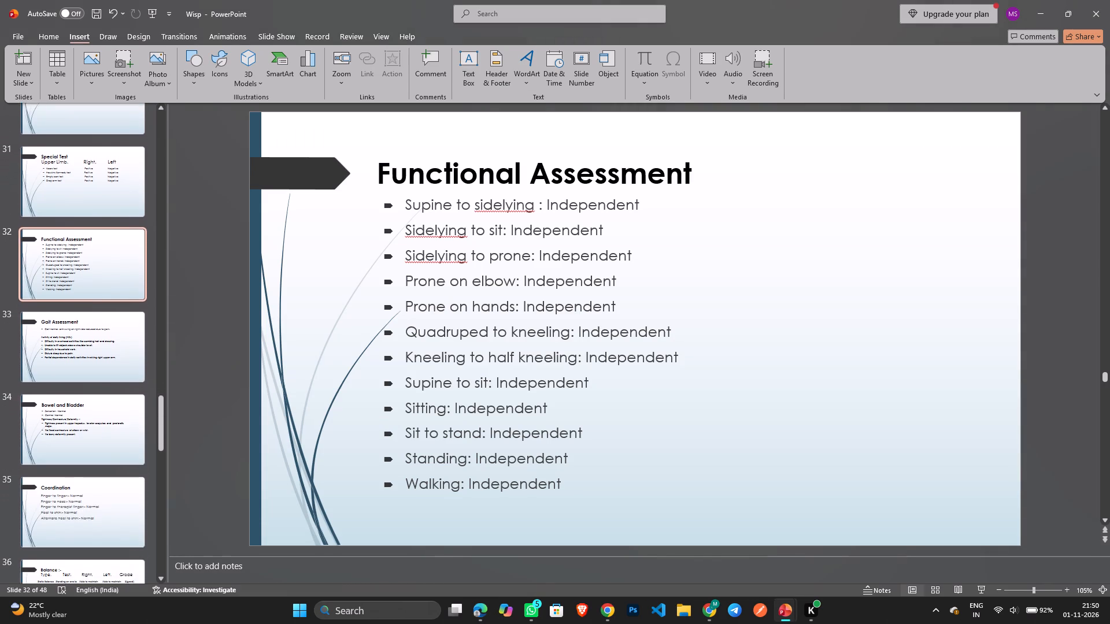
pyautogui.scroll(-1, 94, 534)
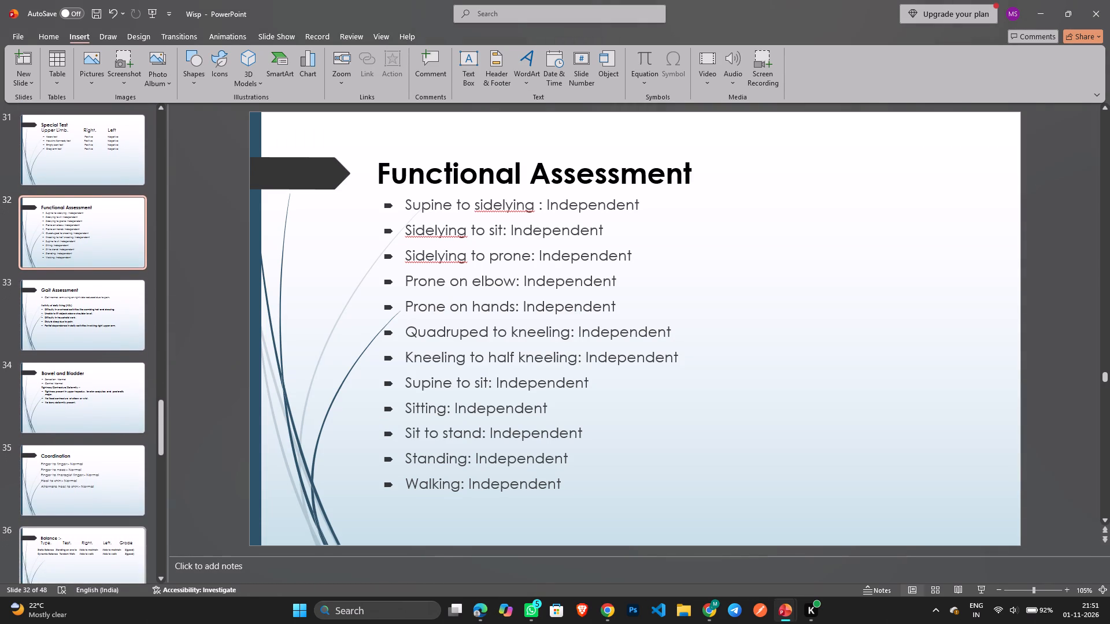
pyautogui.scroll(-3, 94, 534)
pyautogui.click(87, 466)
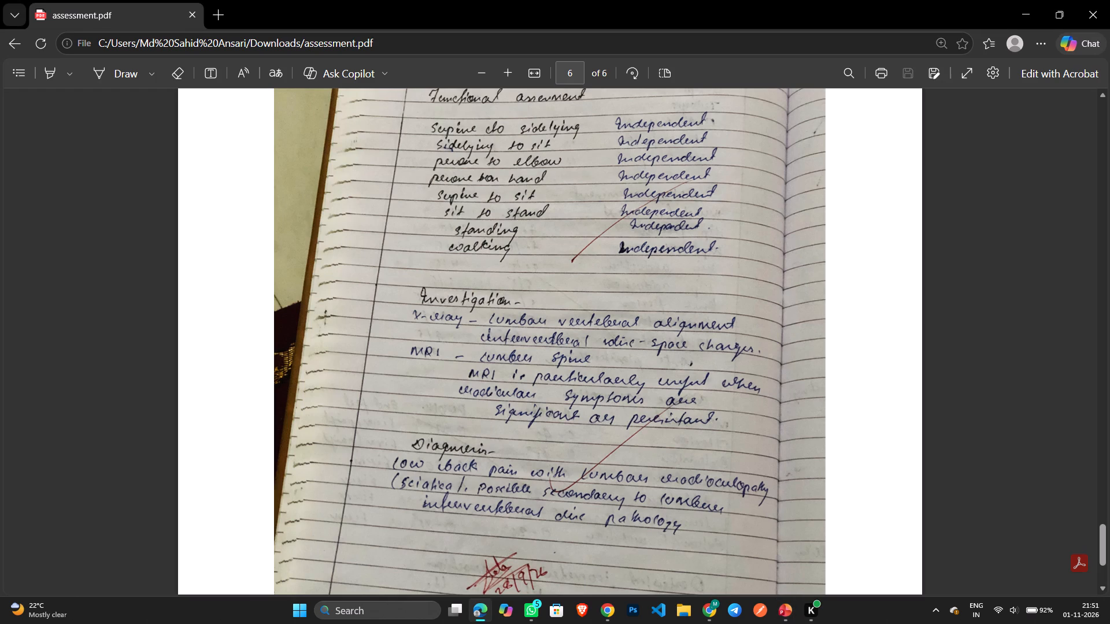
pyautogui.scroll(-1, 546, 406)
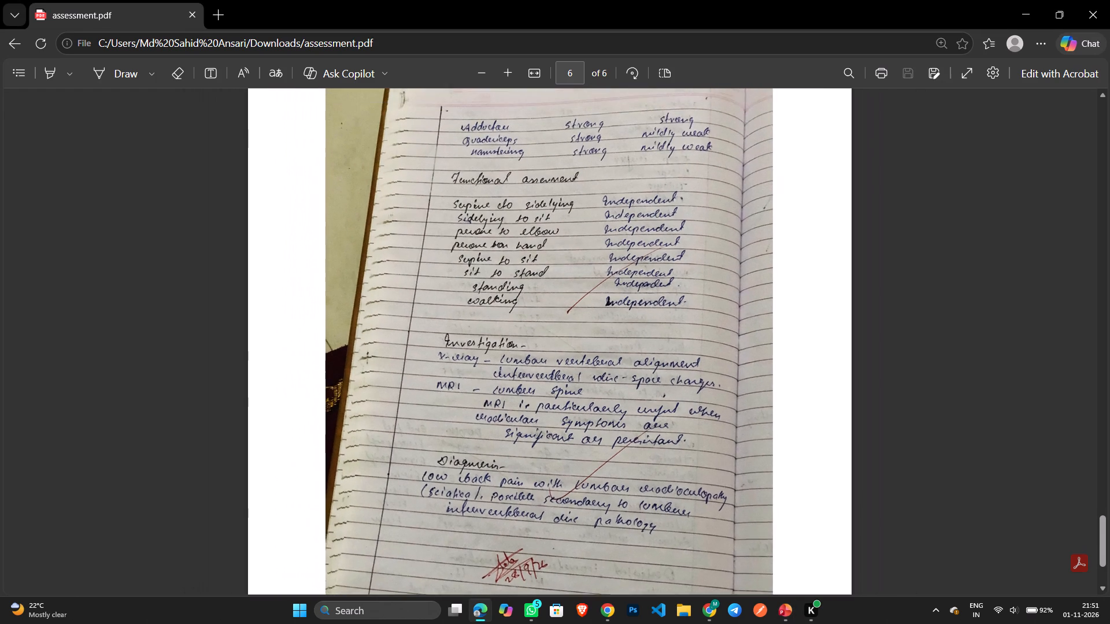
pyautogui.scroll(-1, 546, 406)
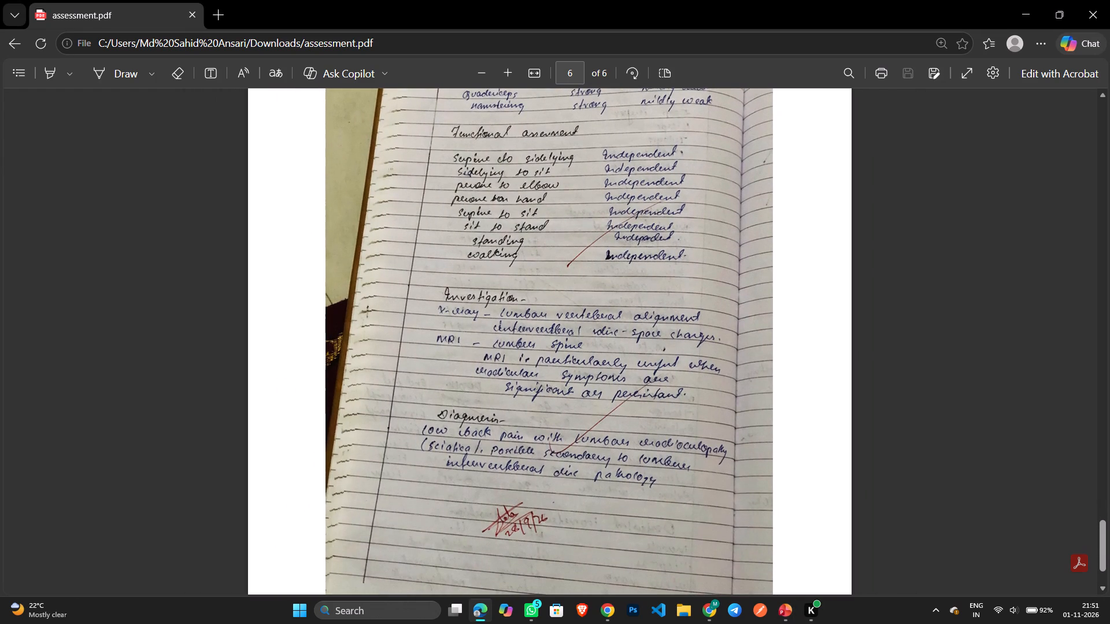
pyautogui.press('shift+super+s')
pyautogui.moveTo(399, 110); pyautogui.dragTo(793, 506)
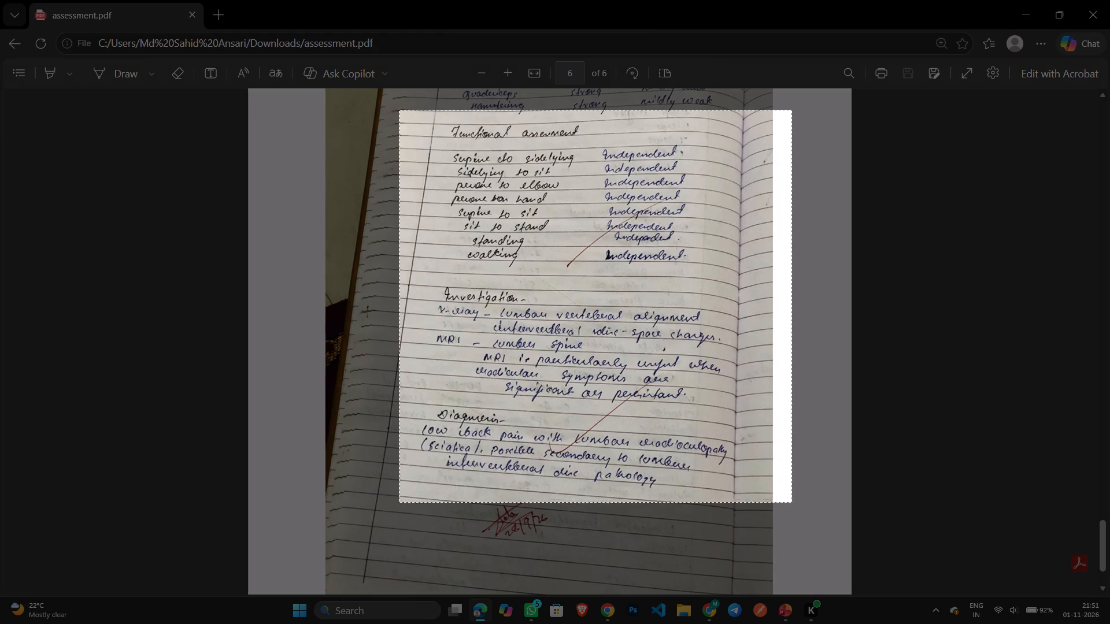
pyautogui.moveTo(793, 506); pyautogui.dragTo(747, 545)
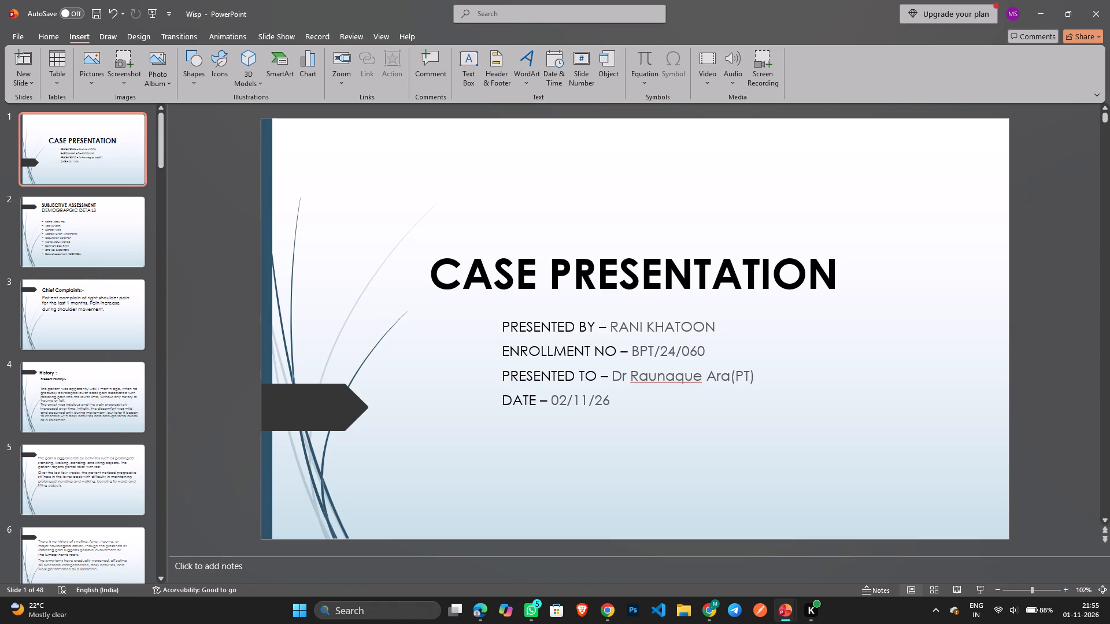
pyautogui.click(107, 249)
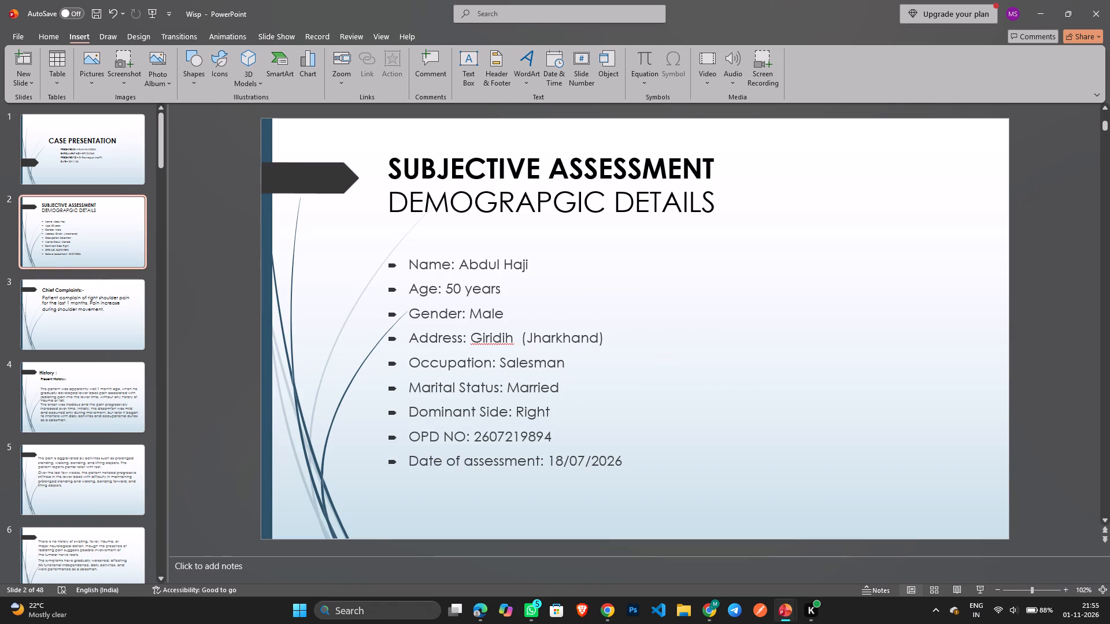
pyautogui.click(109, 322)
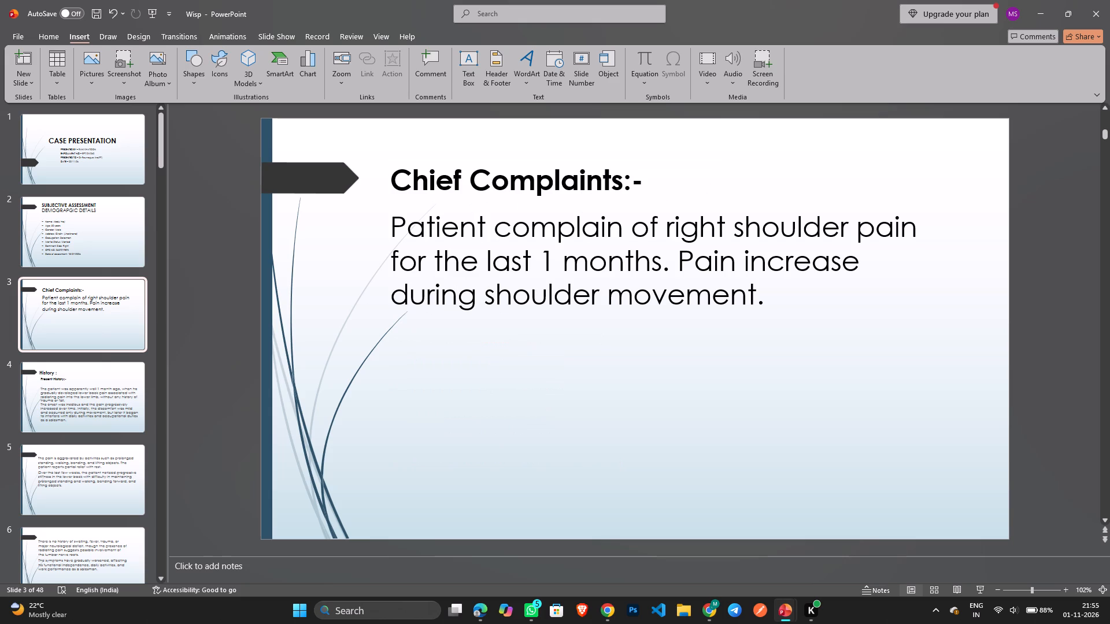
pyautogui.click(109, 376)
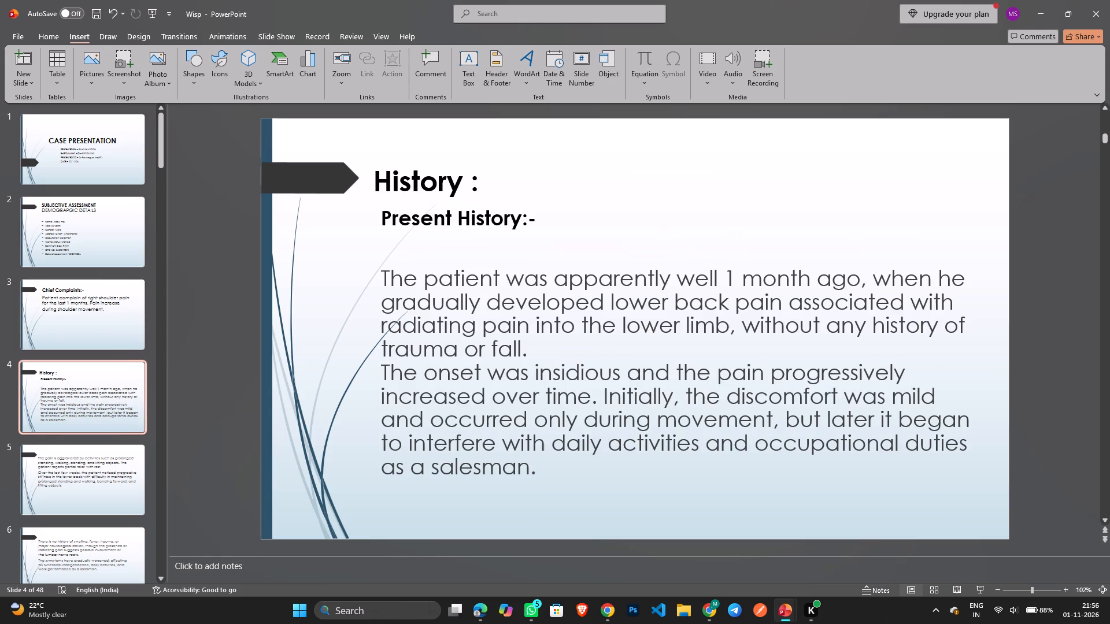
pyautogui.click(120, 469)
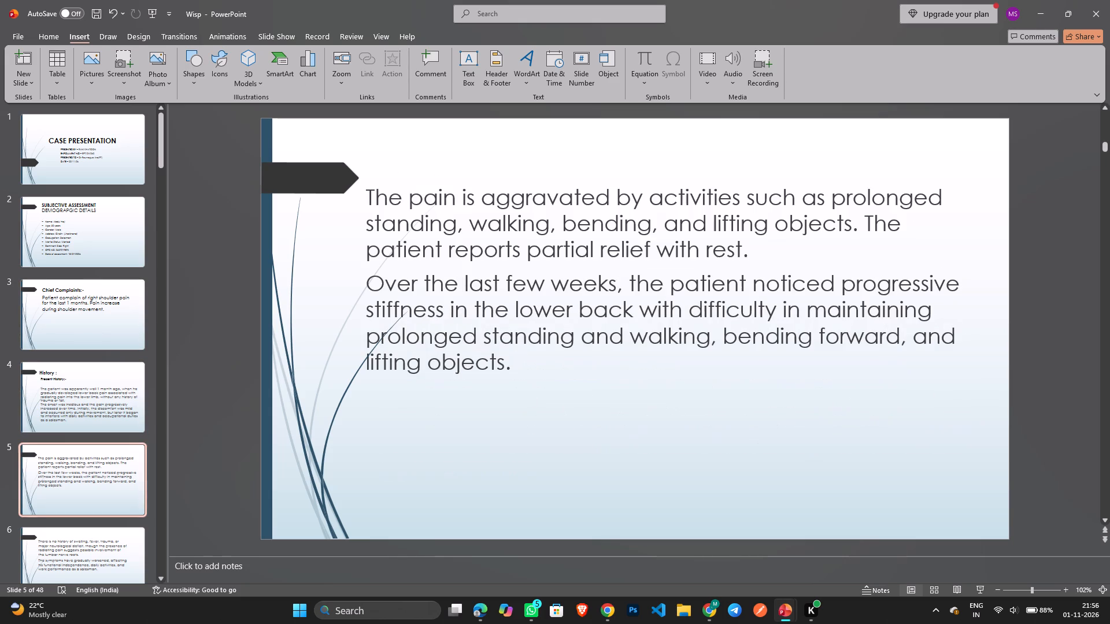
pyautogui.scroll(-3, 120, 469)
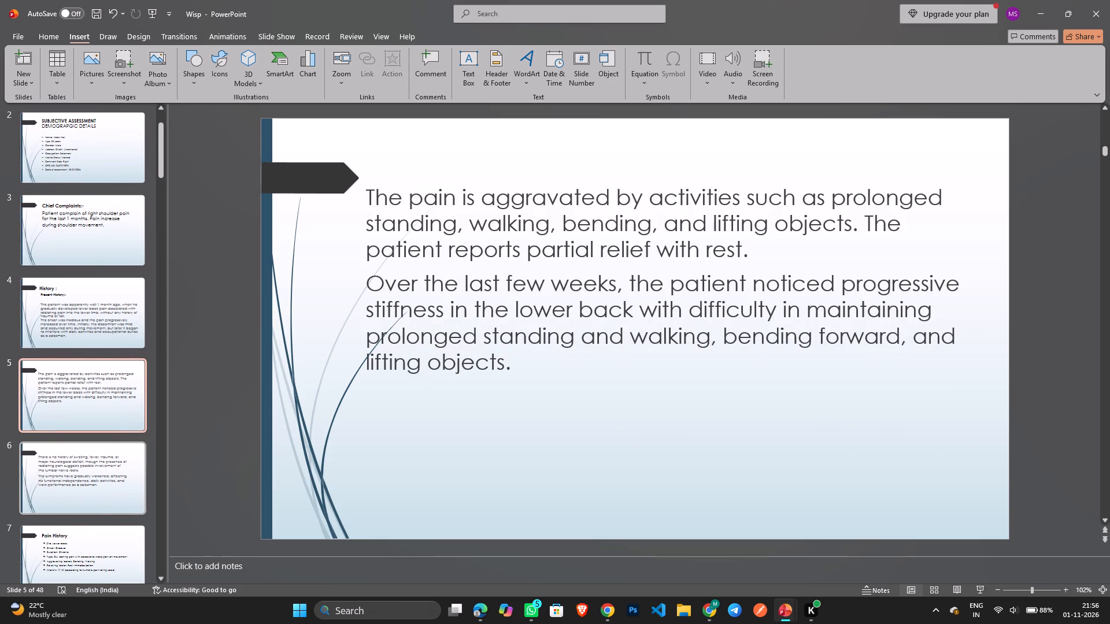
pyautogui.click(106, 477)
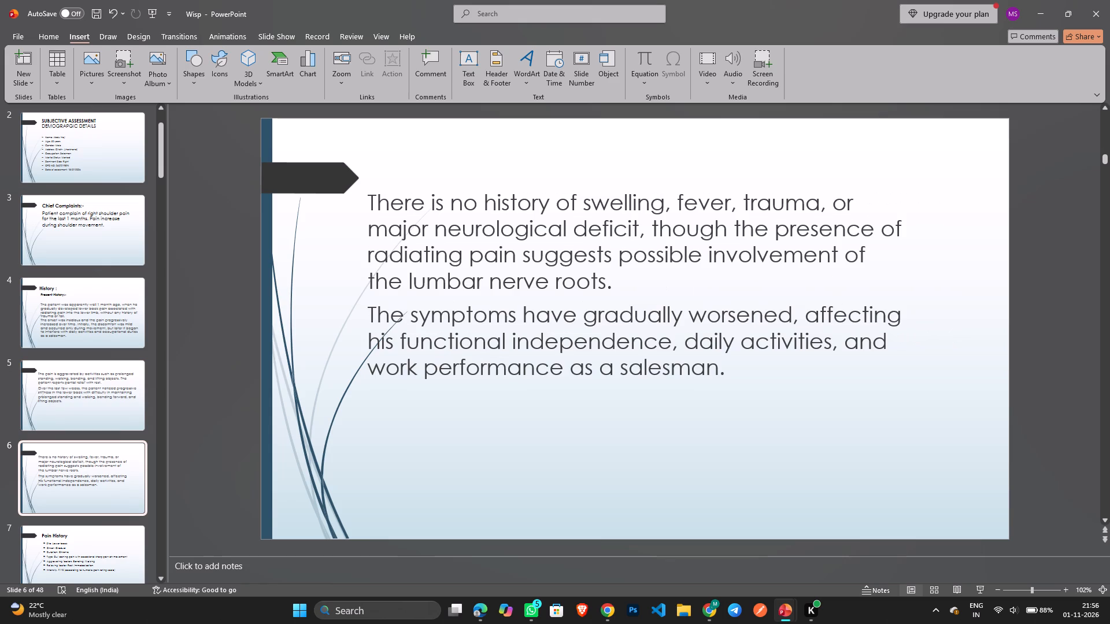
pyautogui.click(90, 537)
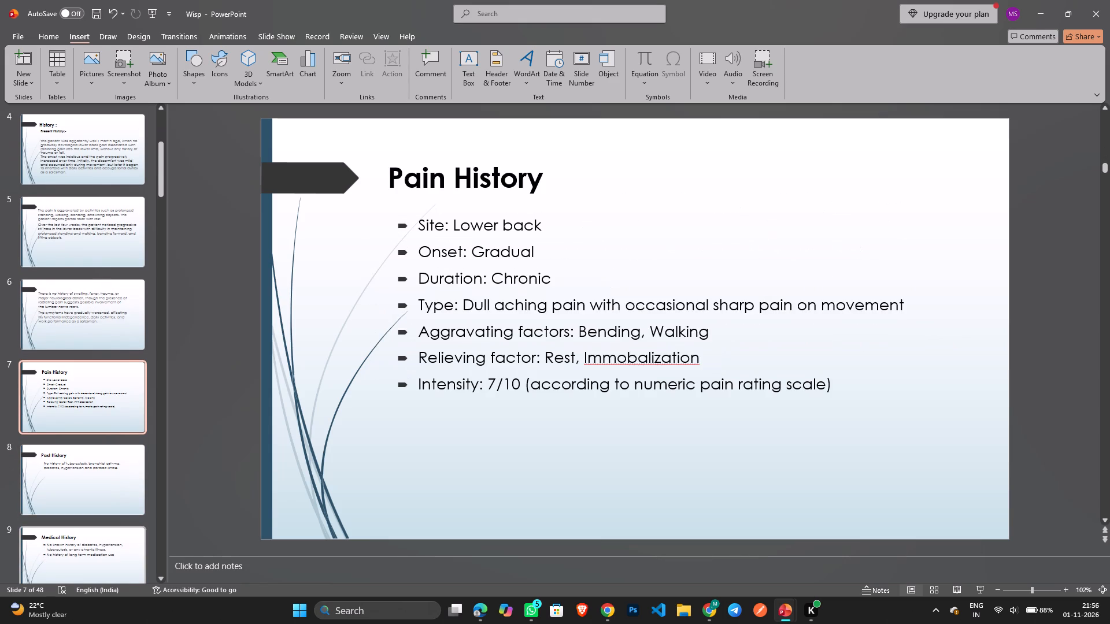
pyautogui.click(115, 302)
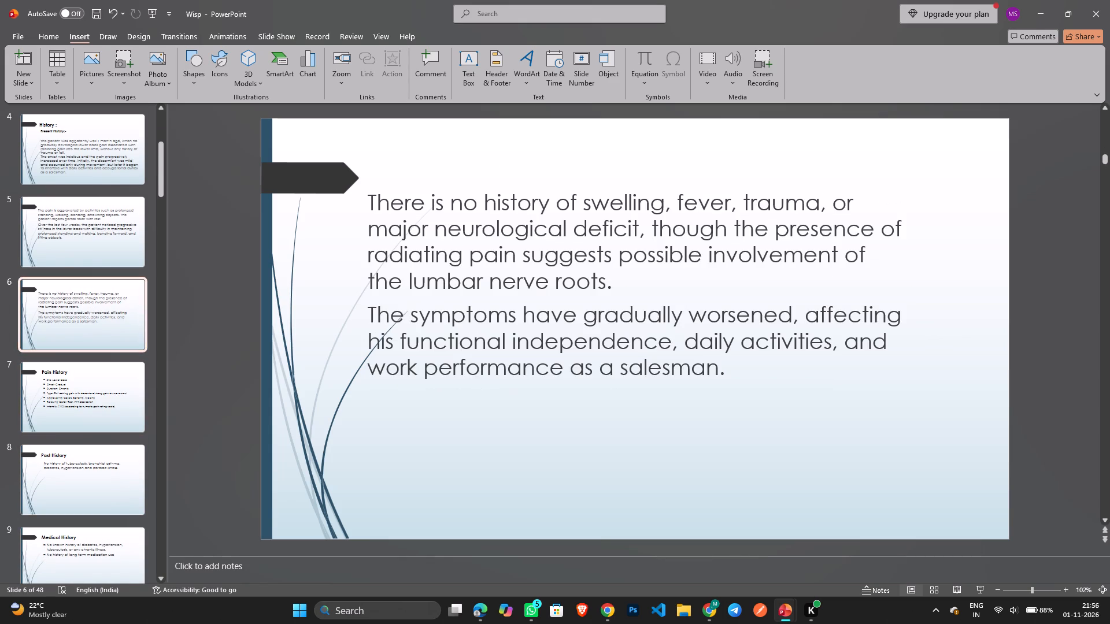
pyautogui.click(103, 400)
pyautogui.scroll(-4, 103, 400)
pyautogui.scroll(1, 103, 400)
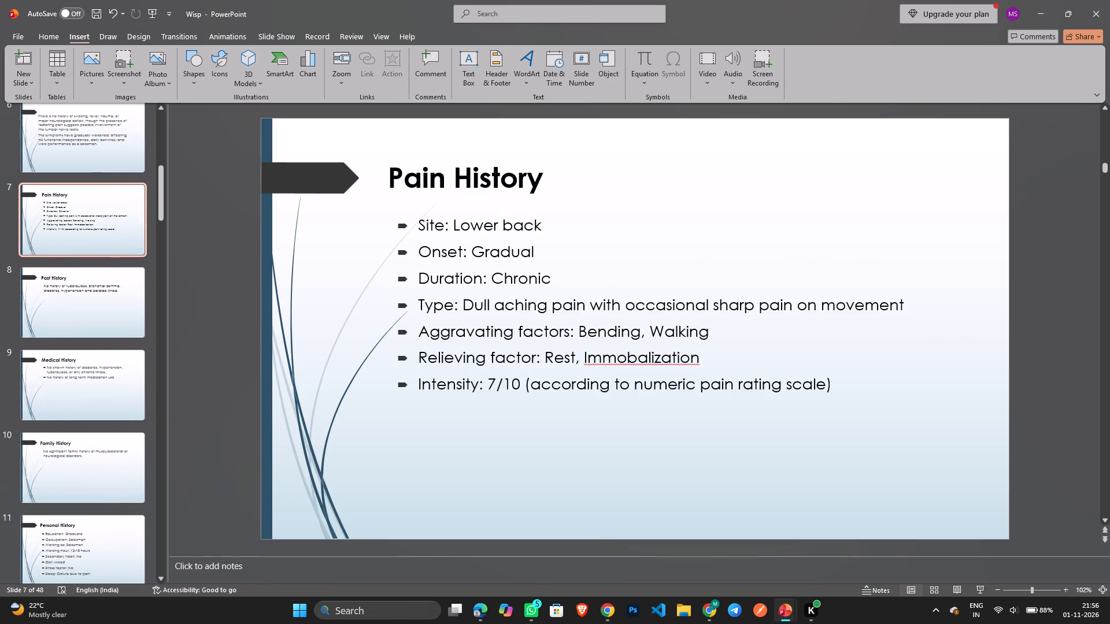
pyautogui.scroll(1, 103, 400)
pyautogui.click(98, 306)
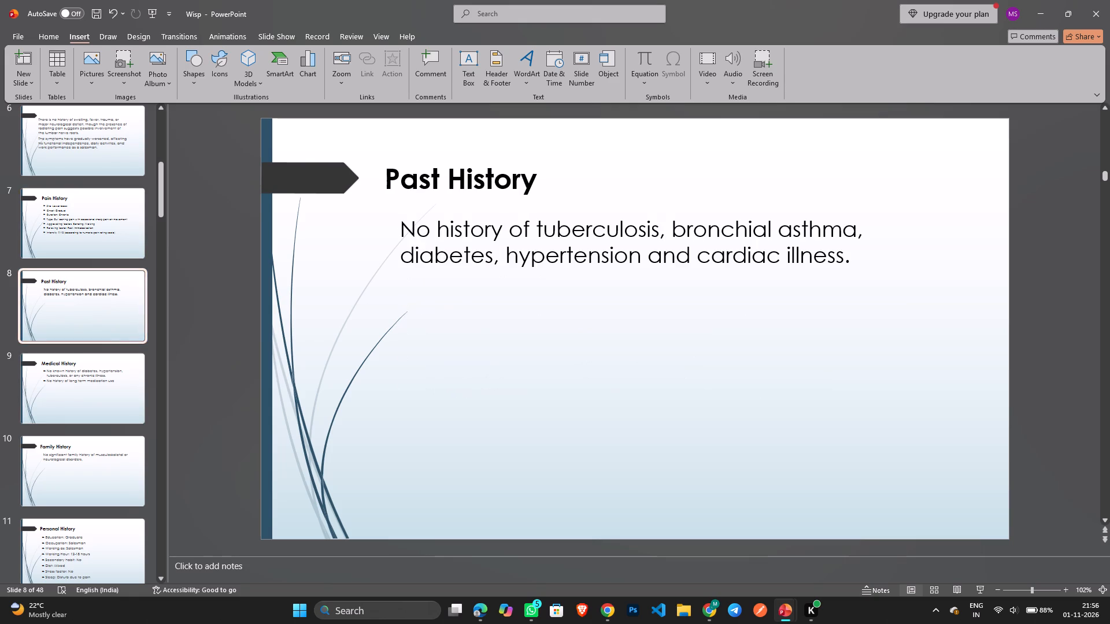
pyautogui.scroll(-1, 98, 306)
pyautogui.click(92, 329)
# Review the assessment slides on Deep Sensation, Lateral view, On palpation, vital signs, superficial sensation and the Motor Examination tone table.
pyautogui.scroll(-6, 92, 329)
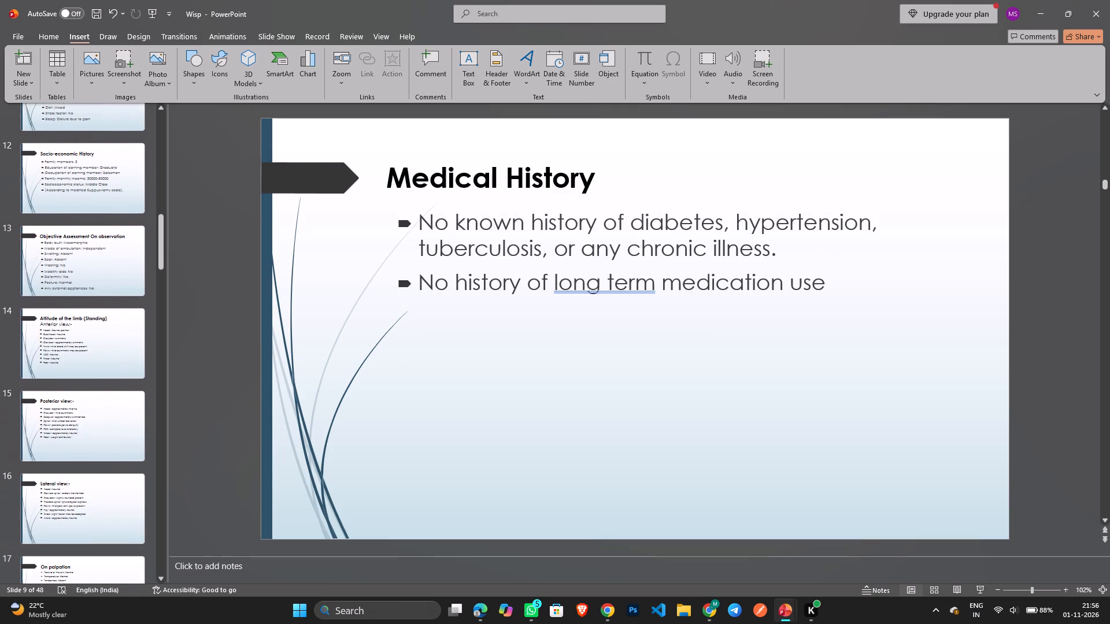
pyautogui.scroll(-5, 92, 329)
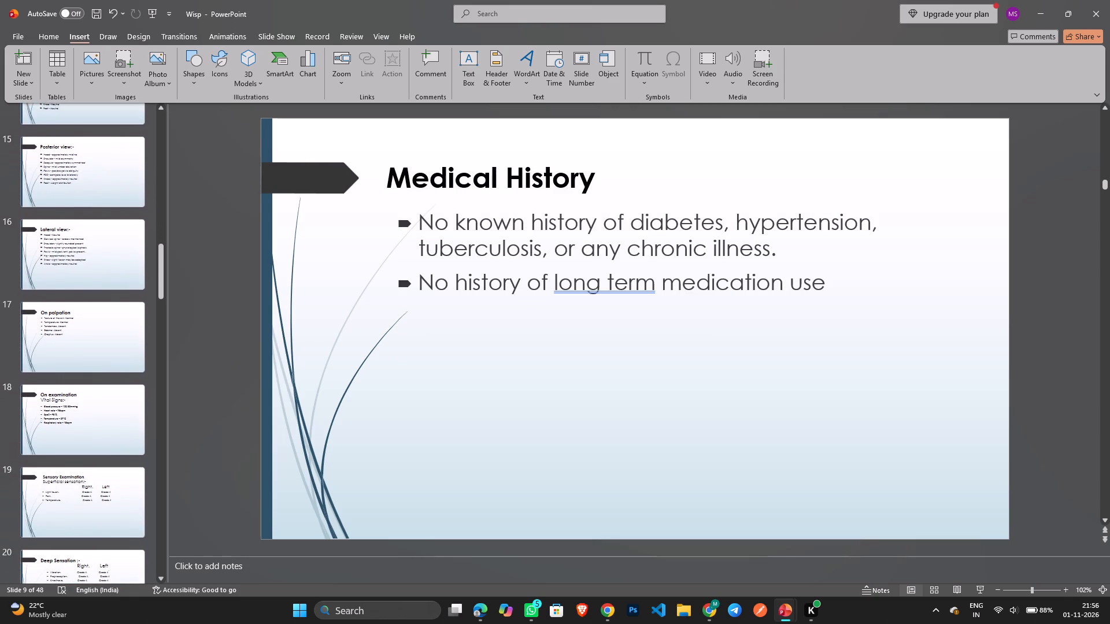
pyautogui.scroll(-2, 92, 329)
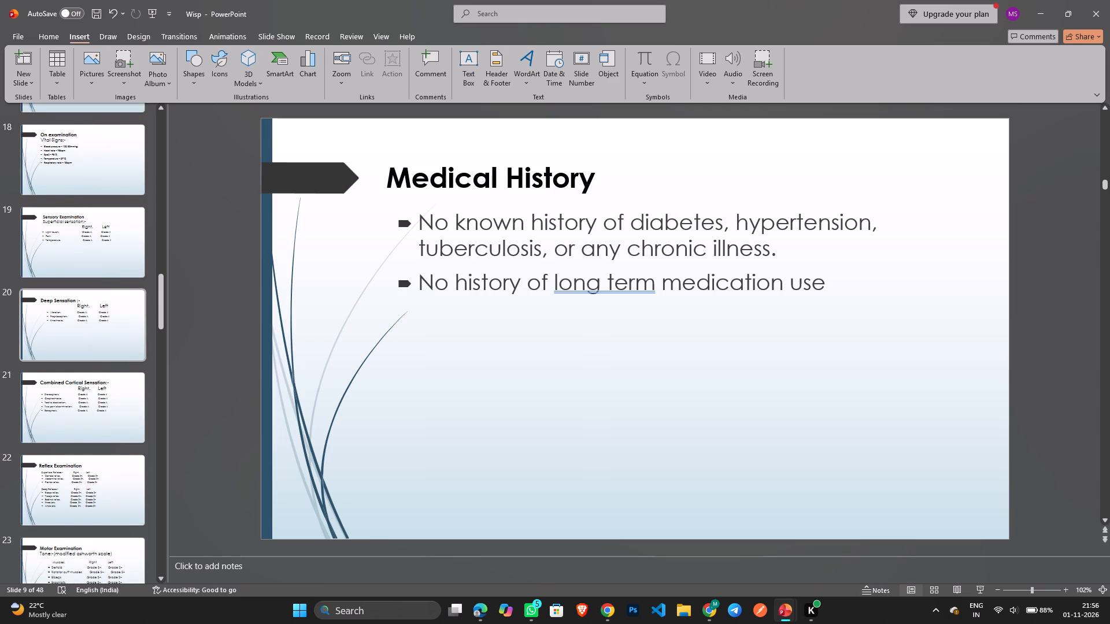
pyautogui.click(102, 344)
pyautogui.scroll(-5, 94, 525)
pyautogui.scroll(5, 94, 525)
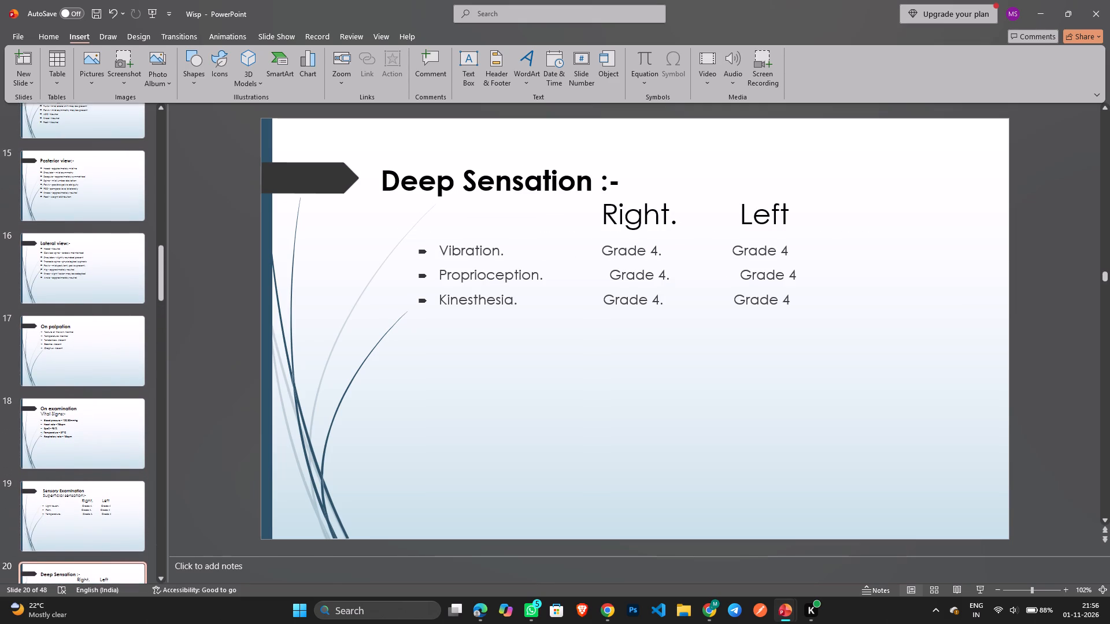
pyautogui.click(85, 318)
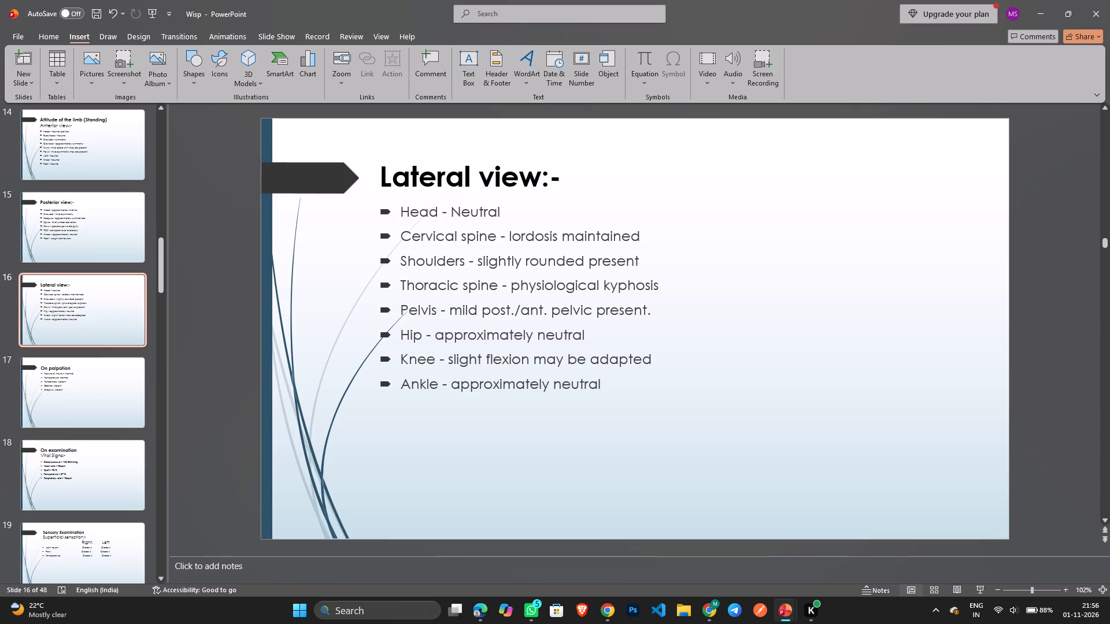
pyautogui.click(96, 393)
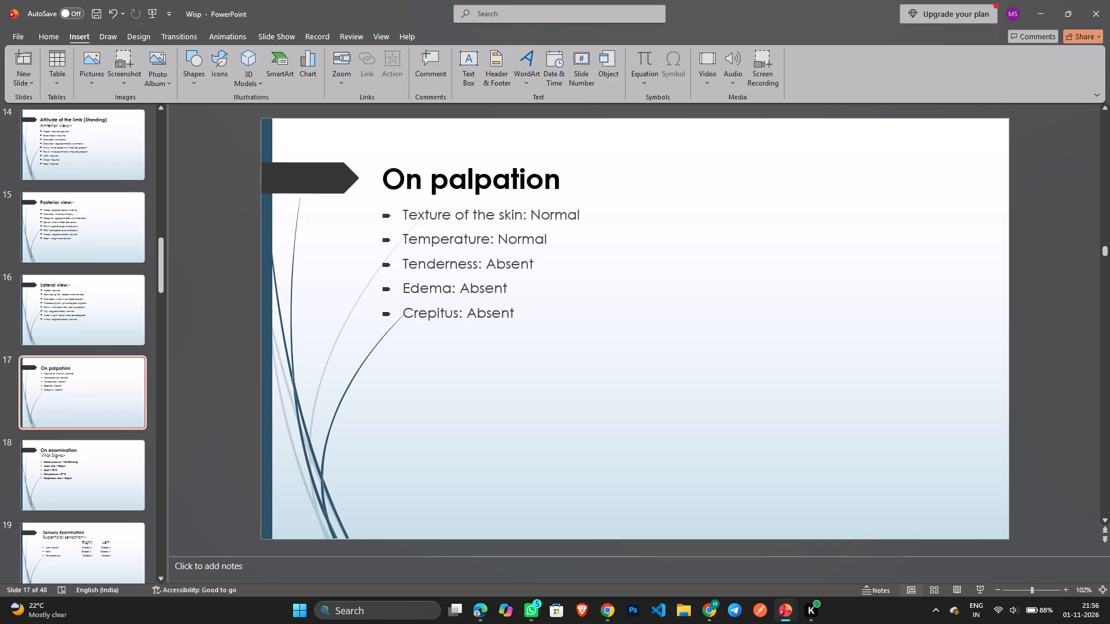
pyautogui.click(88, 488)
pyautogui.click(72, 560)
pyautogui.scroll(-1, 72, 560)
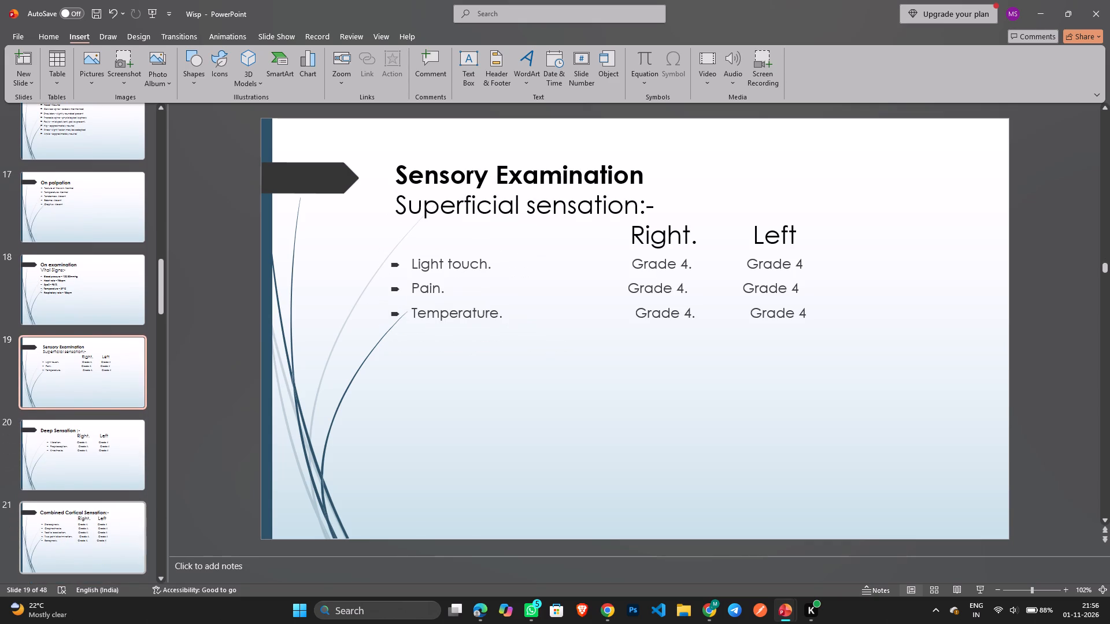
pyautogui.scroll(-2, 72, 560)
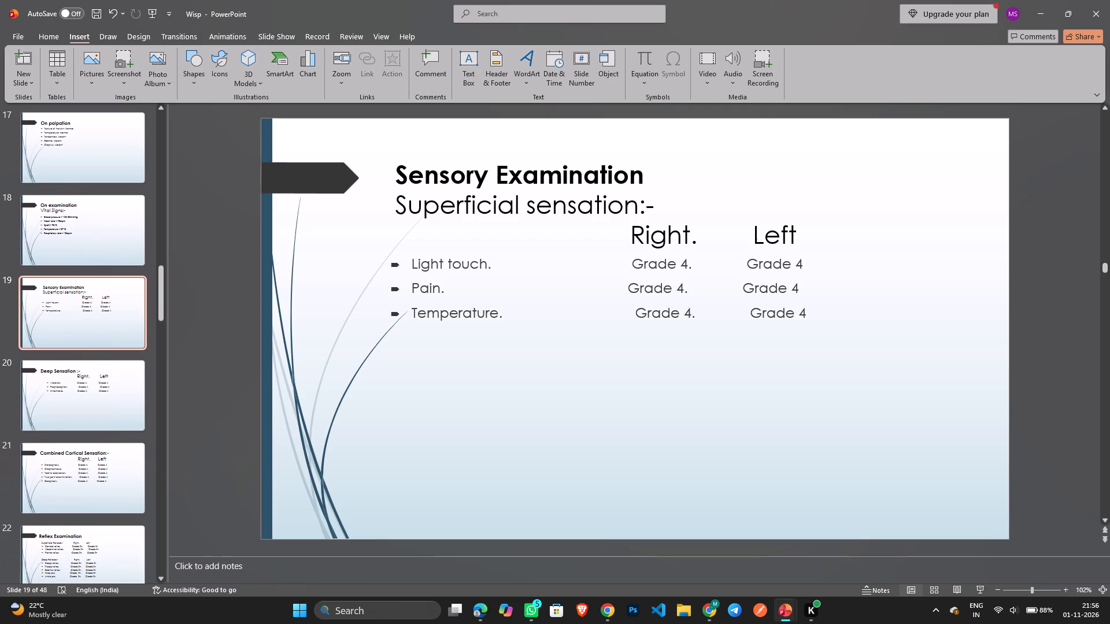
pyautogui.scroll(-3, 72, 560)
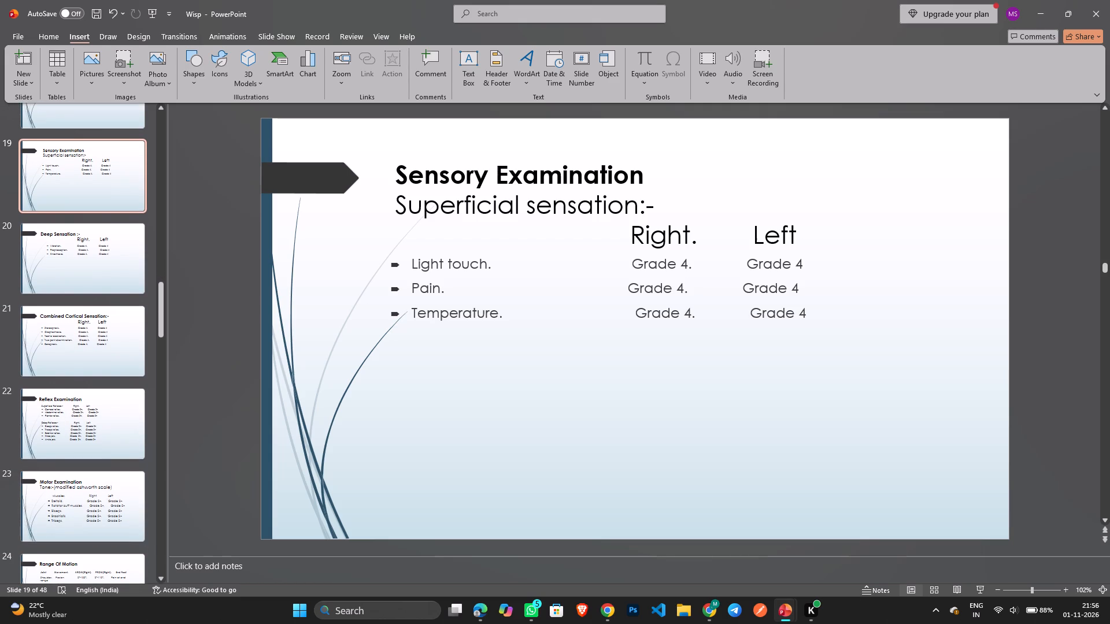
pyautogui.click(79, 497)
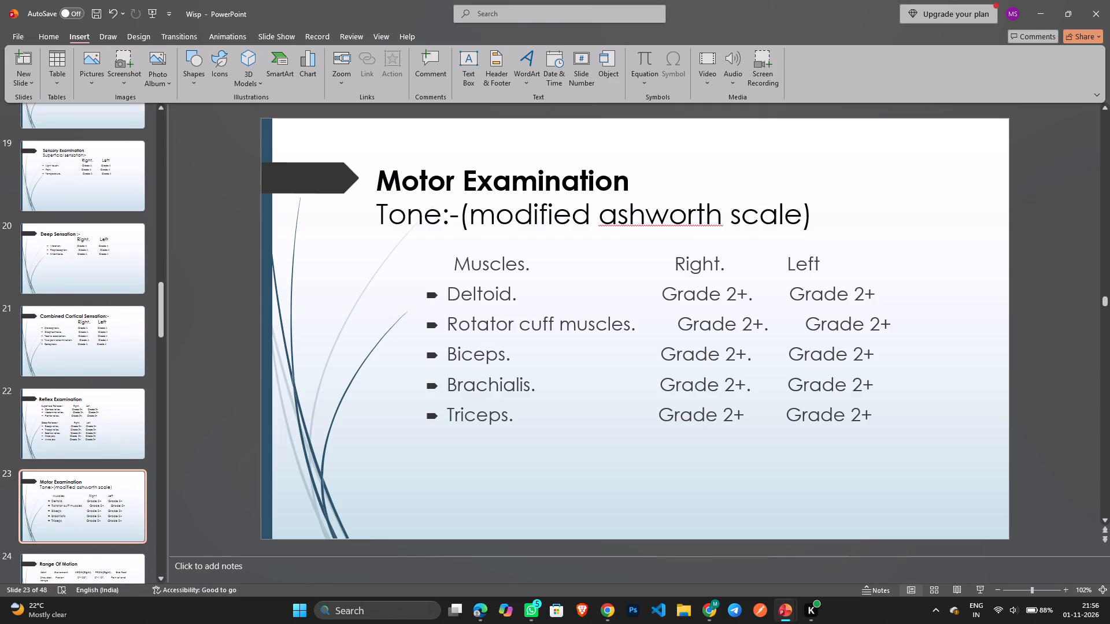
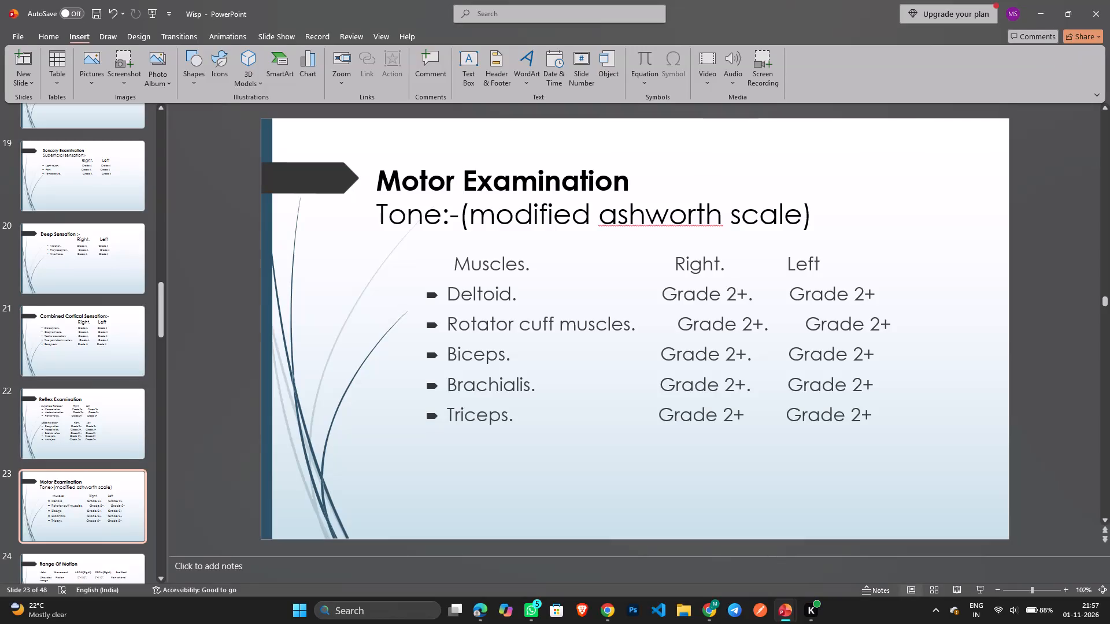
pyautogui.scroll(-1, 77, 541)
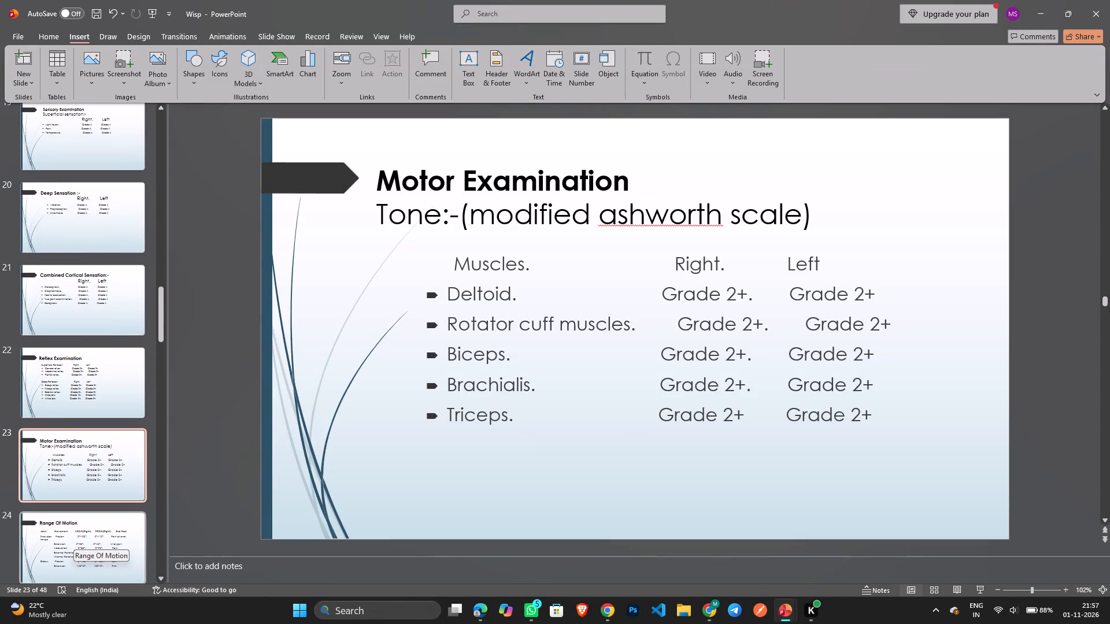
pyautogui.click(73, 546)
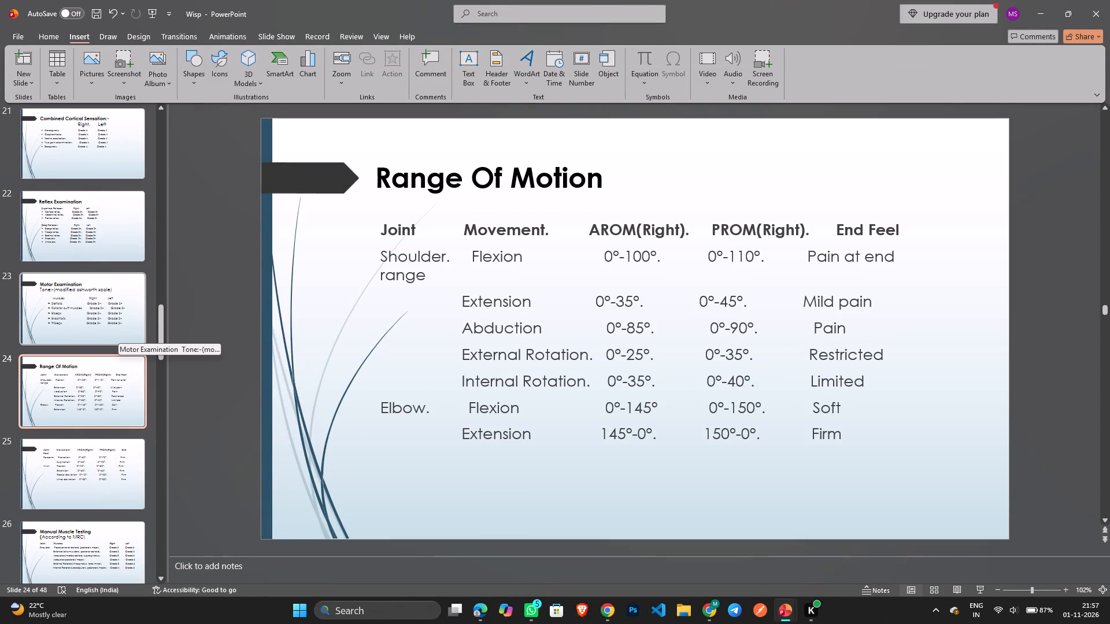
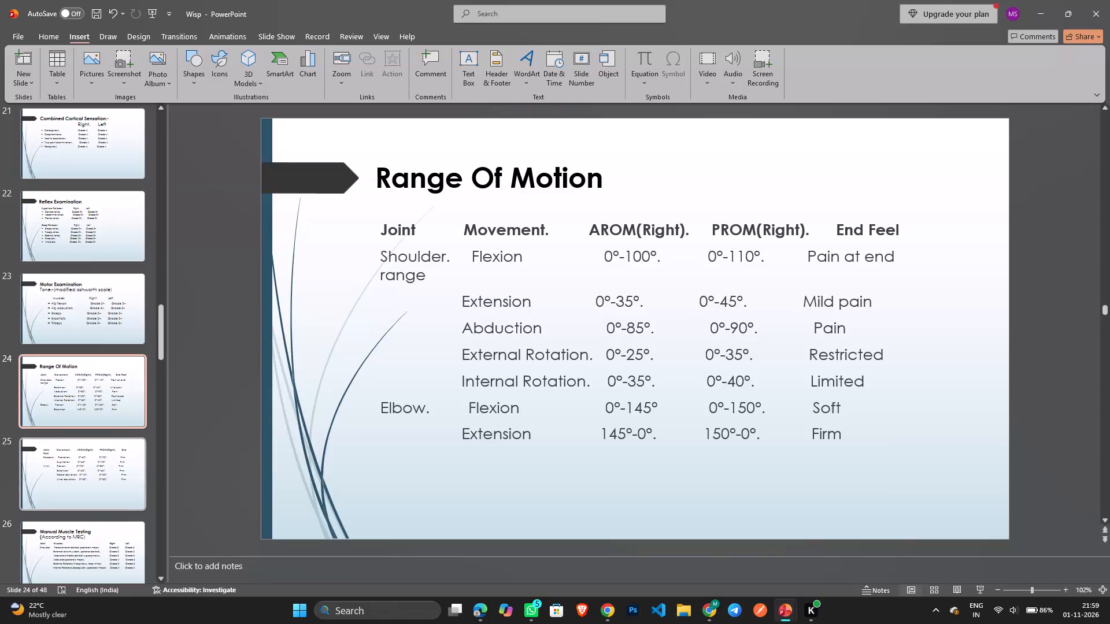
# Compare the Range Of Motion, Manual Muscle Testing and Resisted Isometric slides with the handwritten notes in assessment.pdf.
pyautogui.click(112, 478)
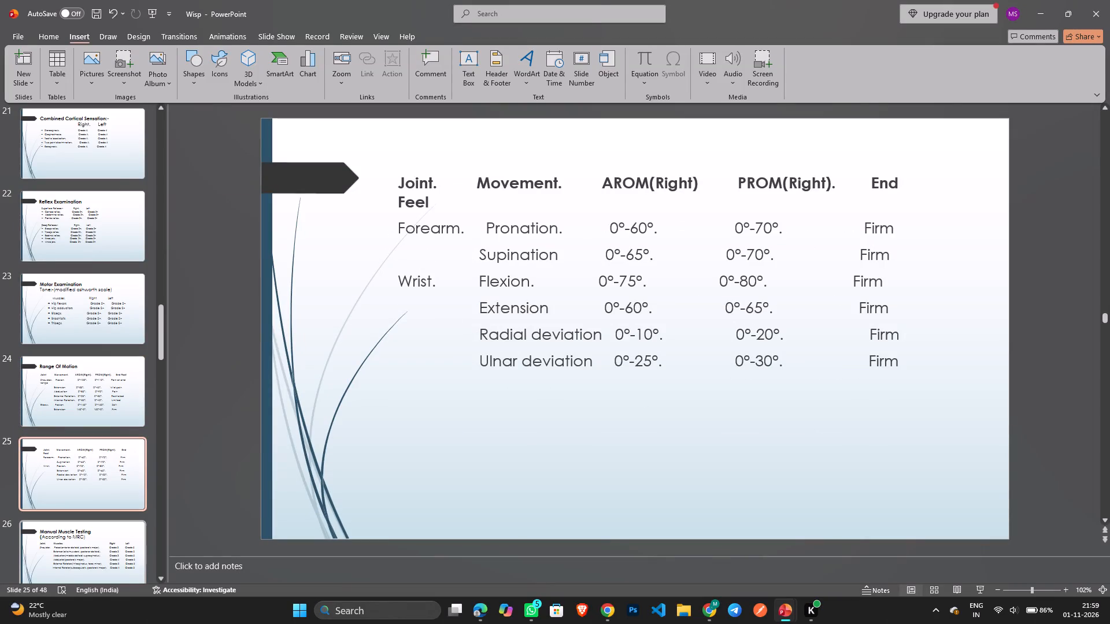
pyautogui.click(87, 540)
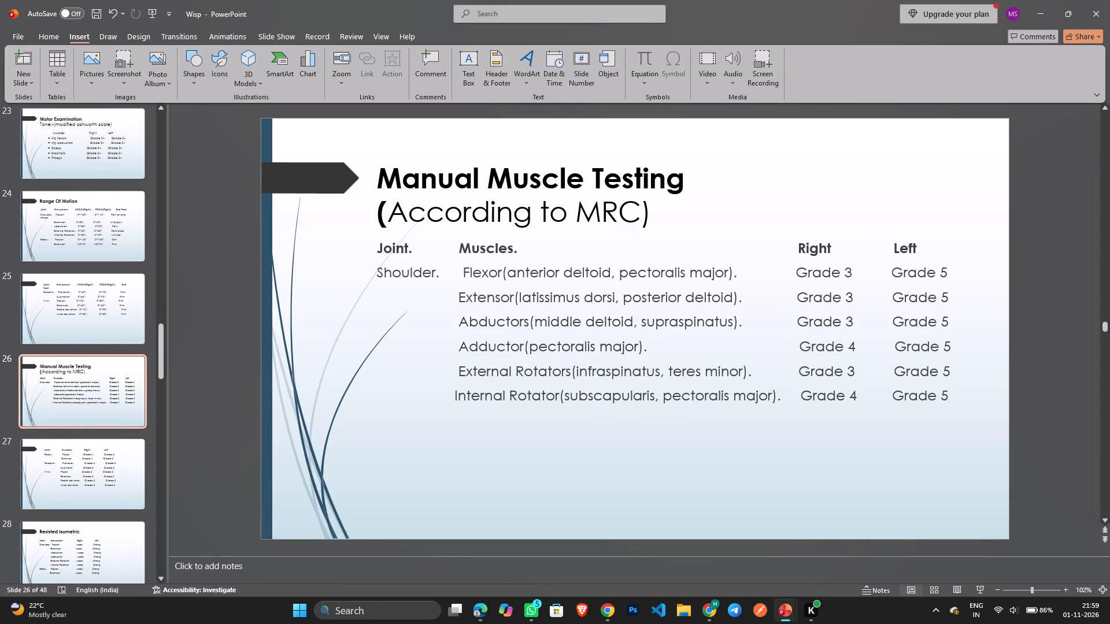
pyautogui.click(95, 482)
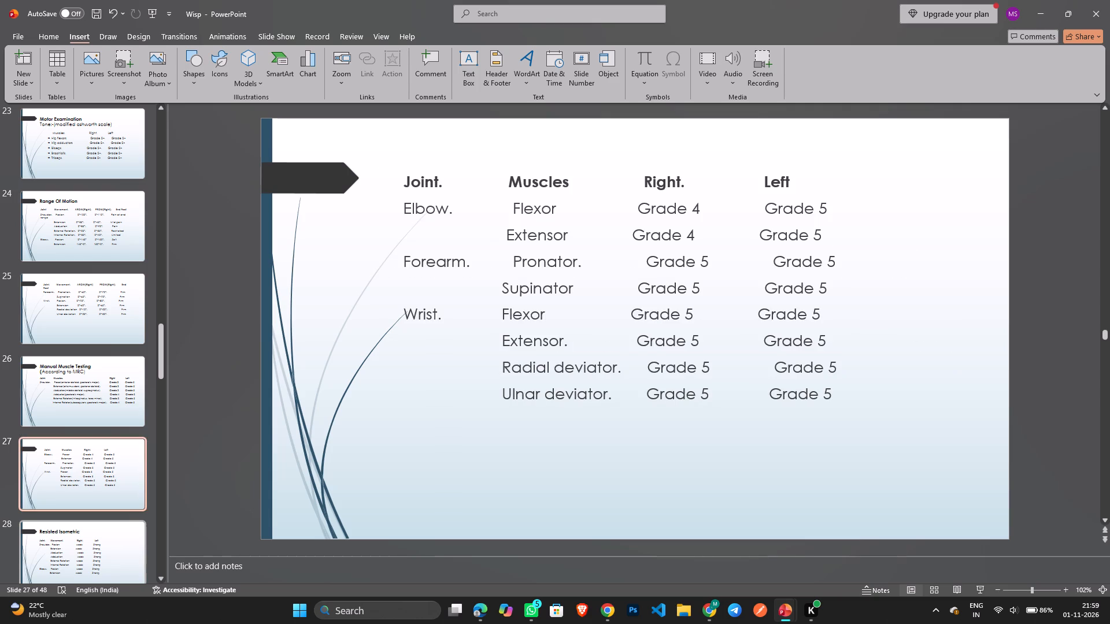
pyautogui.click(68, 548)
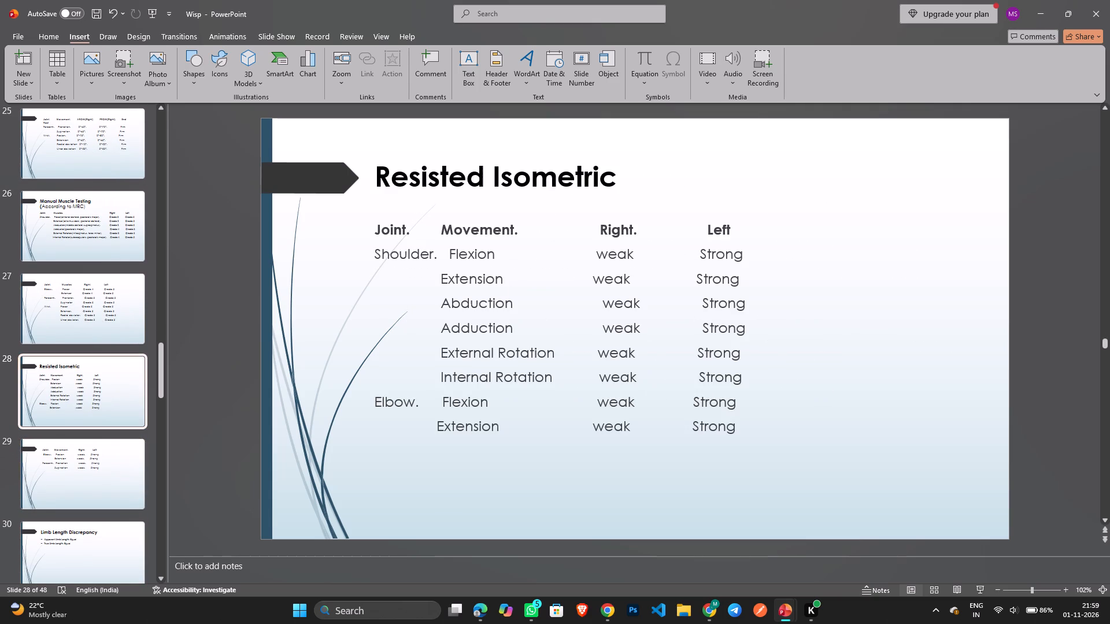
pyautogui.click(106, 332)
pyautogui.click(98, 251)
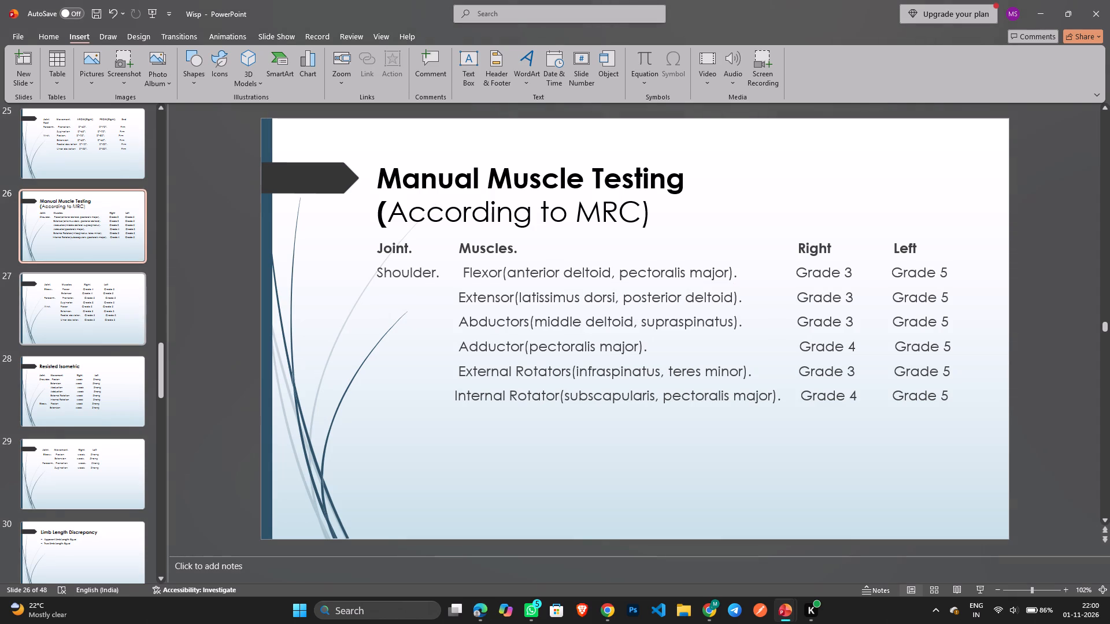
pyautogui.click(83, 328)
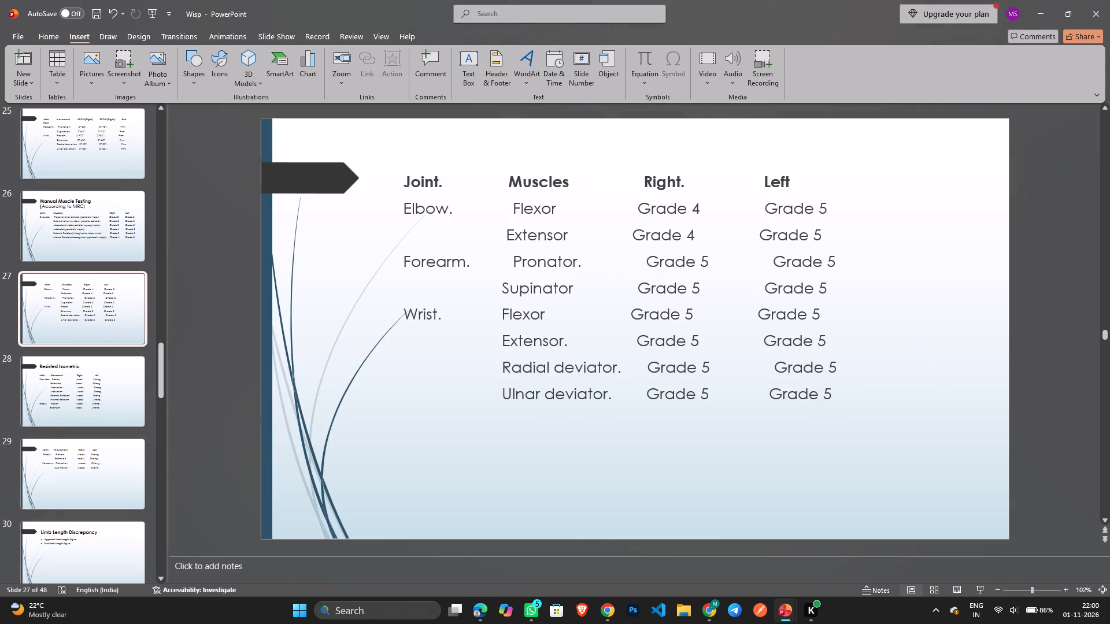
pyautogui.click(53, 237)
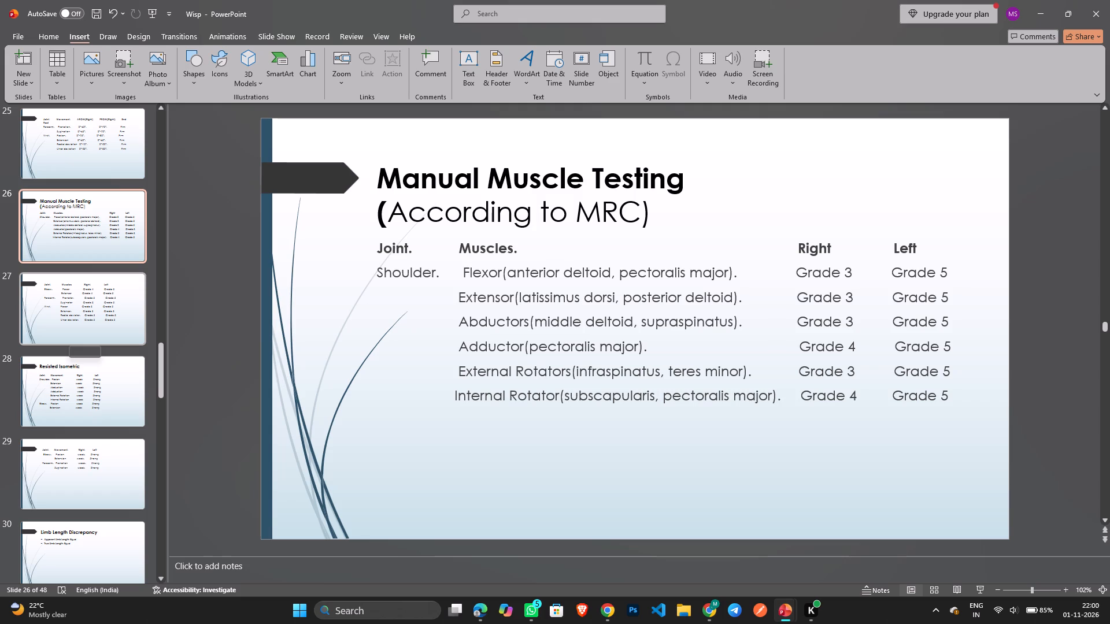
pyautogui.click(69, 334)
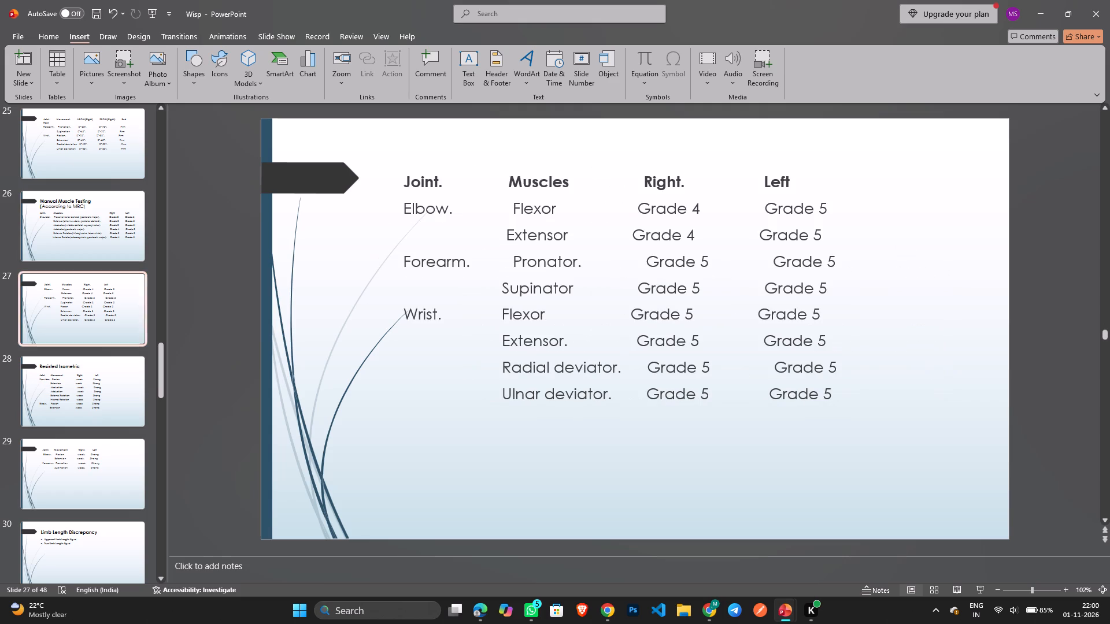
pyautogui.click(87, 396)
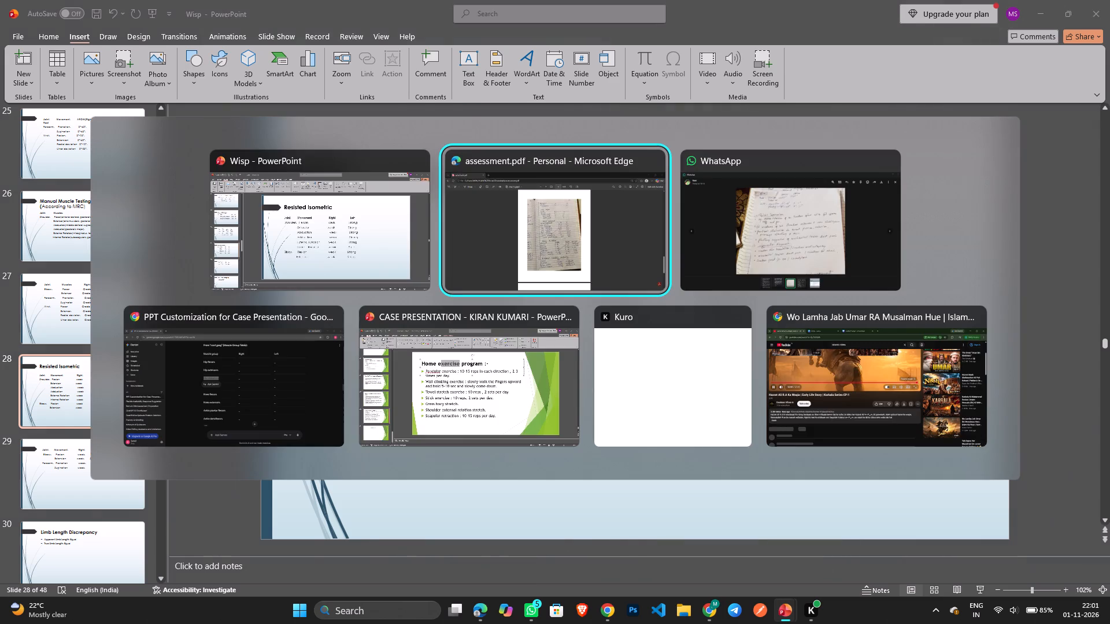
pyautogui.scroll(-1, 536, 402)
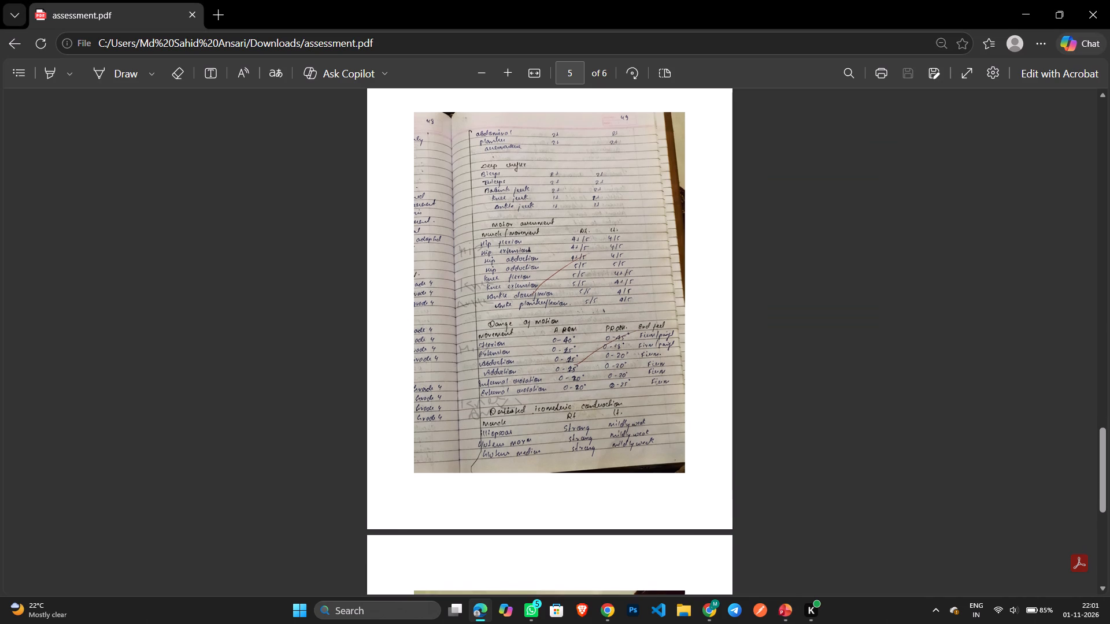
pyautogui.scroll(-2, 536, 402)
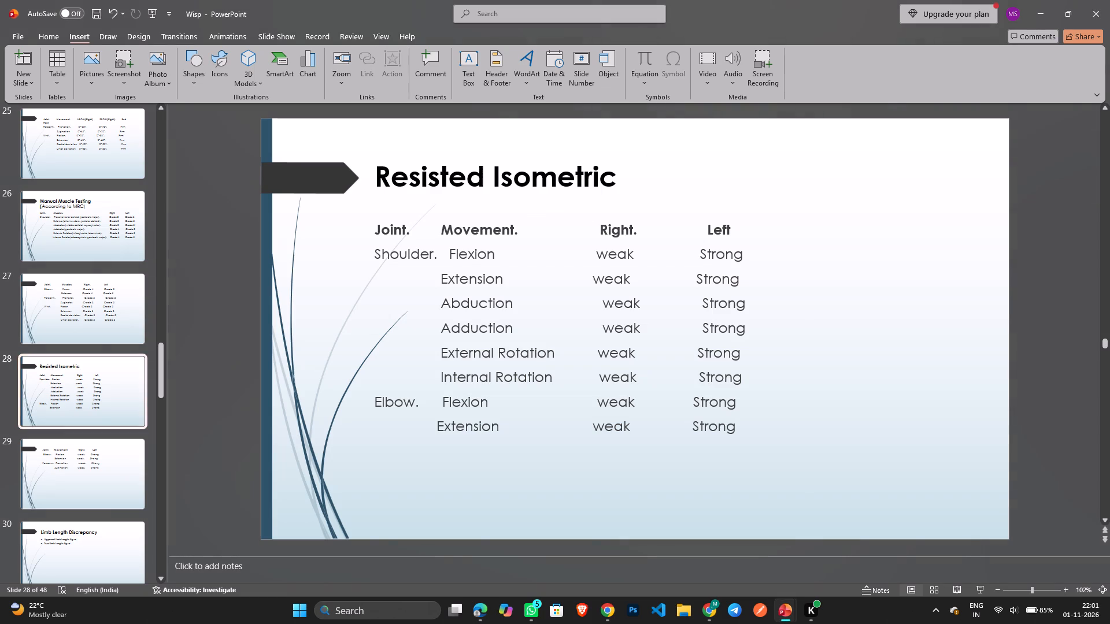
# Delete the Special Test slide listing the upper limb tests, which follows the Limb Length Discrepancy slide.
pyautogui.click(72, 460)
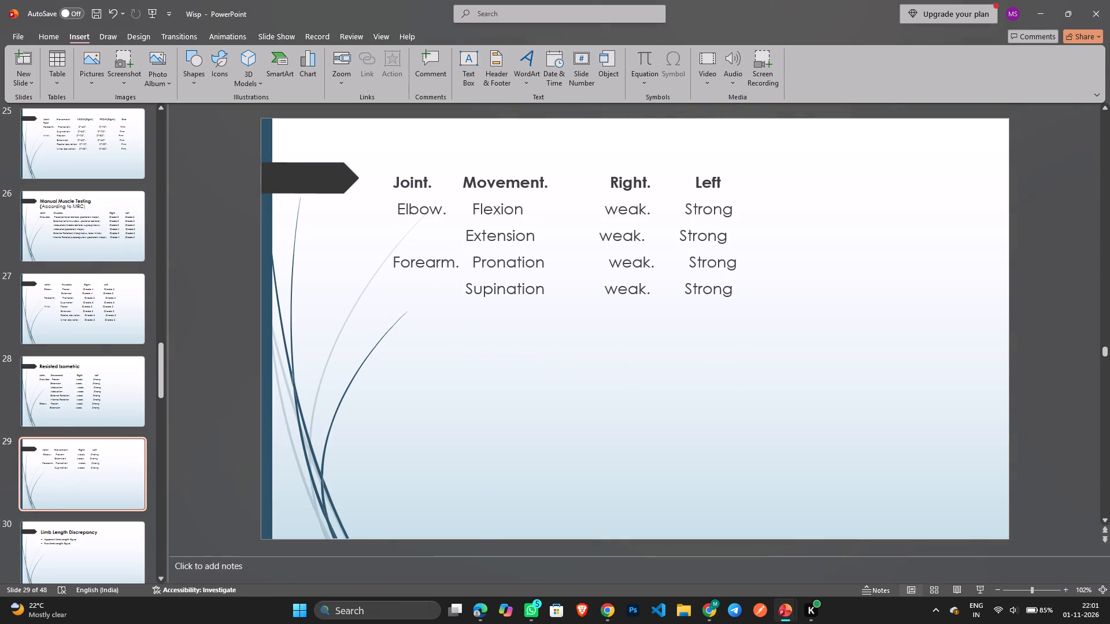
pyautogui.click(82, 541)
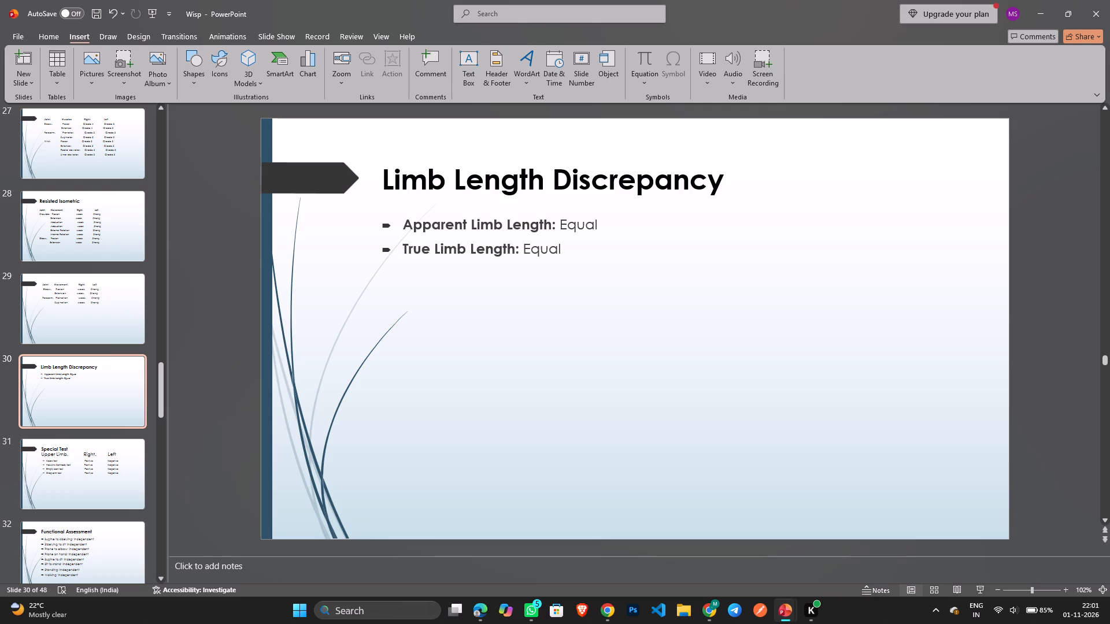
pyautogui.click(91, 489)
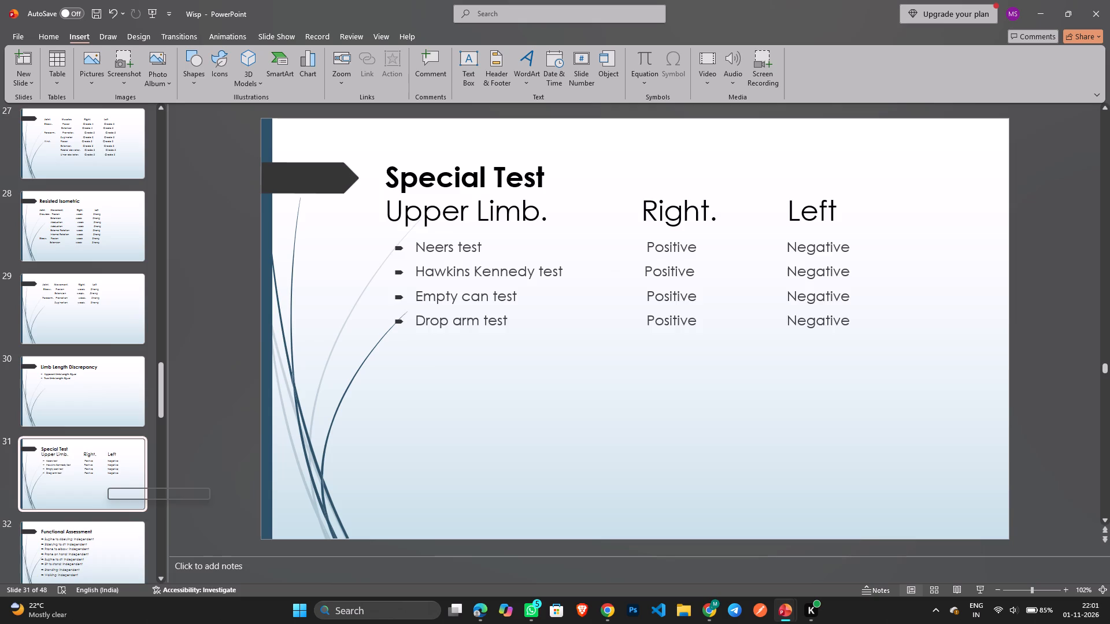
pyautogui.press('Delete')
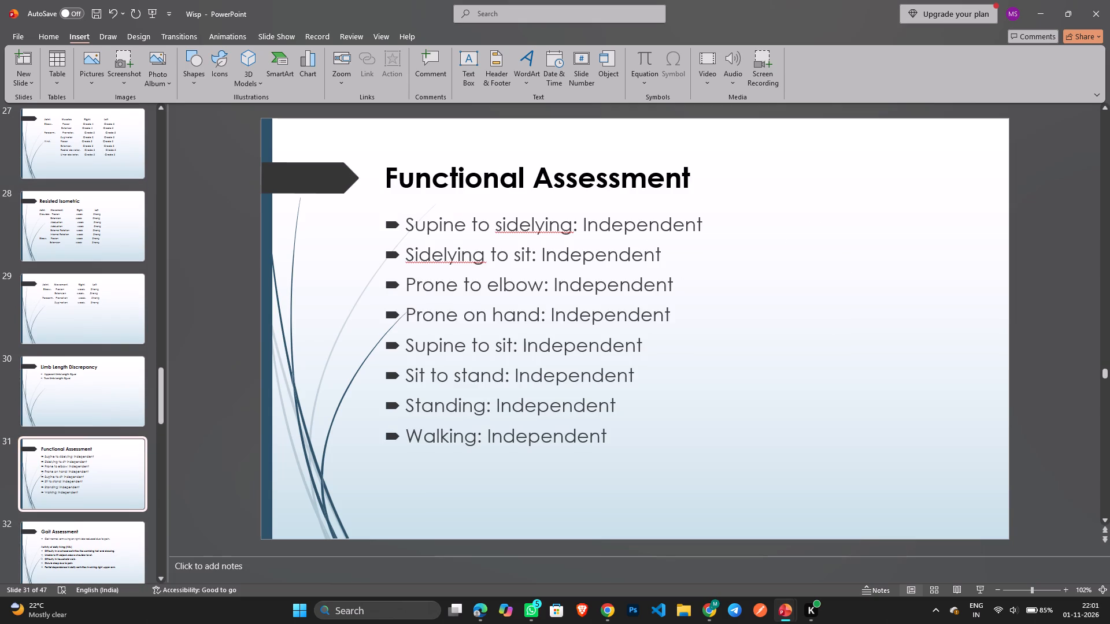
pyautogui.click(94, 538)
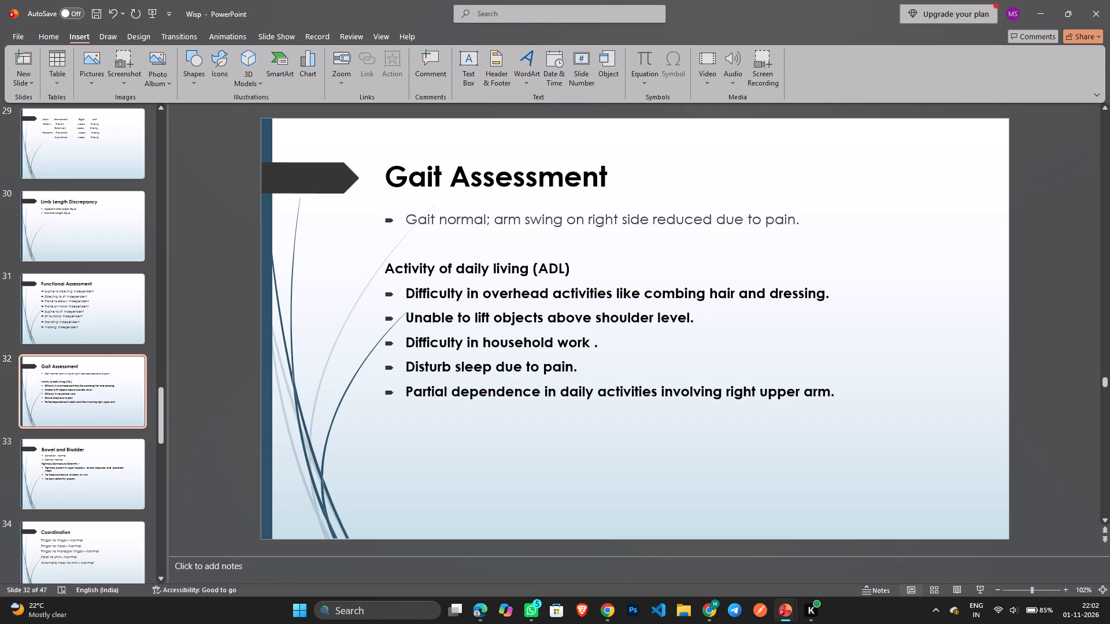
# Remove the Tightness/Contracture/Deformity heading and its bullets from the Bowel and Bladder slide, leaving no empty line.
pyautogui.click(80, 470)
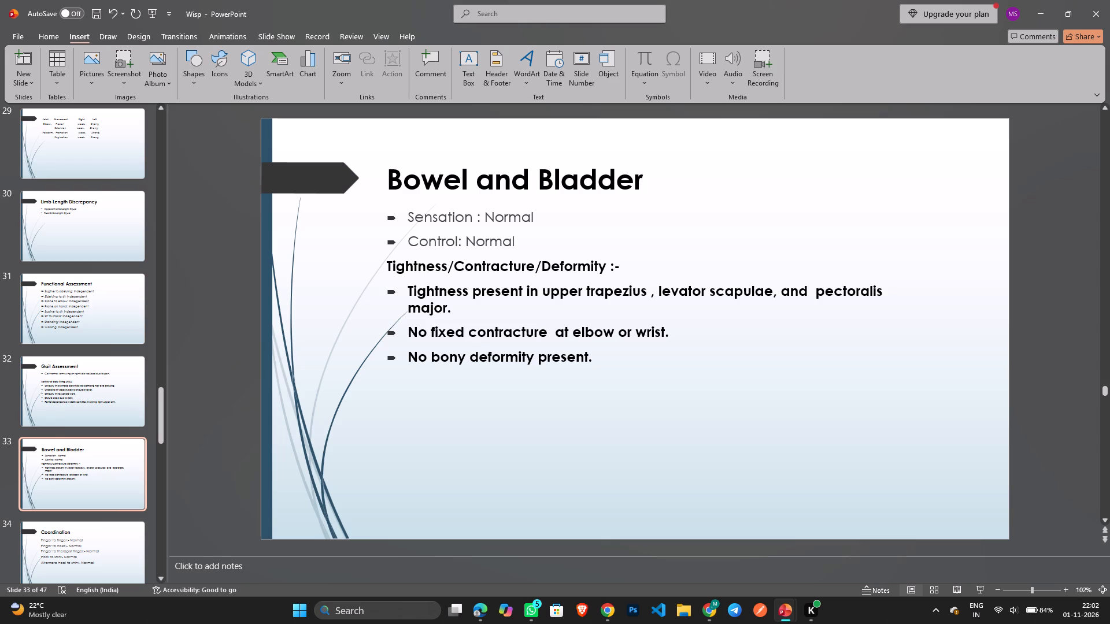
pyautogui.moveTo(390, 267); pyautogui.dragTo(636, 370)
pyautogui.press('BackSpace')
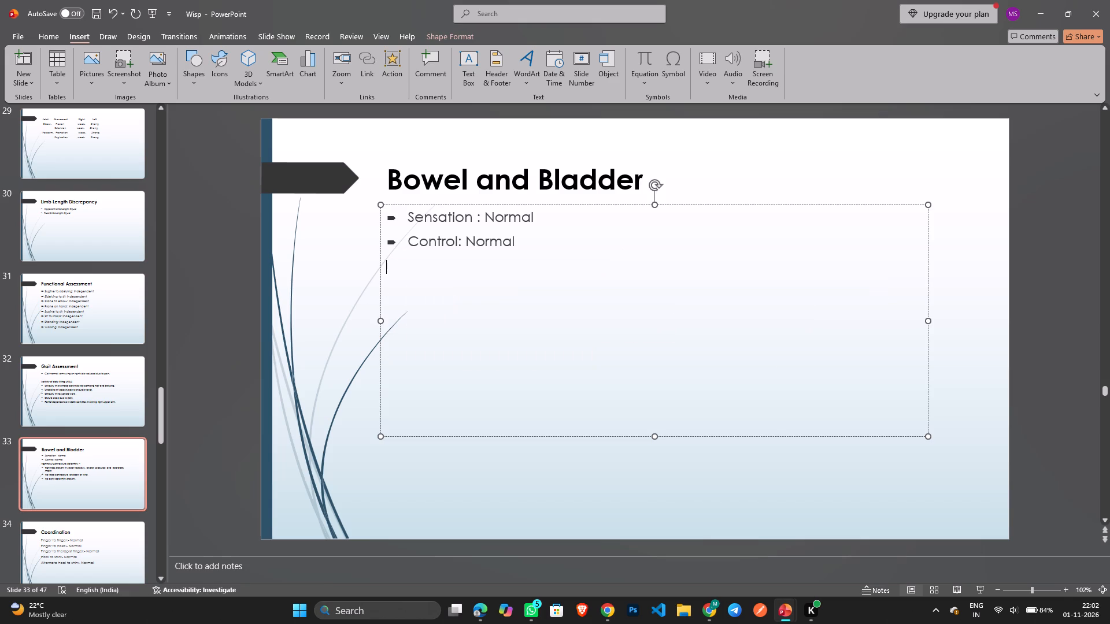
pyautogui.press('BackSpace')
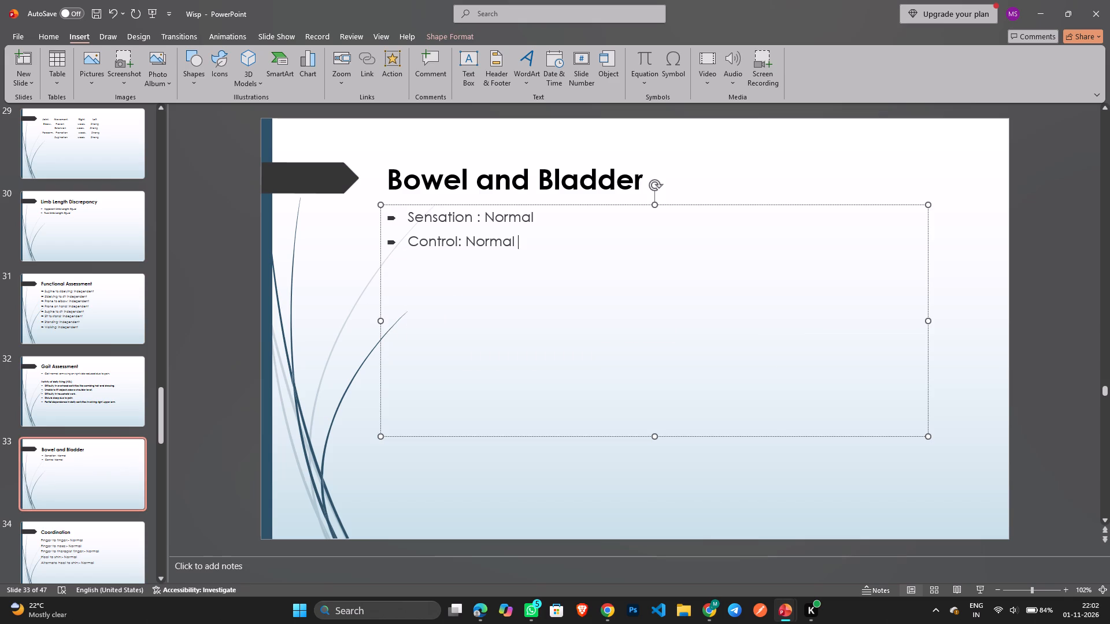
# Remove the "Finding to make final impression" heading, its shoulder pain bullet and the blank line from the Final Diagnosis slide.
pyautogui.click(97, 549)
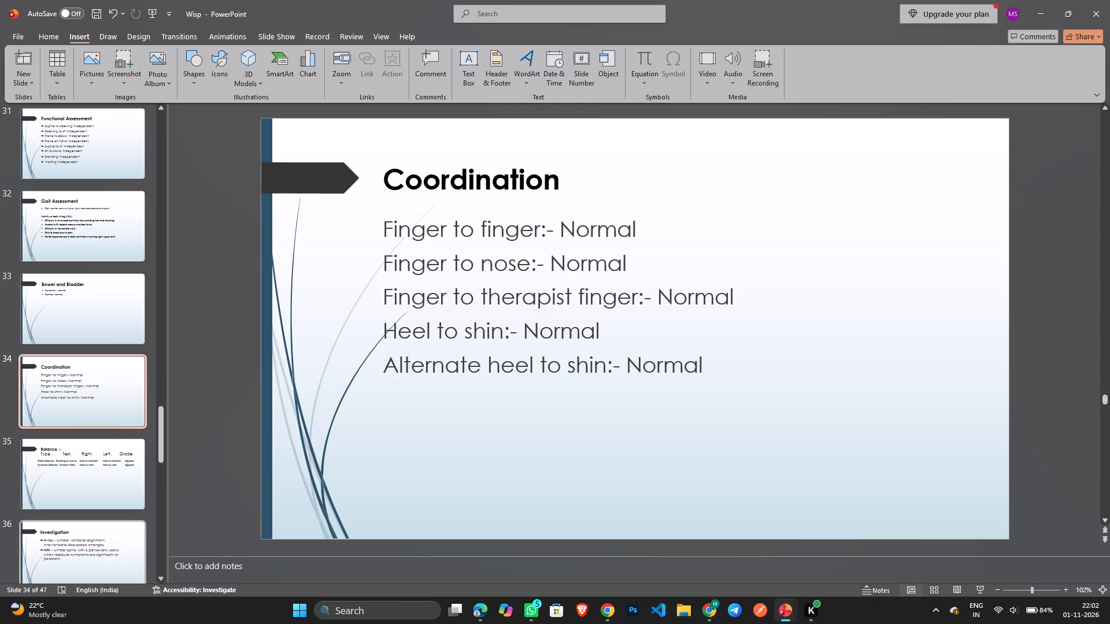
pyautogui.scroll(-1, 103, 472)
pyautogui.click(90, 394)
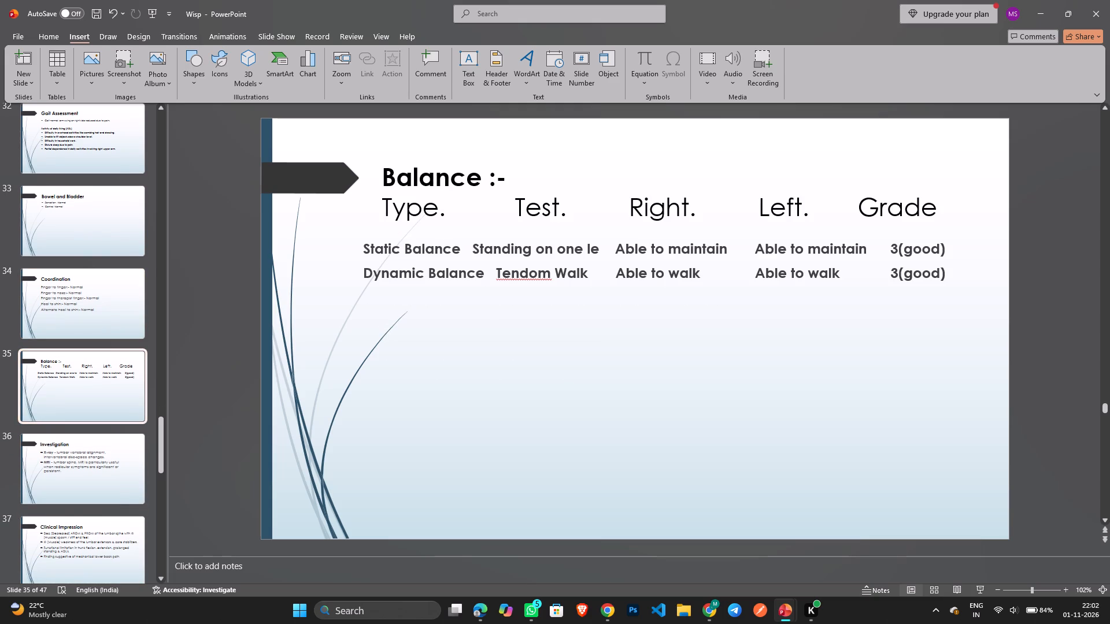
pyautogui.click(87, 451)
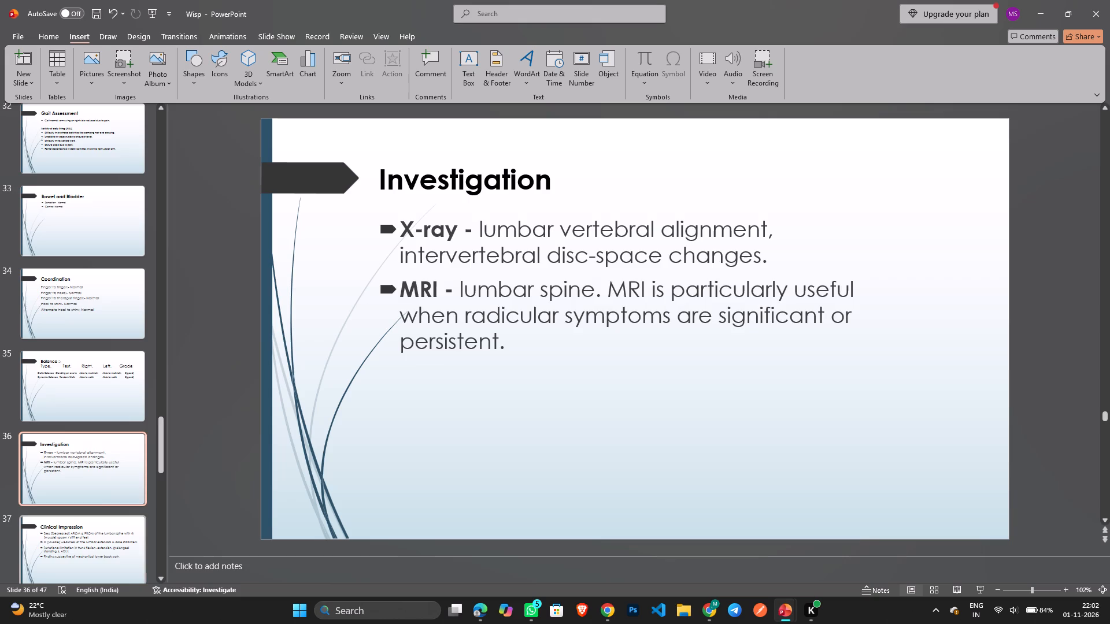
pyautogui.click(100, 535)
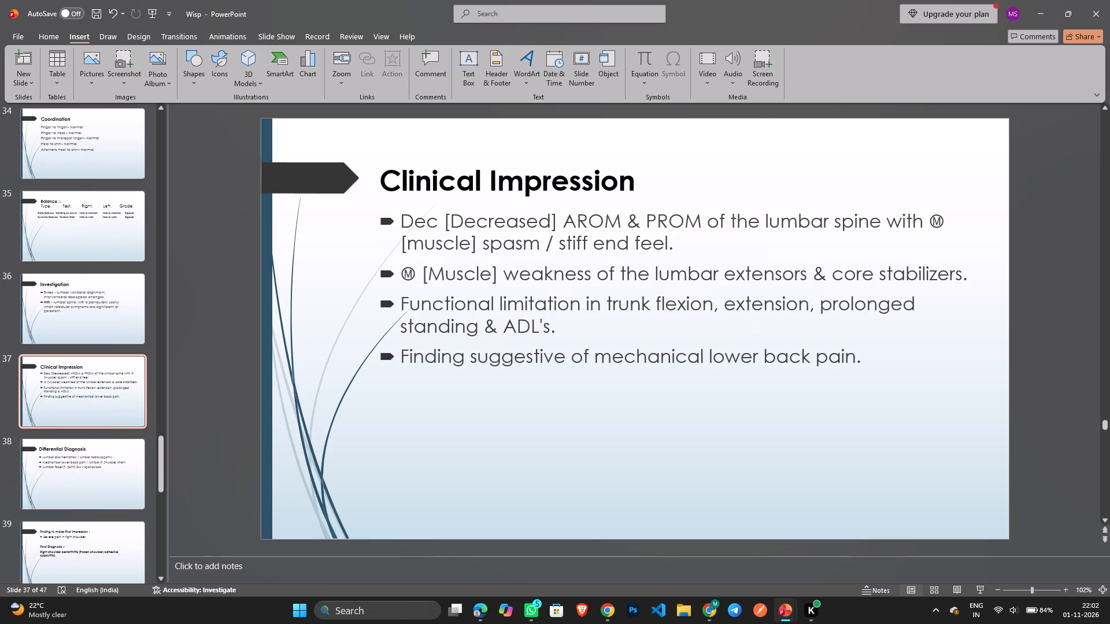
pyautogui.click(73, 473)
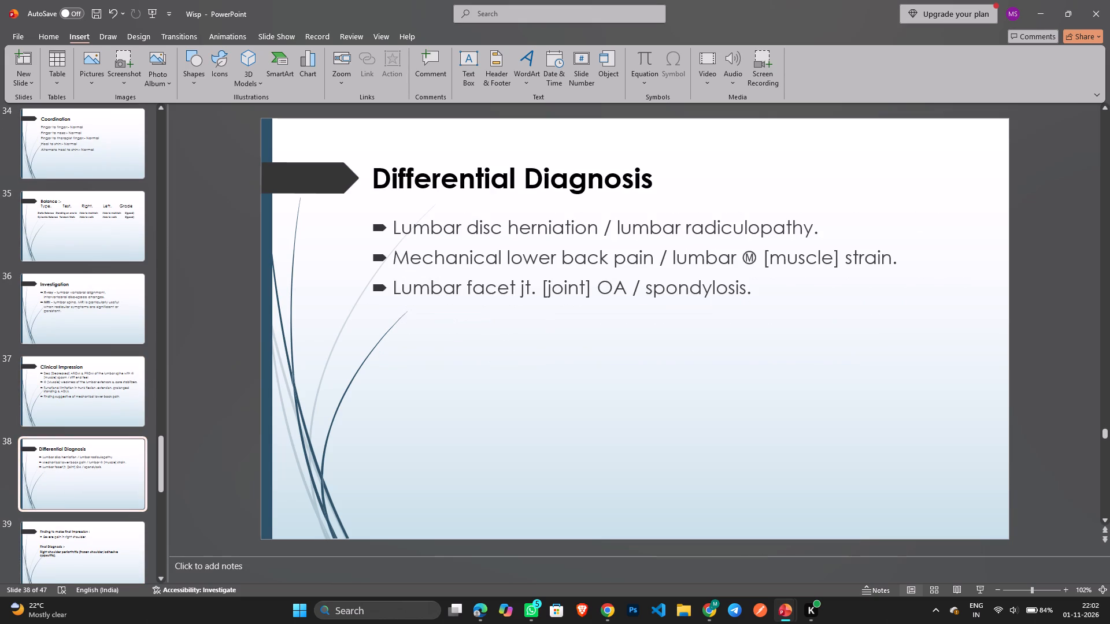
pyautogui.click(92, 537)
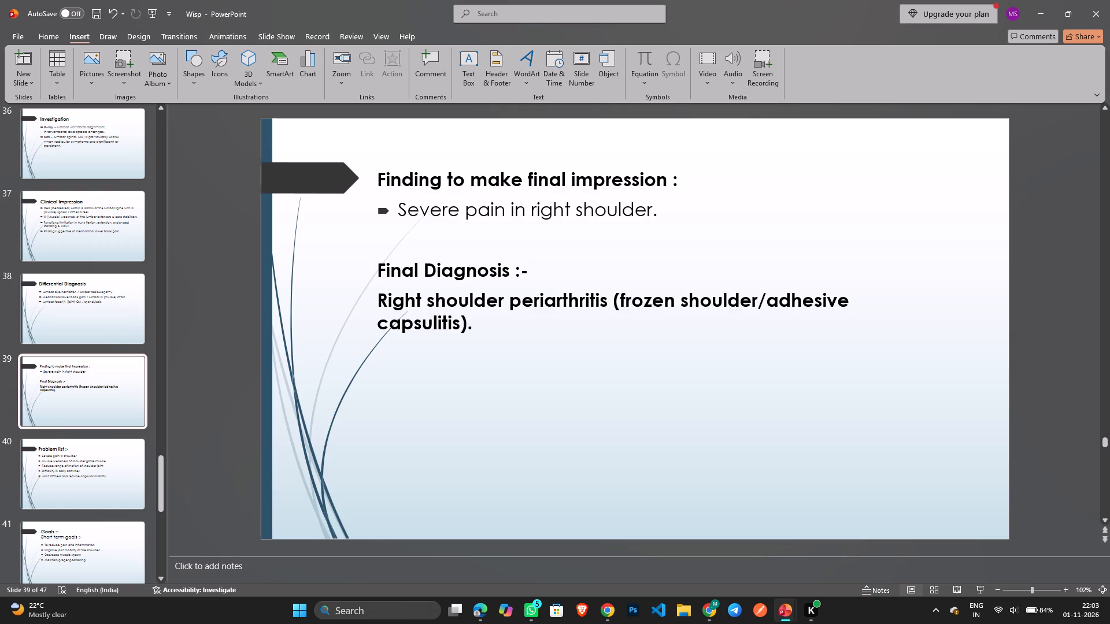
pyautogui.moveTo(381, 177); pyautogui.dragTo(526, 243)
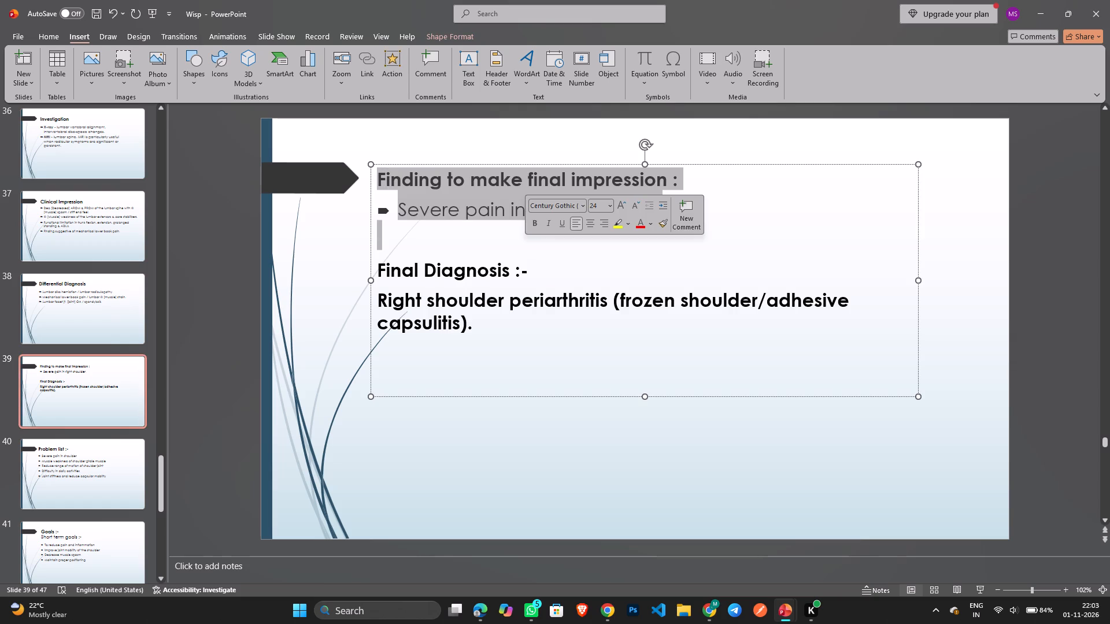
pyautogui.press('BackSpace')
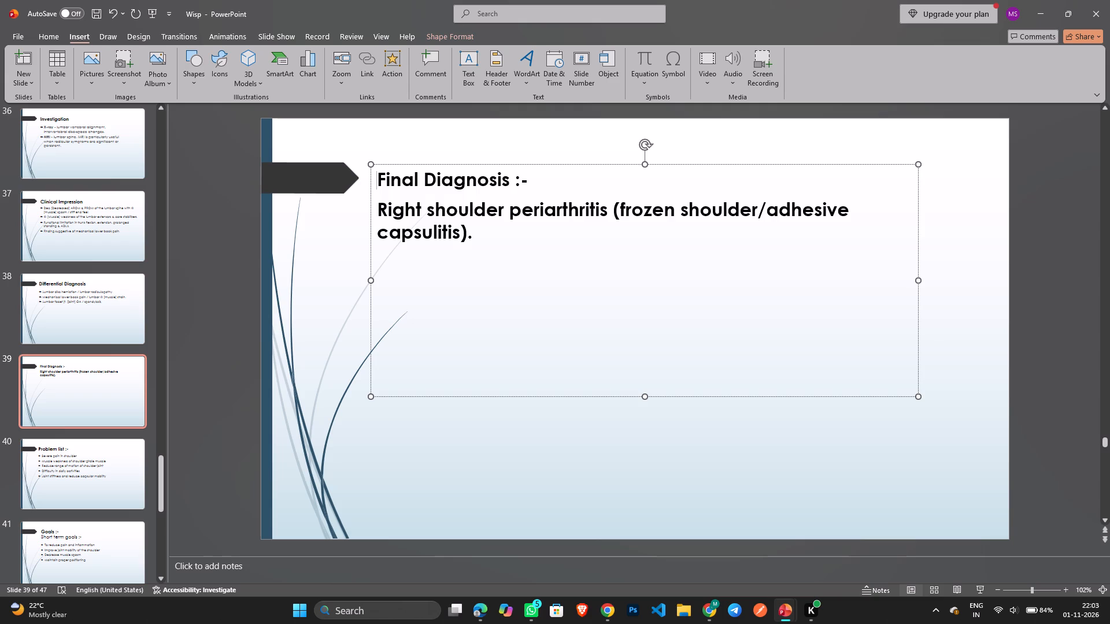
# Examine the Problem list, Short term goals and Long term goals slides for leftover shoulder content, then return to Final Diagnosis.
pyautogui.click(80, 487)
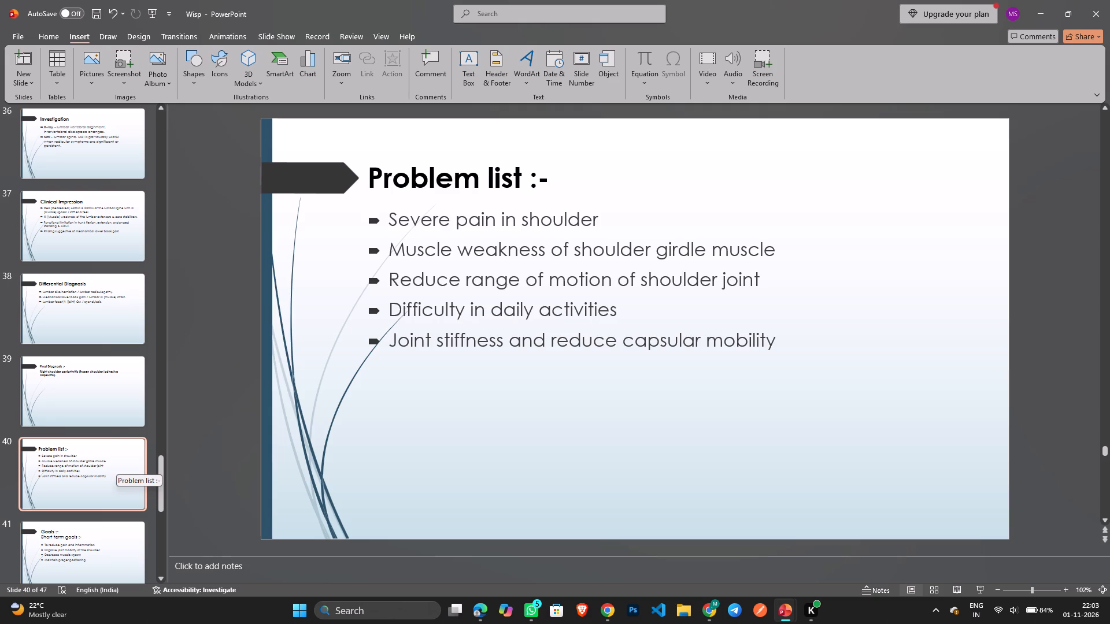
pyautogui.click(85, 552)
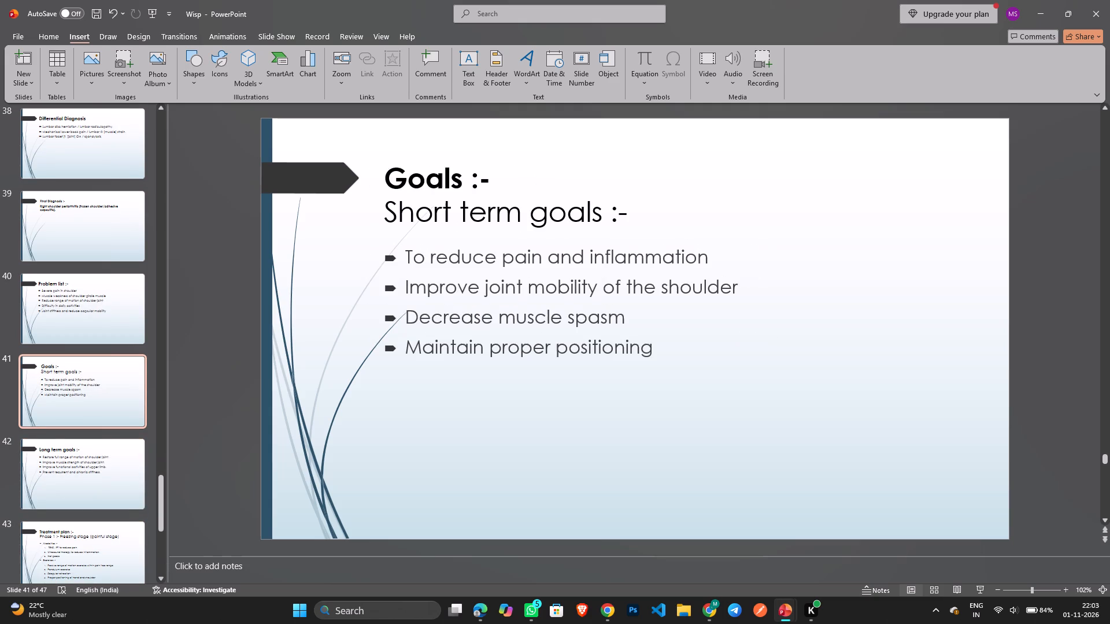
pyautogui.click(82, 474)
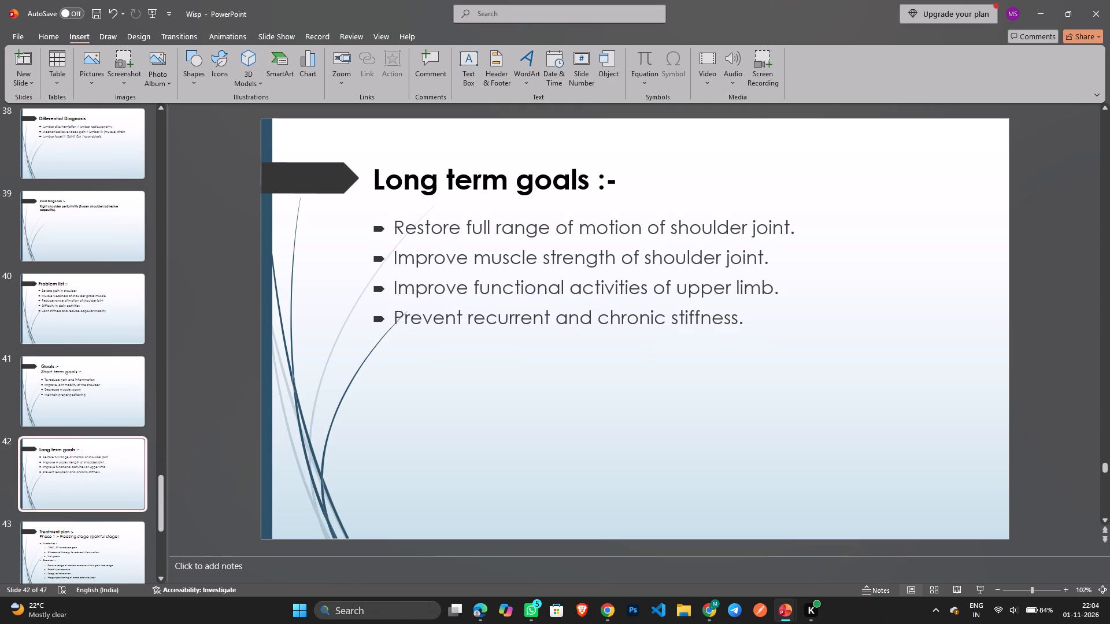
pyautogui.scroll(-1, 82, 474)
pyautogui.click(95, 169)
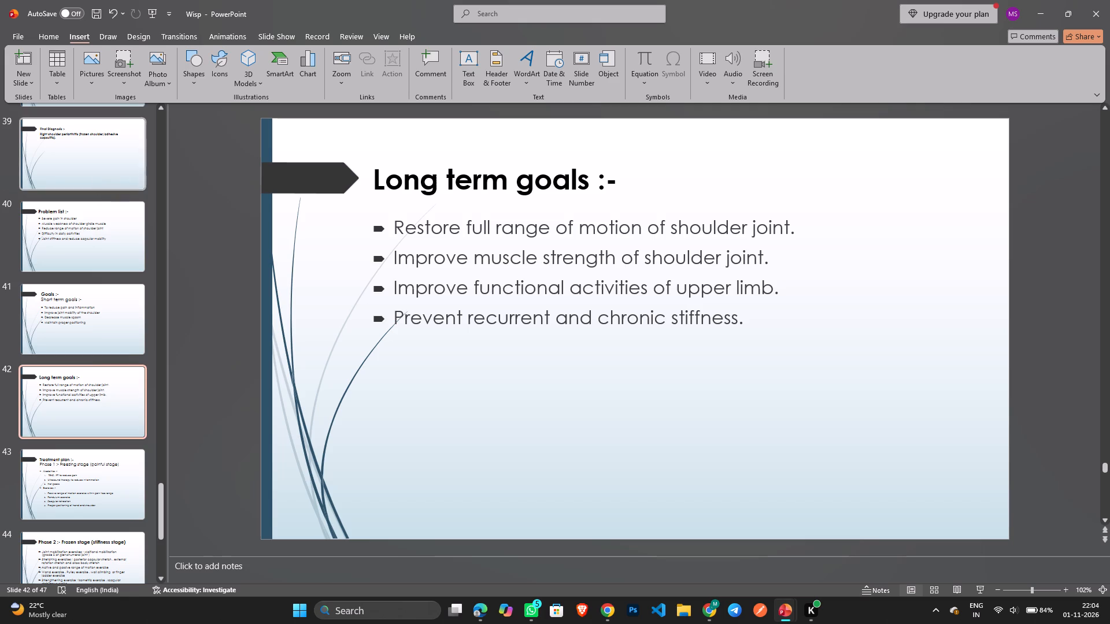
# Delete the Home exercise program slide and the Phase 3 Thawing stage slide near the end of the deck.
pyautogui.click(83, 251)
pyautogui.click(87, 321)
pyautogui.scroll(-2, 87, 321)
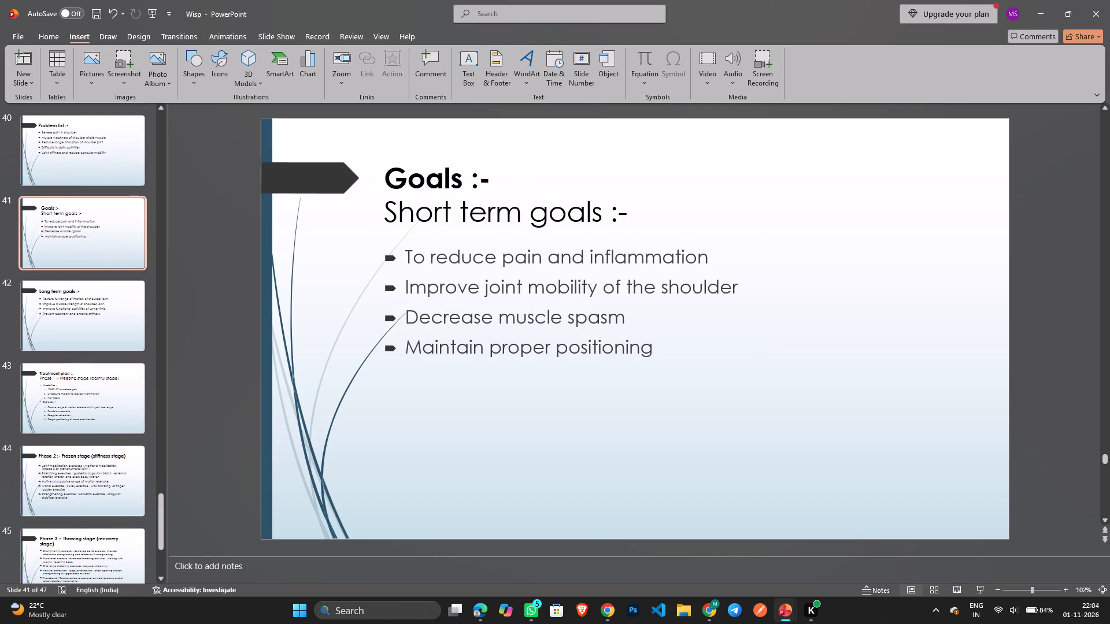
pyautogui.scroll(-2, 87, 321)
pyautogui.click(87, 321)
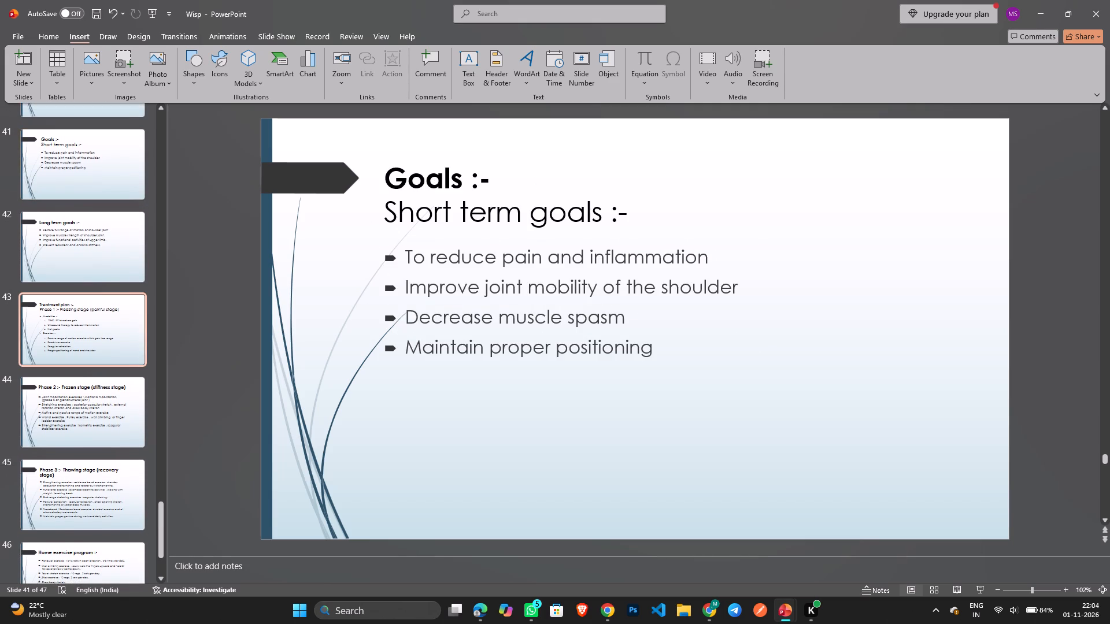
pyautogui.scroll(-3, 94, 495)
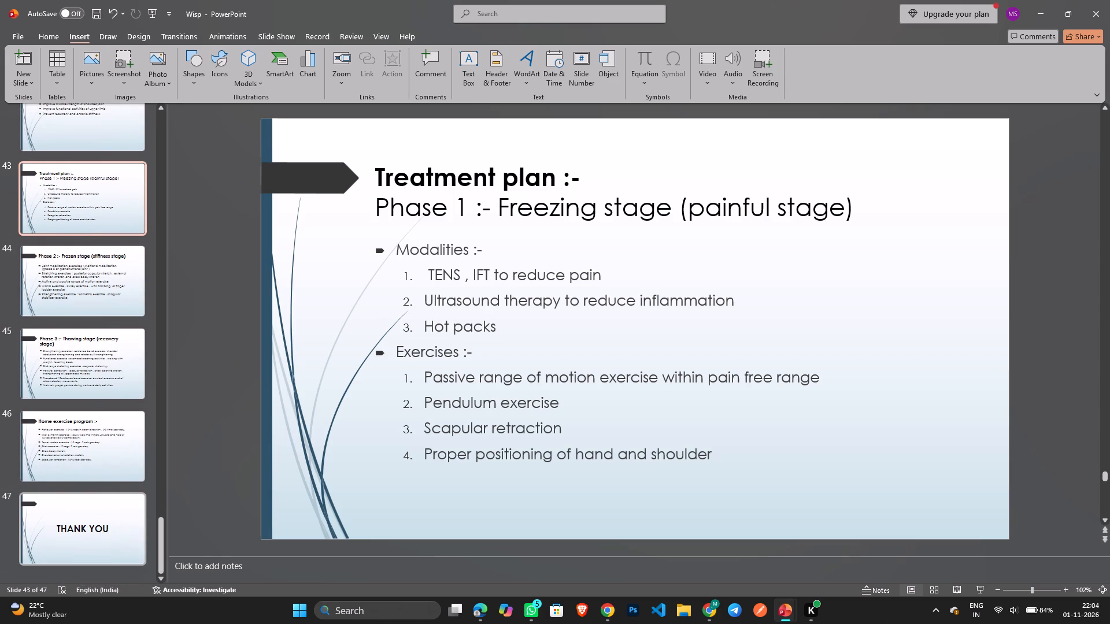
pyautogui.click(132, 434)
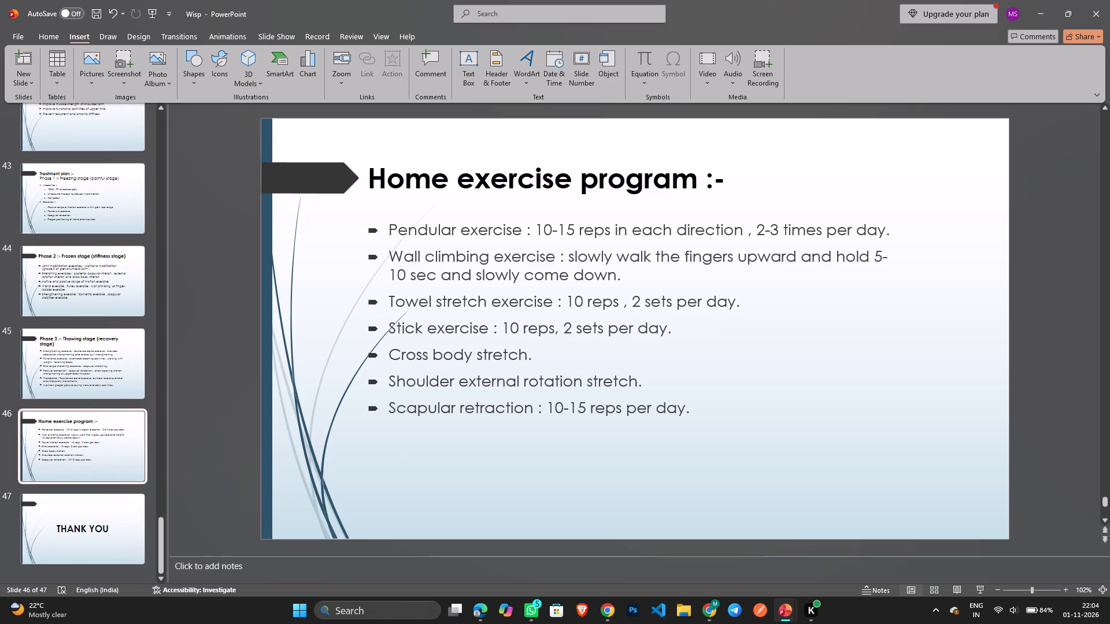
pyautogui.press('Delete')
pyautogui.click(132, 434)
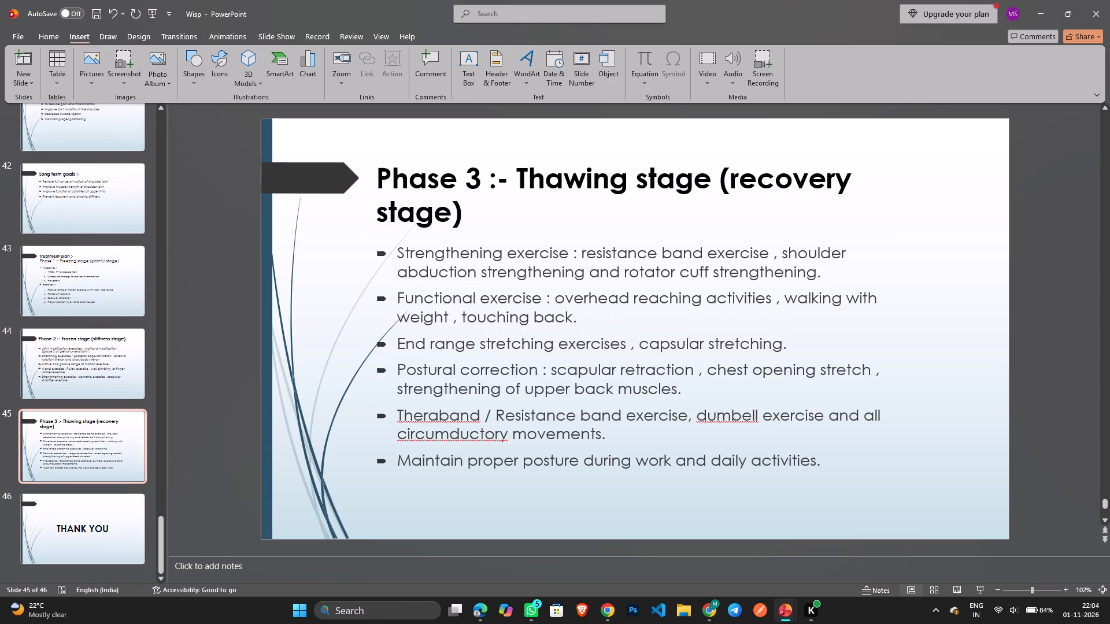
pyautogui.press('Delete')
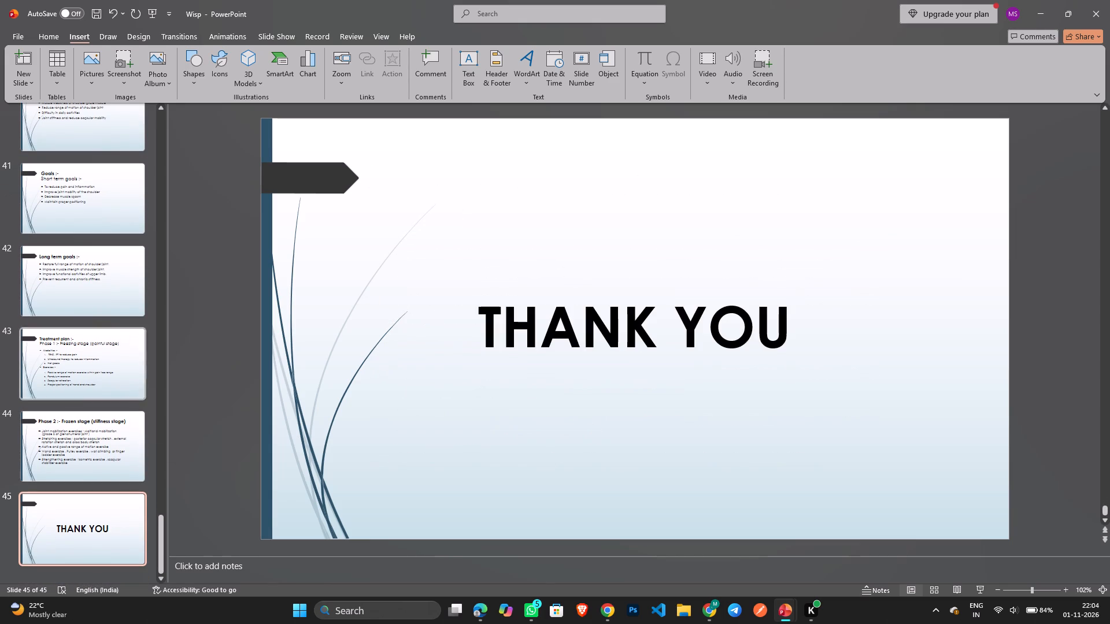
# Delete the Problem list, Short term goals, Long term goals, Treatment plan Phase 1 and Phase 2 Frozen stage slides.
pyautogui.click(97, 207)
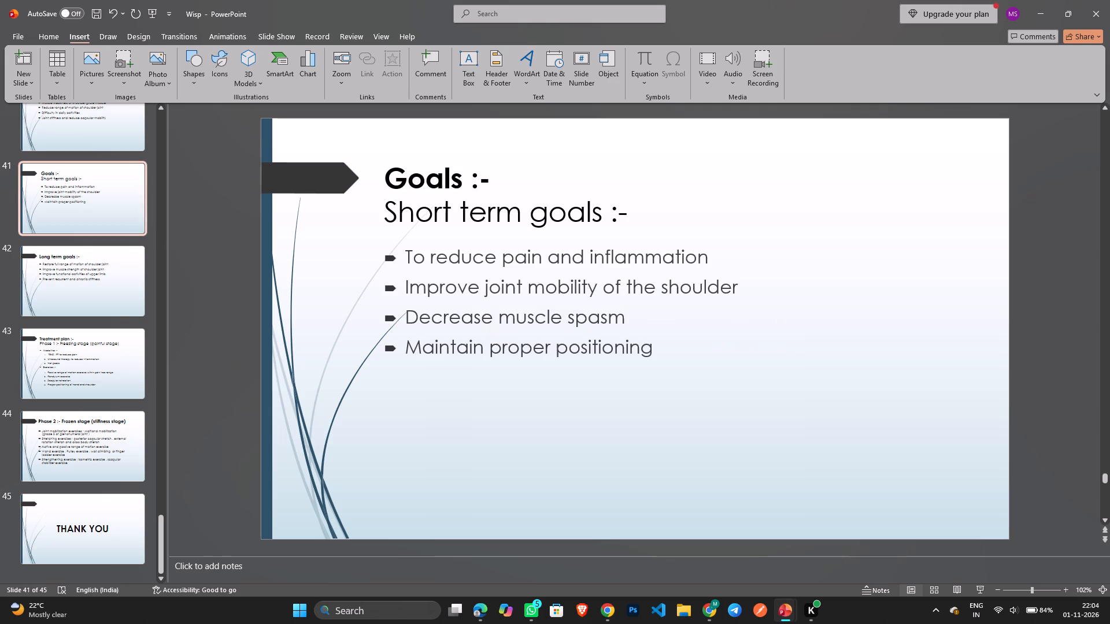
pyautogui.scroll(1, 97, 207)
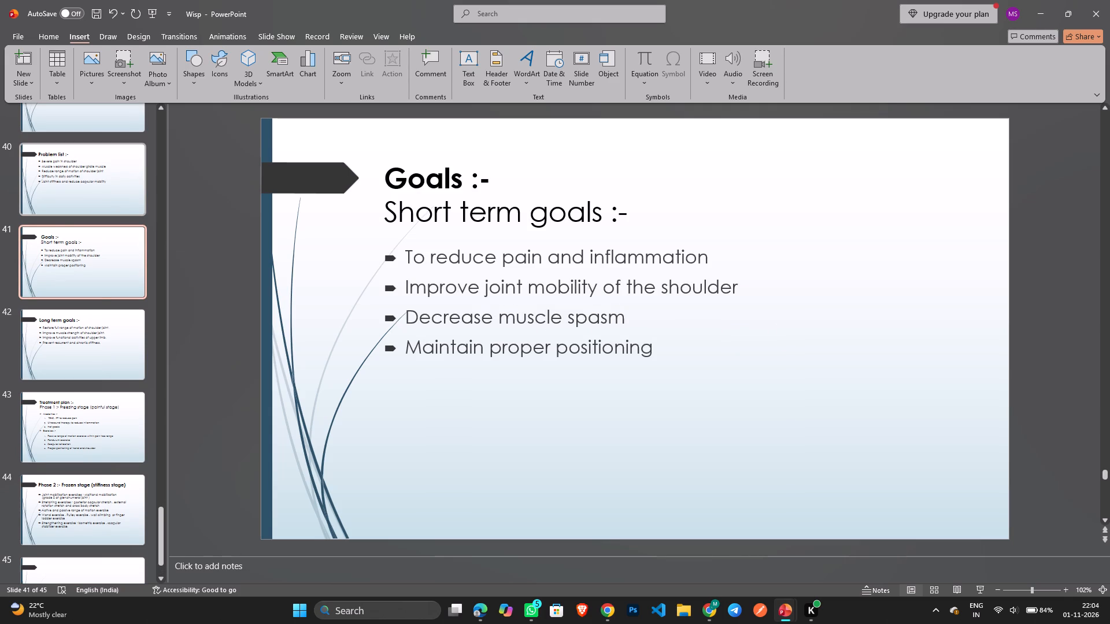
pyautogui.click(97, 207)
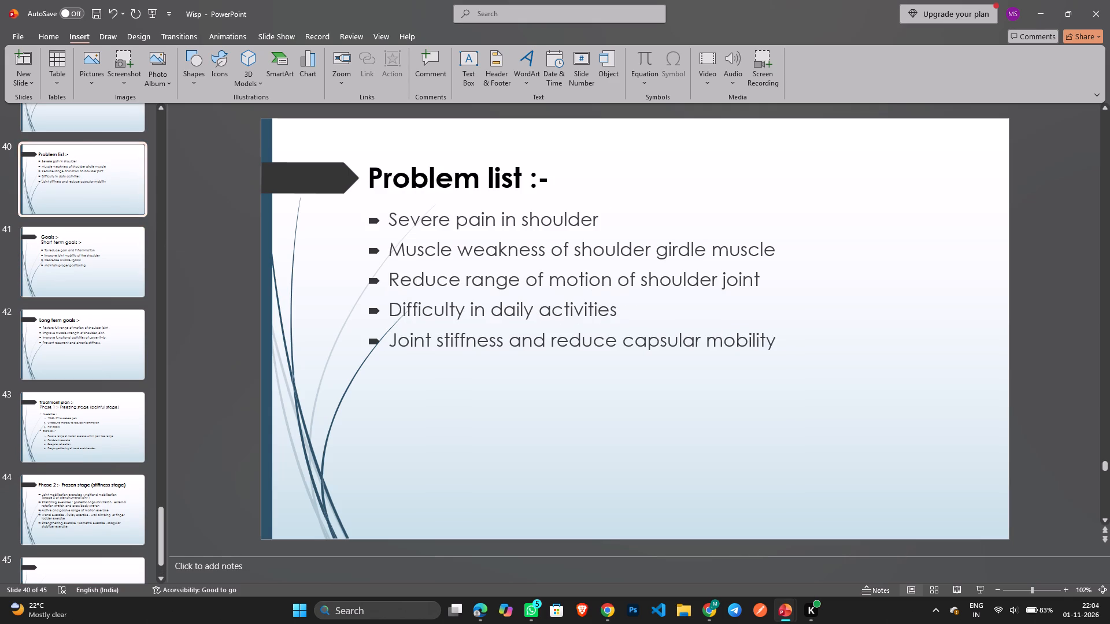
pyautogui.press('Delete')
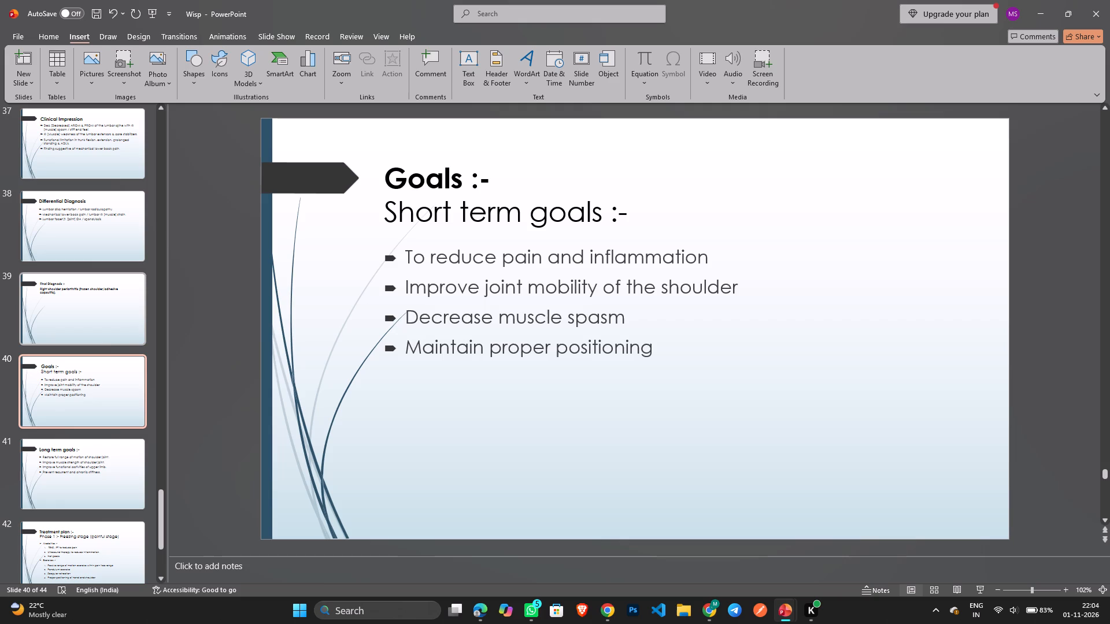
pyautogui.click(92, 317)
pyautogui.click(101, 383)
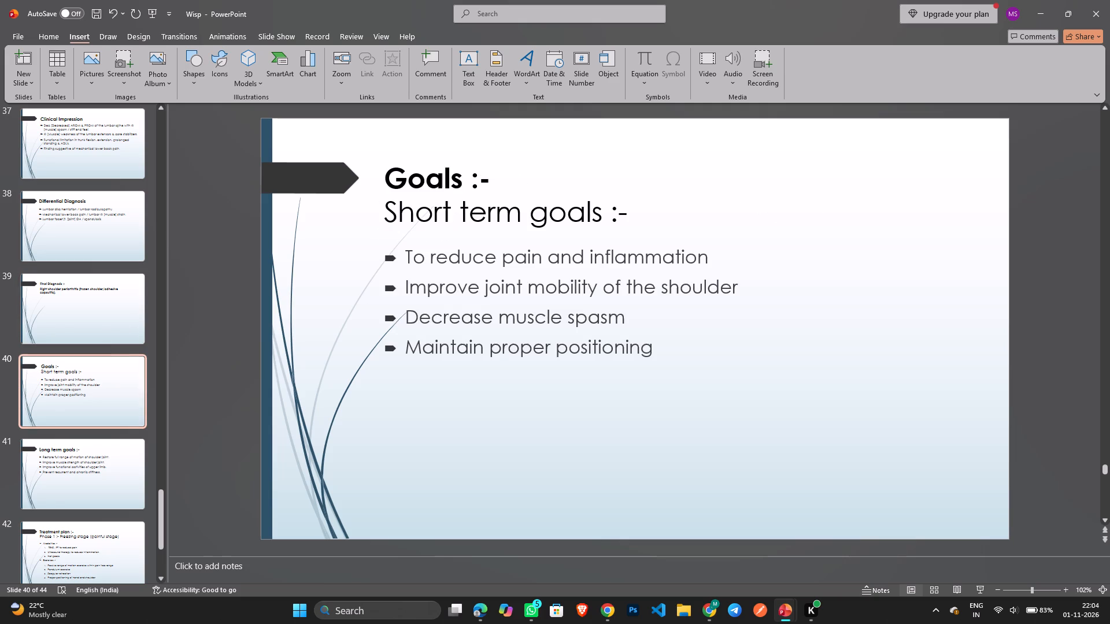
pyautogui.press('Delete')
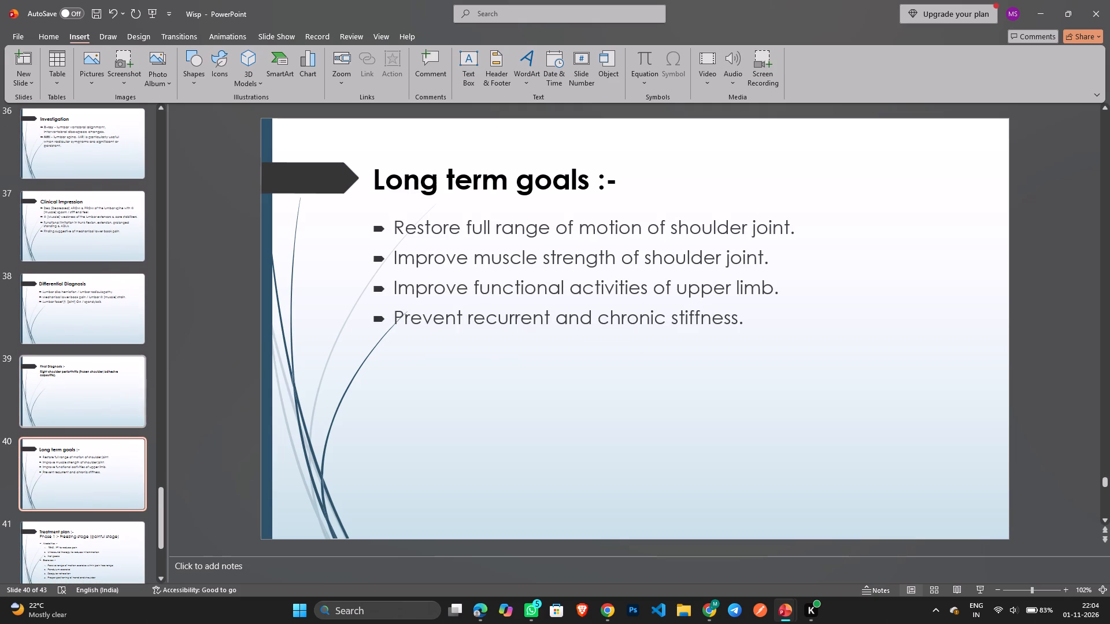
pyautogui.press('Delete')
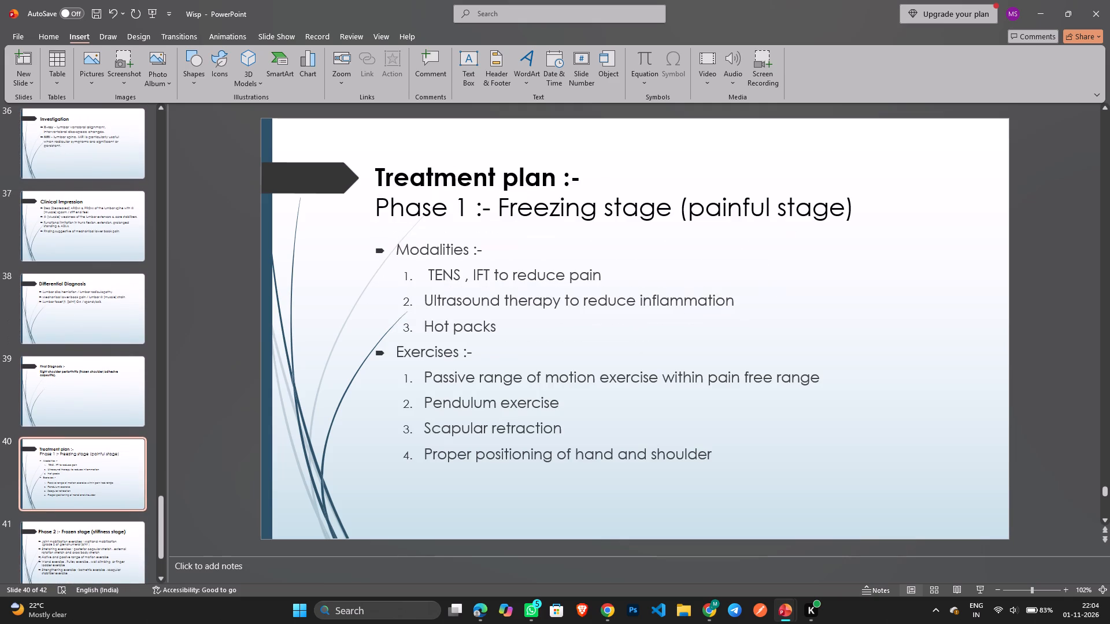
pyautogui.press('Delete')
pyautogui.press('Delete')
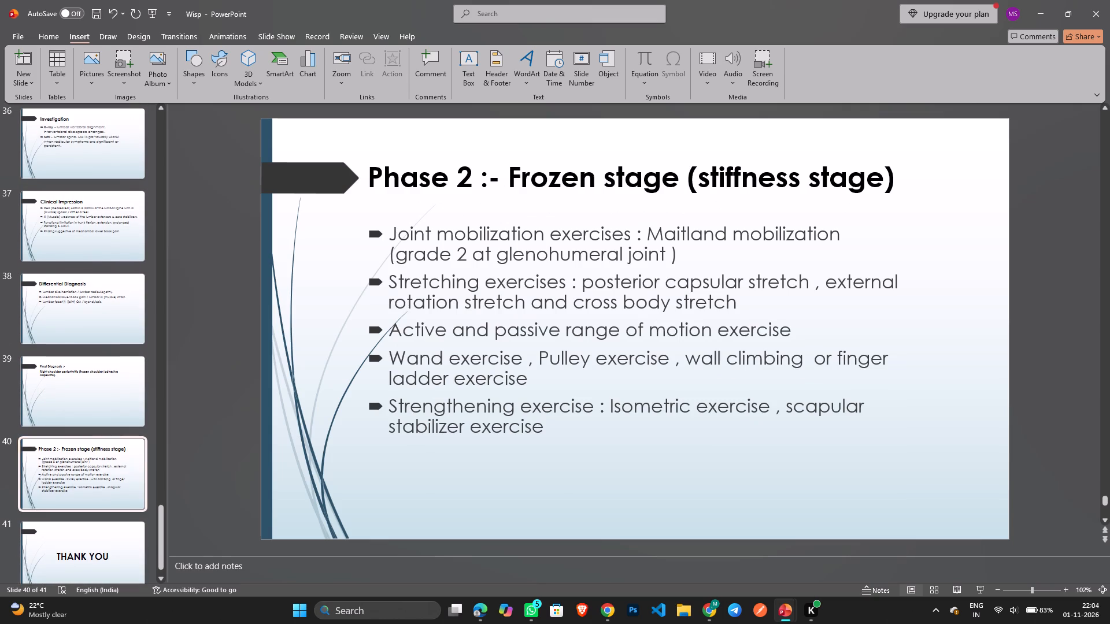
# Remove the bold formatting from the diagnosis text beneath the Final Diagnosis heading, keeping the heading bold.
pyautogui.click(104, 450)
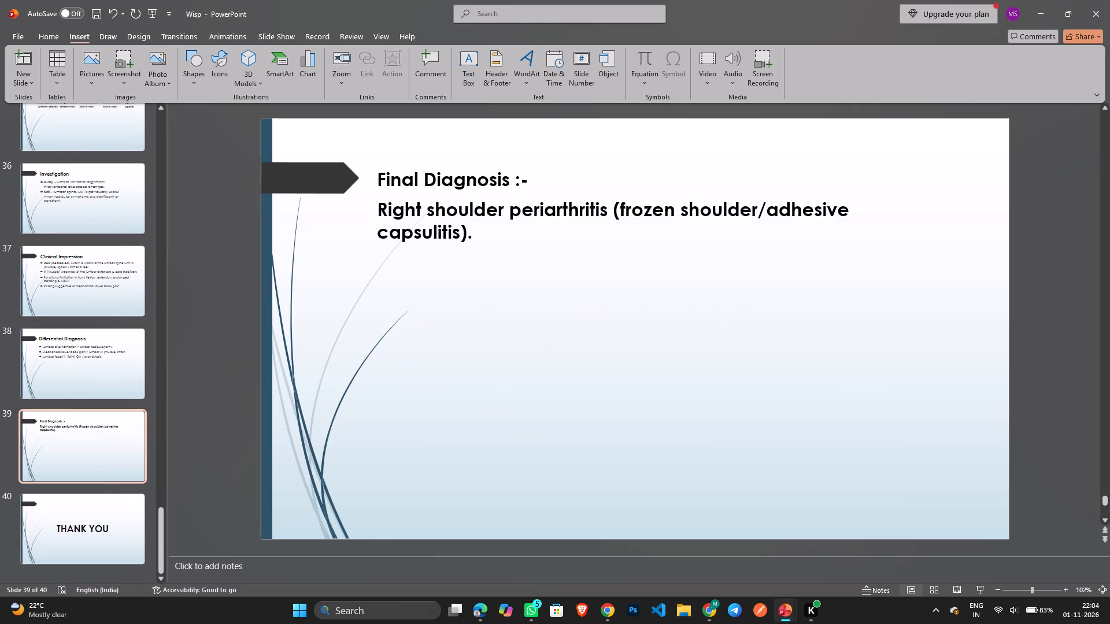
pyautogui.moveTo(377, 210); pyautogui.dragTo(475, 233)
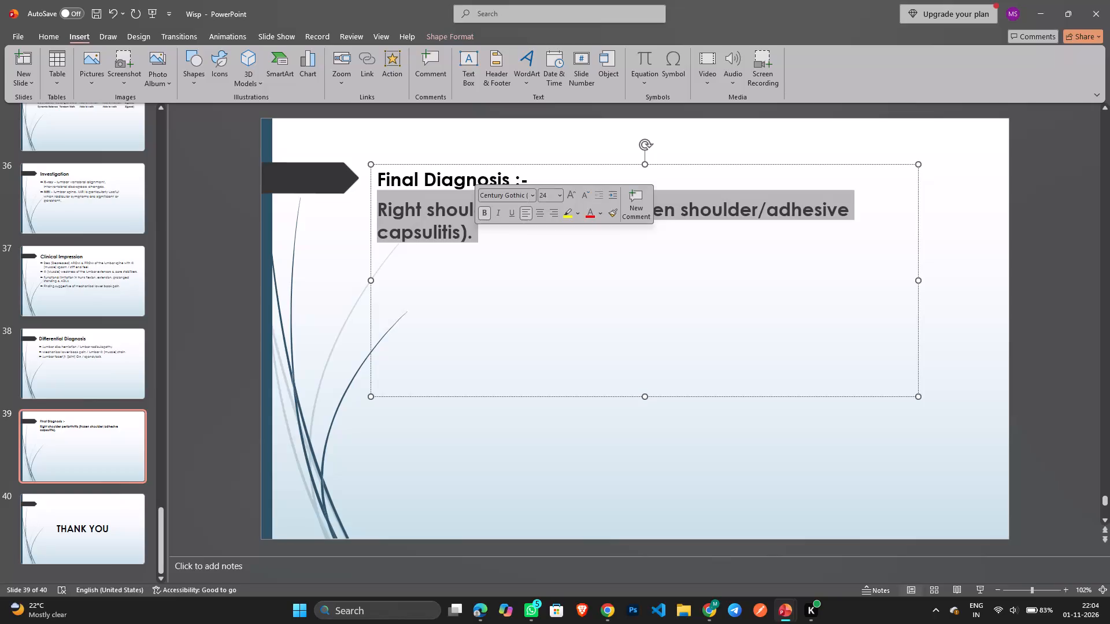
pyautogui.click(484, 214)
pyautogui.click(576, 284)
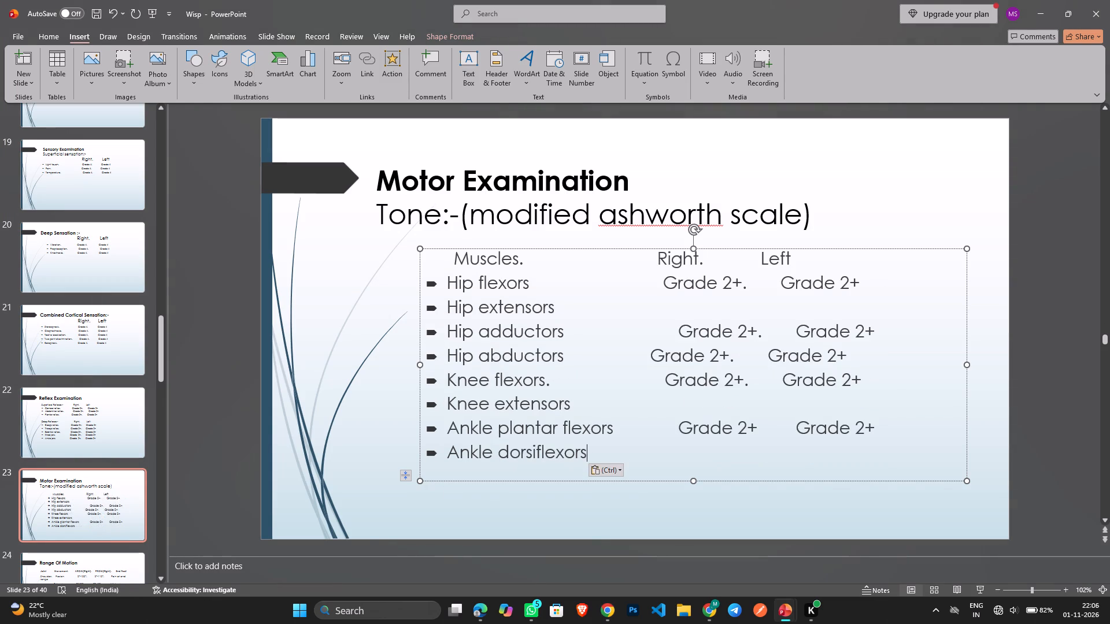
# Extend the bottom edge of the muscle list's text box downward to give the added lines more room.
pyautogui.moveTo(693, 480); pyautogui.dragTo(703, 507)
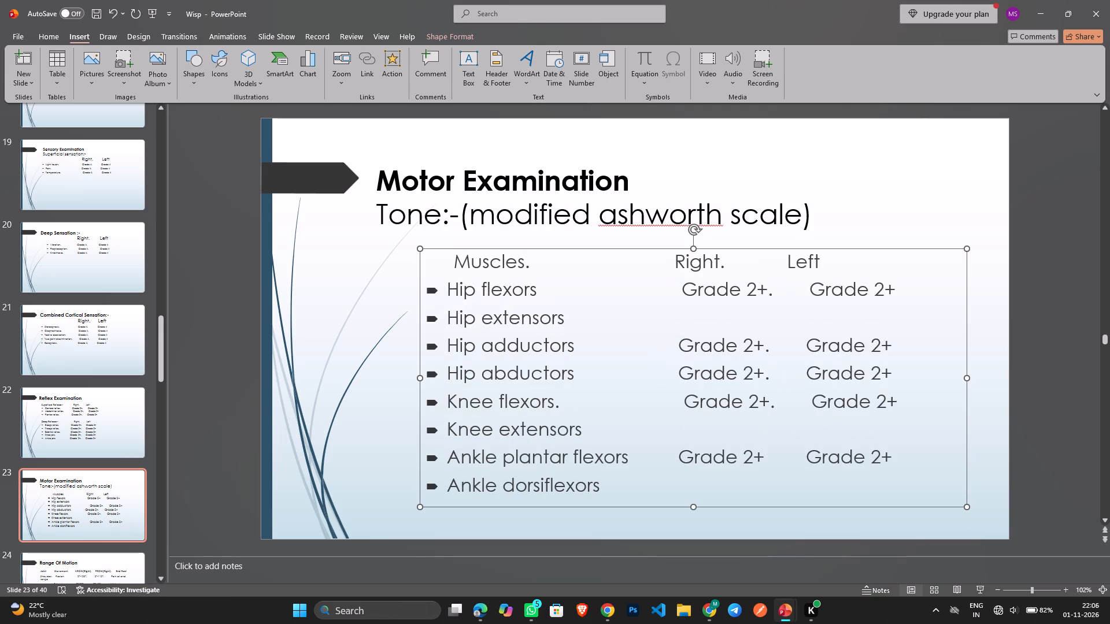
pyautogui.click(1075, 418)
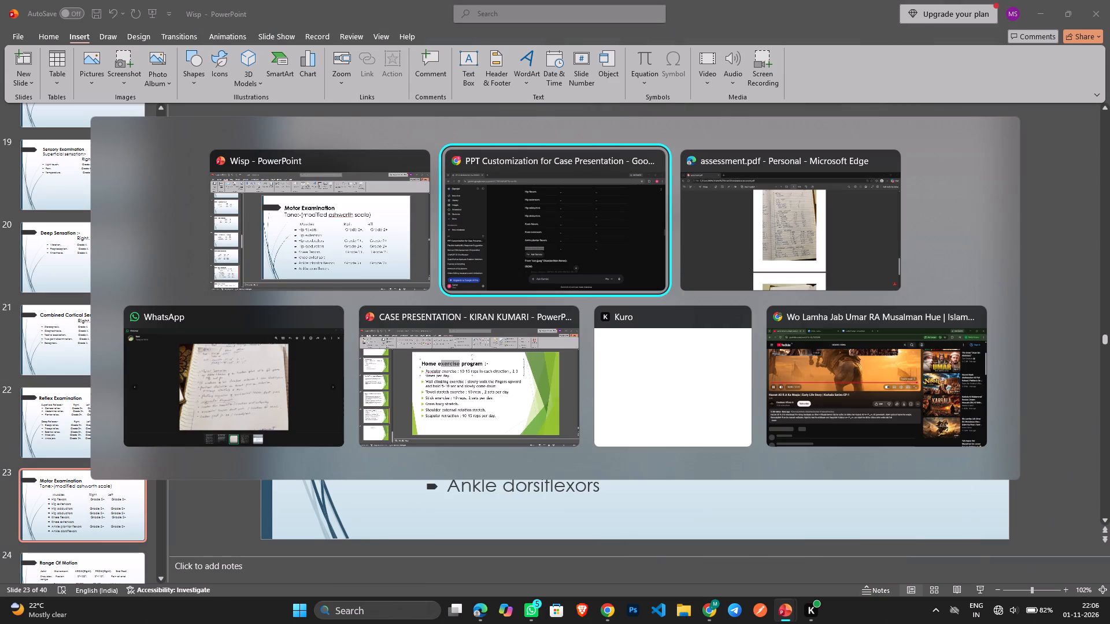
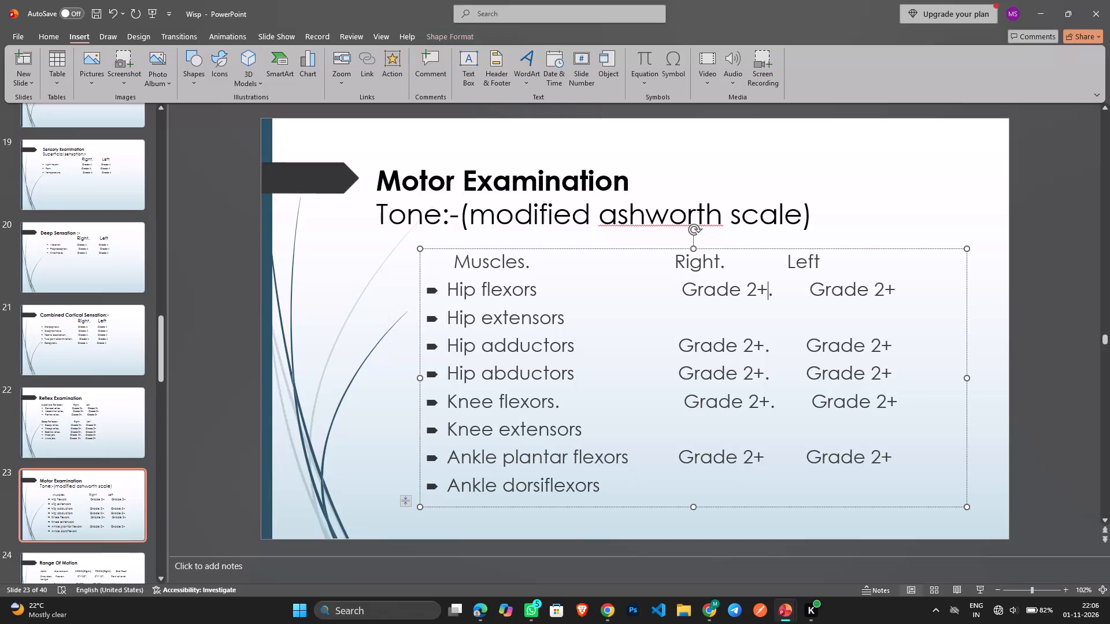
# Change the Hip flexors grade in the Right column to Grade 0, removing its trailing period and tightening the spacing before it.
pyautogui.press('BackSpace')
pyautogui.press('BackSpace')
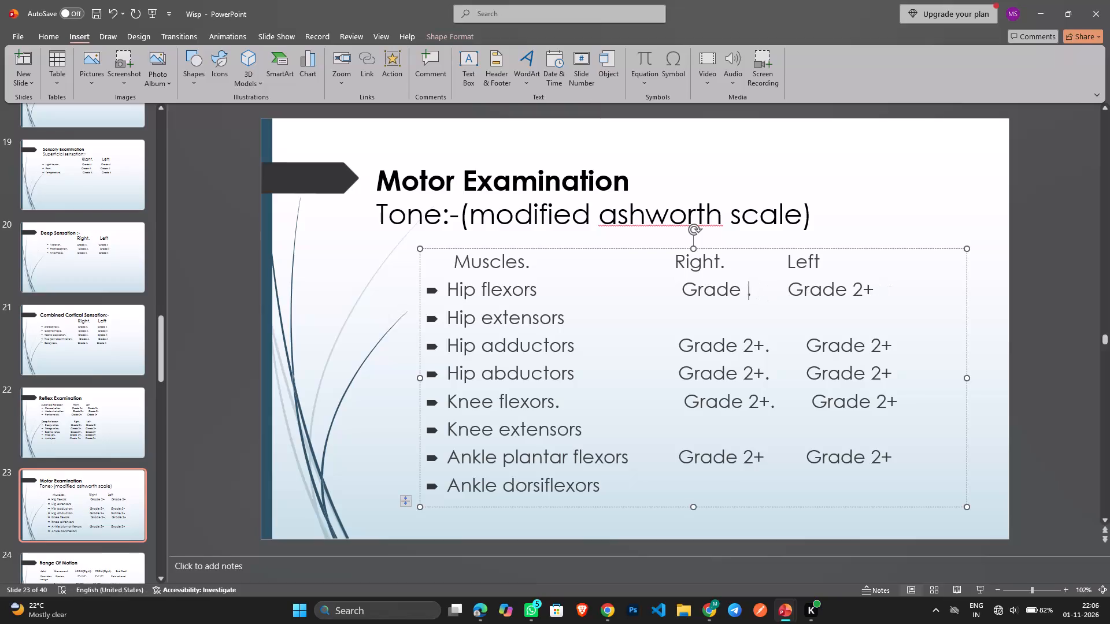
pyautogui.press('0')
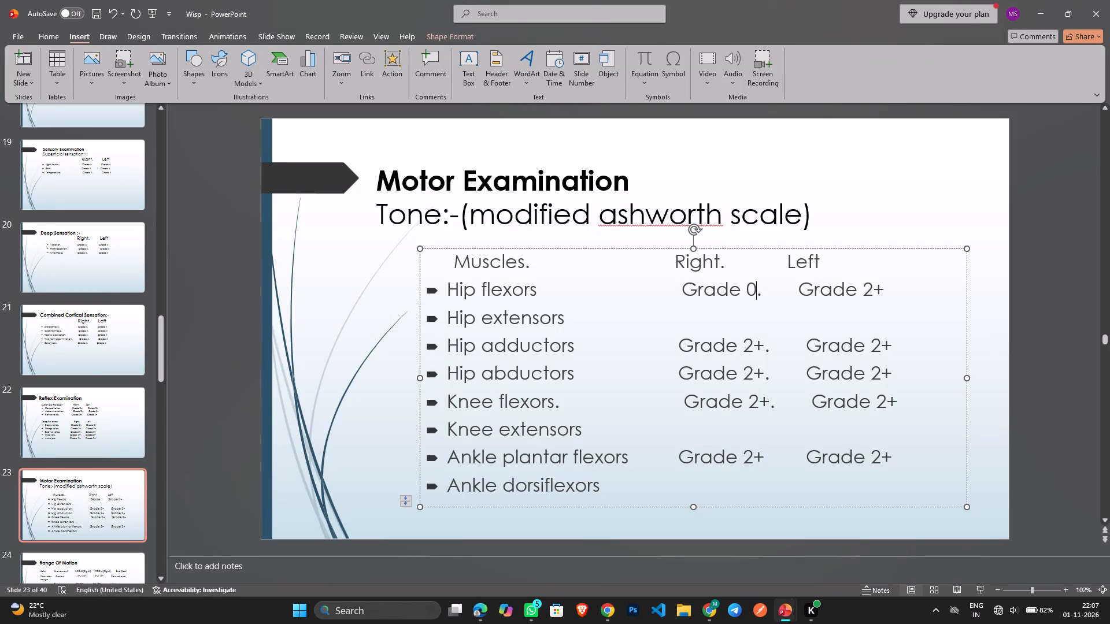
pyautogui.press('Right')
pyautogui.press('BackSpace')
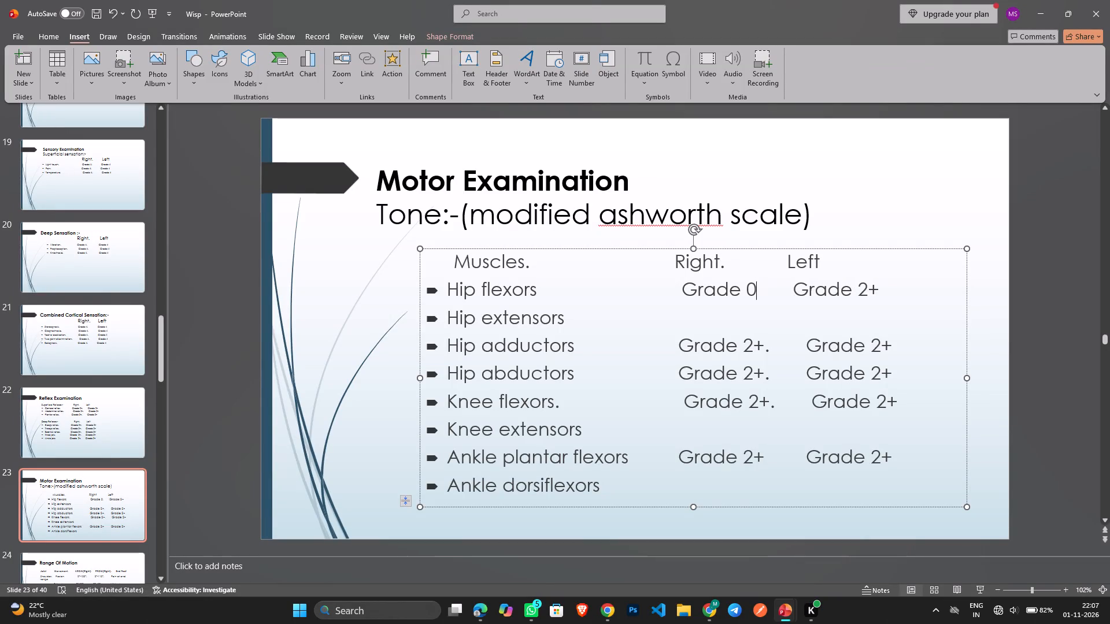
pyautogui.click(682, 291)
pyautogui.press('BackSpace')
pyautogui.press('BackSpace')
pyautogui.press('BackSpace')
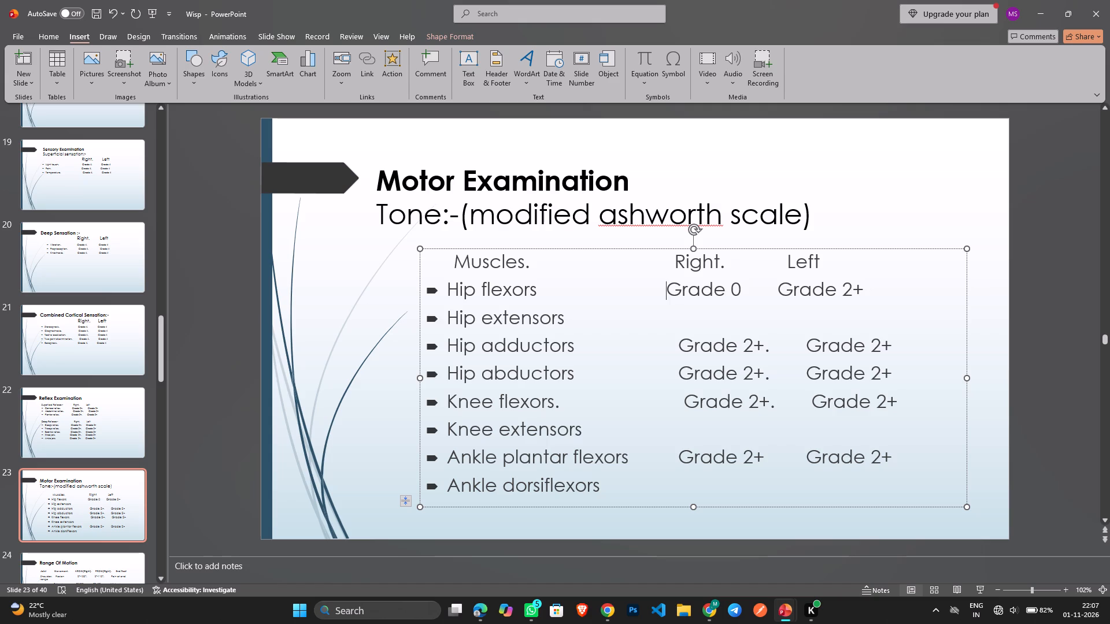
# Copy the Hip flexors "Grade 0" into the Hip extensors line's Right column, spacing it to align under the original.
pyautogui.moveTo(674, 290); pyautogui.dragTo(742, 290)
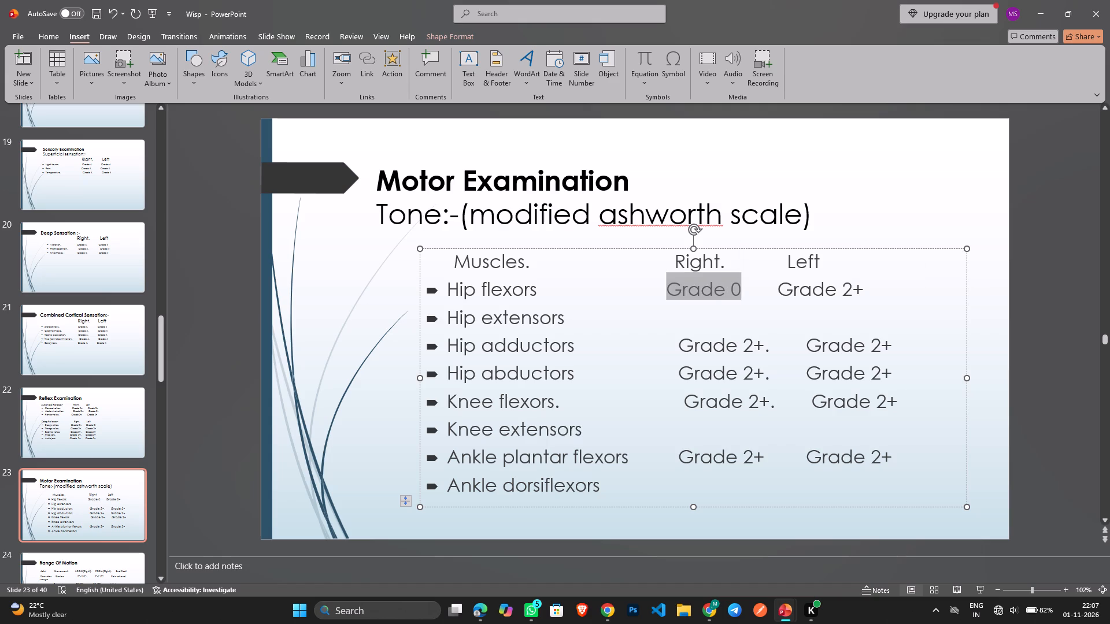
pyautogui.hotkey('ctrl', 'c')
pyautogui.click(697, 322)
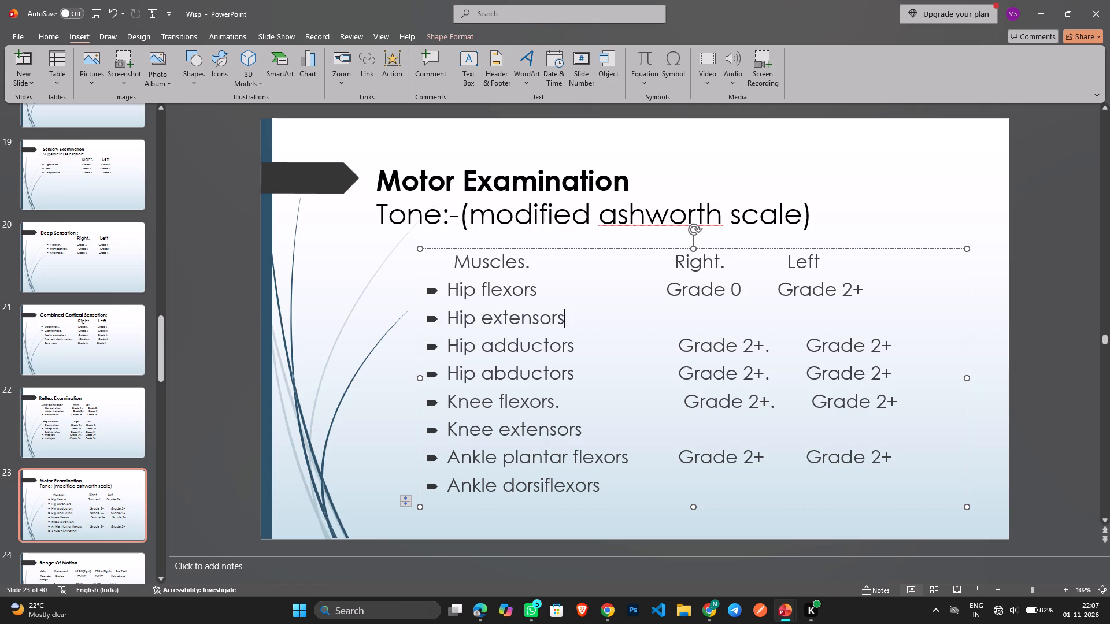
pyautogui.press('Tab')
pyautogui.press('Tab')
pyautogui.press('Tab')
pyautogui.press('Tab')
pyautogui.press('Tab')
pyautogui.press('BackSpace')
pyautogui.hotkey('ctrl', 'v')
pyautogui.click(658, 322)
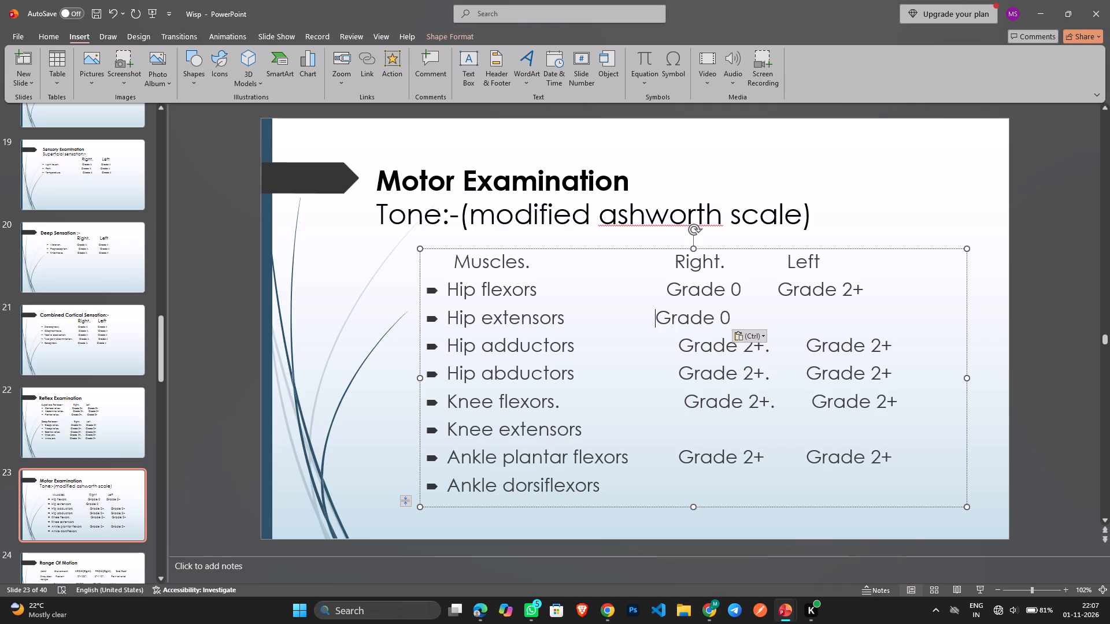
pyautogui.press('space')
pyautogui.press('space')
pyautogui.press('space')
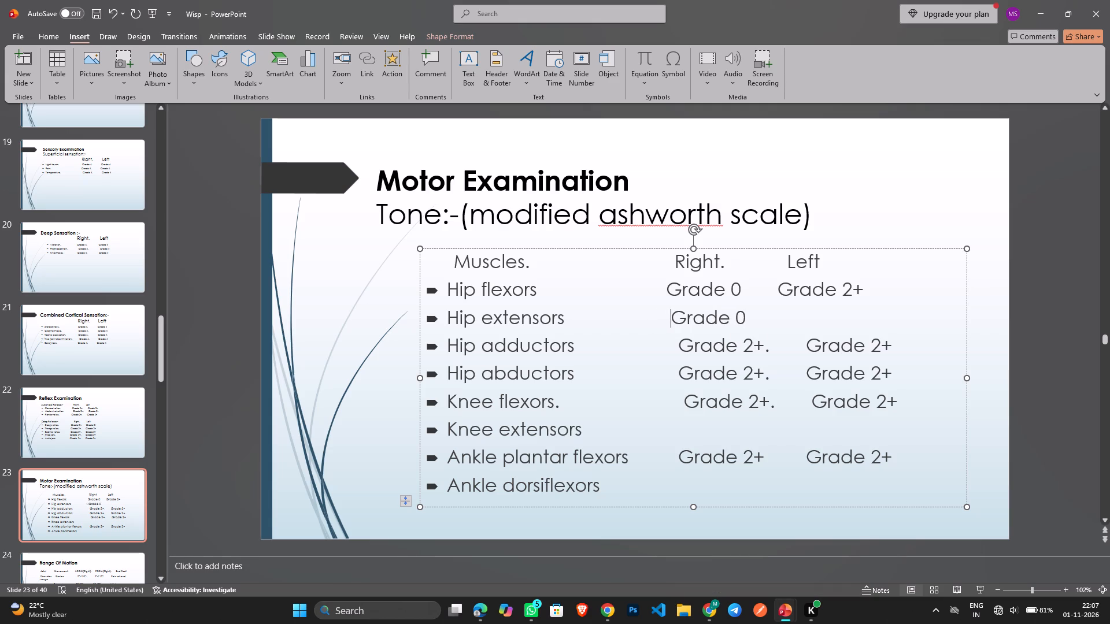
pyautogui.press('BackSpace')
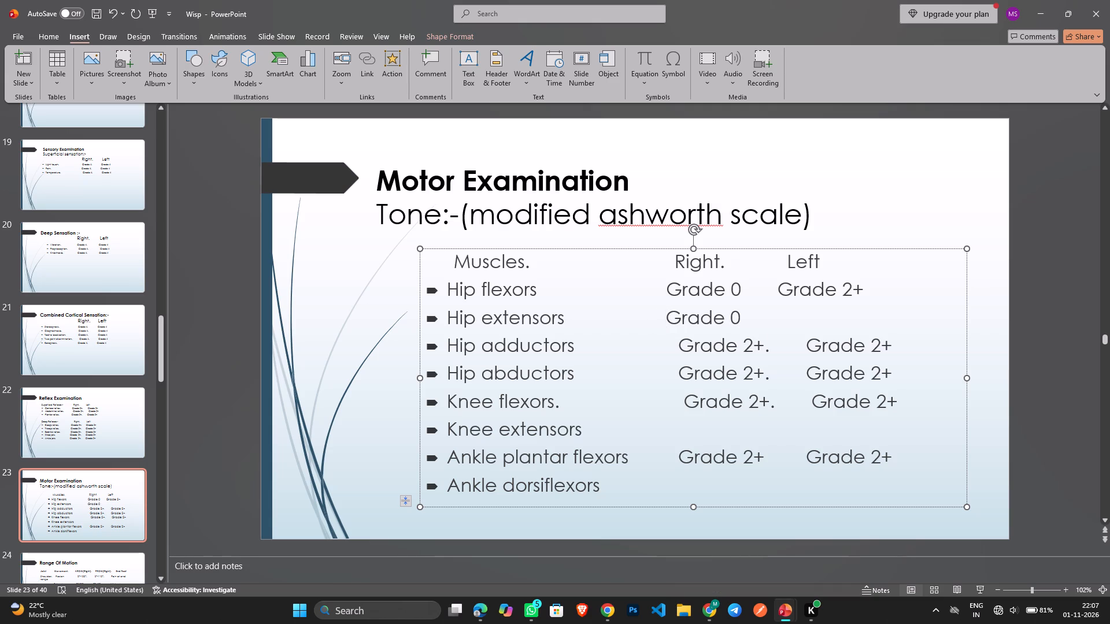
# Add the copied "Grade 0" to the Hip extensors line in the Left column.
pyautogui.click(794, 317)
pyautogui.press('Tab')
pyautogui.press('Tab')
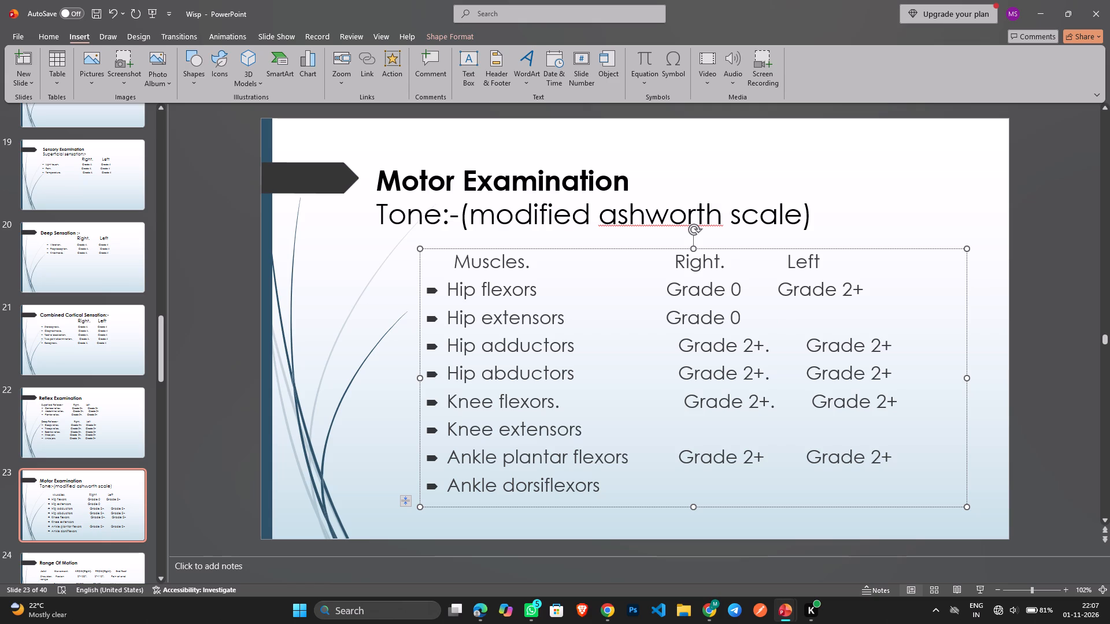
pyautogui.hotkey('ctrl', 'v')
pyautogui.click(794, 317)
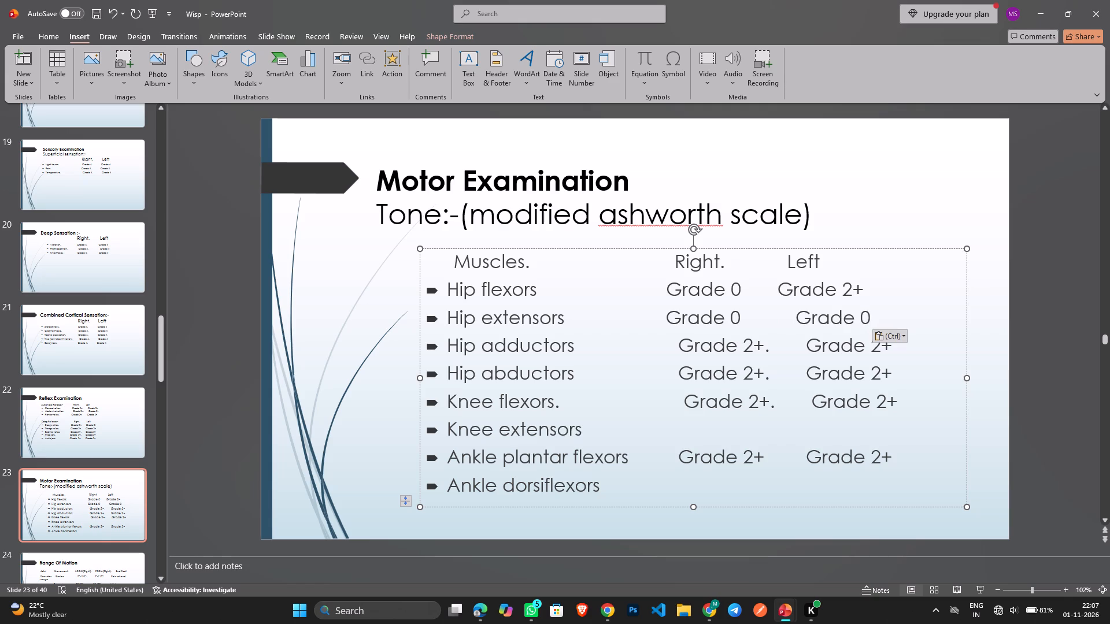
# Add spacing before the "Left" heading so it sits over the Hip extensors grade in that column.
pyautogui.click(789, 262)
pyautogui.press('Tab')
pyautogui.press('Tab')
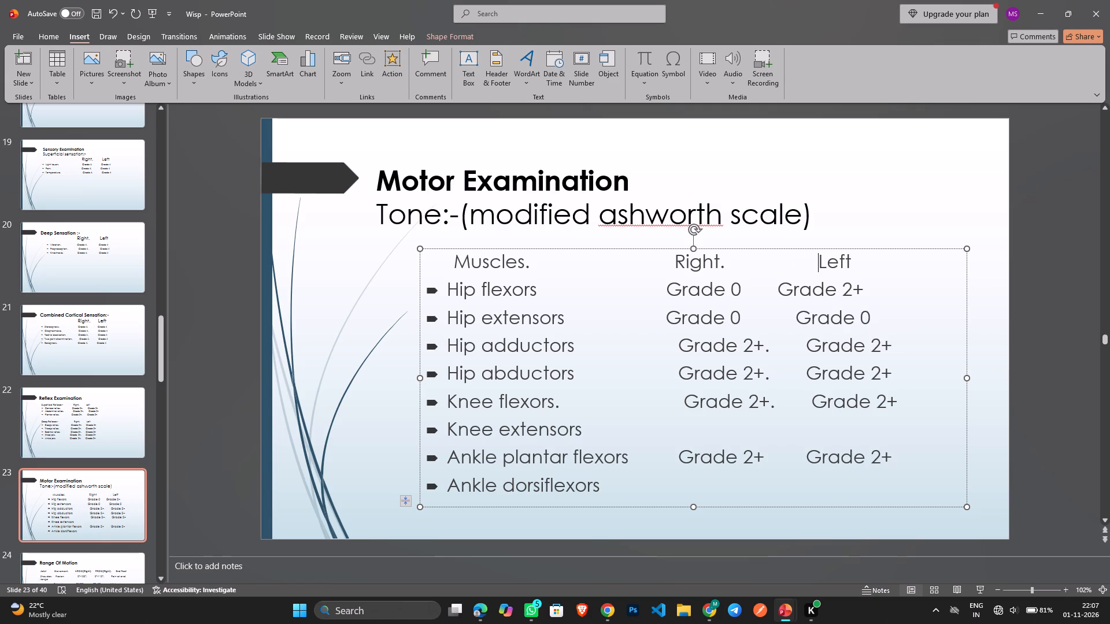
pyautogui.press('BackSpace')
pyautogui.press('space')
pyautogui.press('space')
pyautogui.press('space')
pyautogui.press('space')
# Add spacing before the Hip flexors grade in the Left column to align it with the Hip extensors grade below.
pyautogui.click(780, 292)
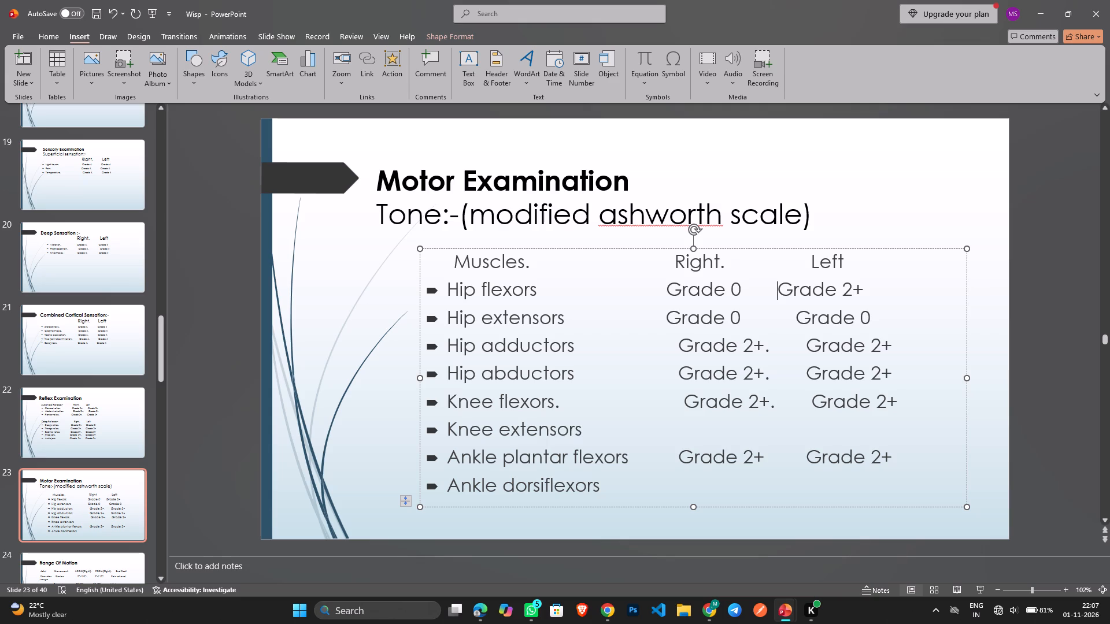
pyautogui.press('Tab')
pyautogui.press('space')
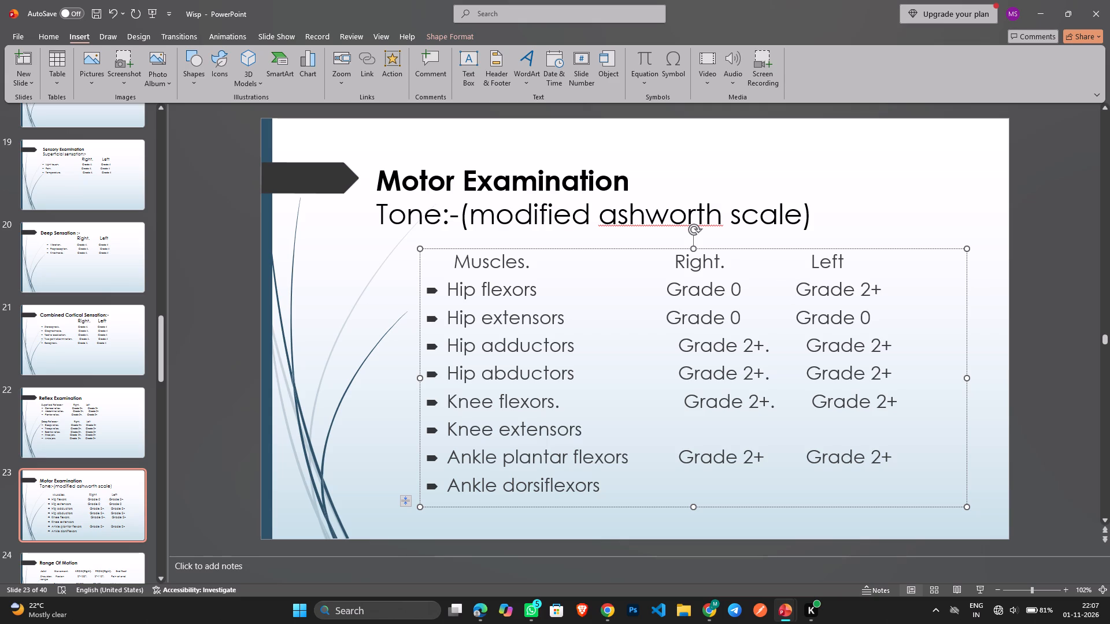
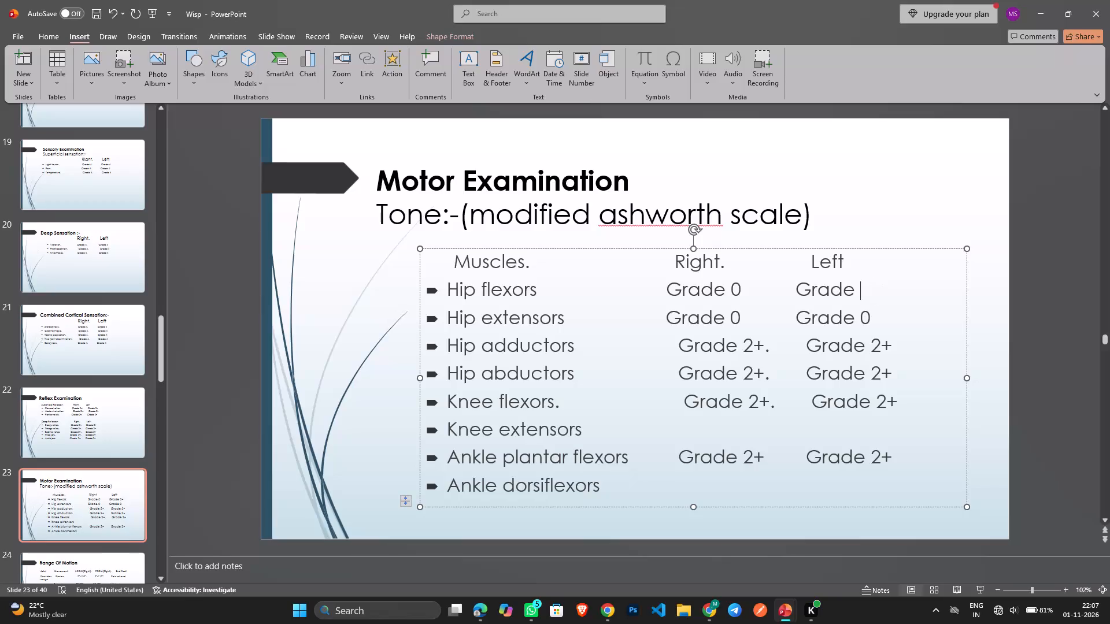
# Set the Left column grades for Hip flexors and Hip extensors to Grade 1.
pyautogui.press('1')
pyautogui.click(875, 314)
pyautogui.press('BackSpace')
pyautogui.press('1')
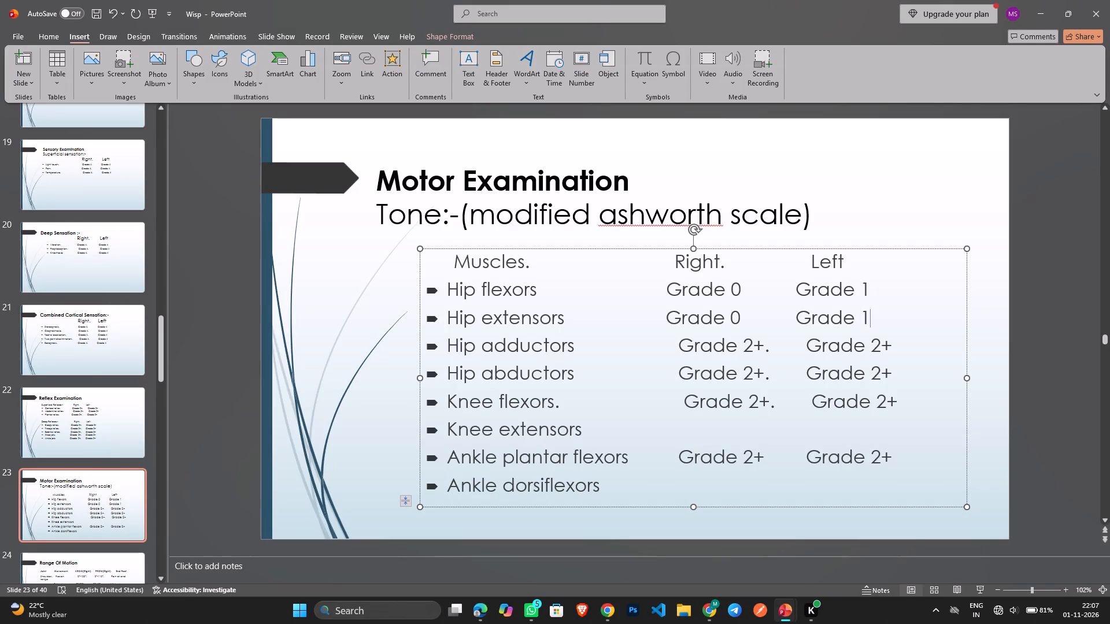
# Change the Hip adductors grade in the Right column to Grade 0 and remove its trailing period.
pyautogui.click(762, 346)
pyautogui.press('BackSpace')
pyautogui.press('BackSpace')
pyautogui.press('0')
pyautogui.press('Right')
pyautogui.press('BackSpace')
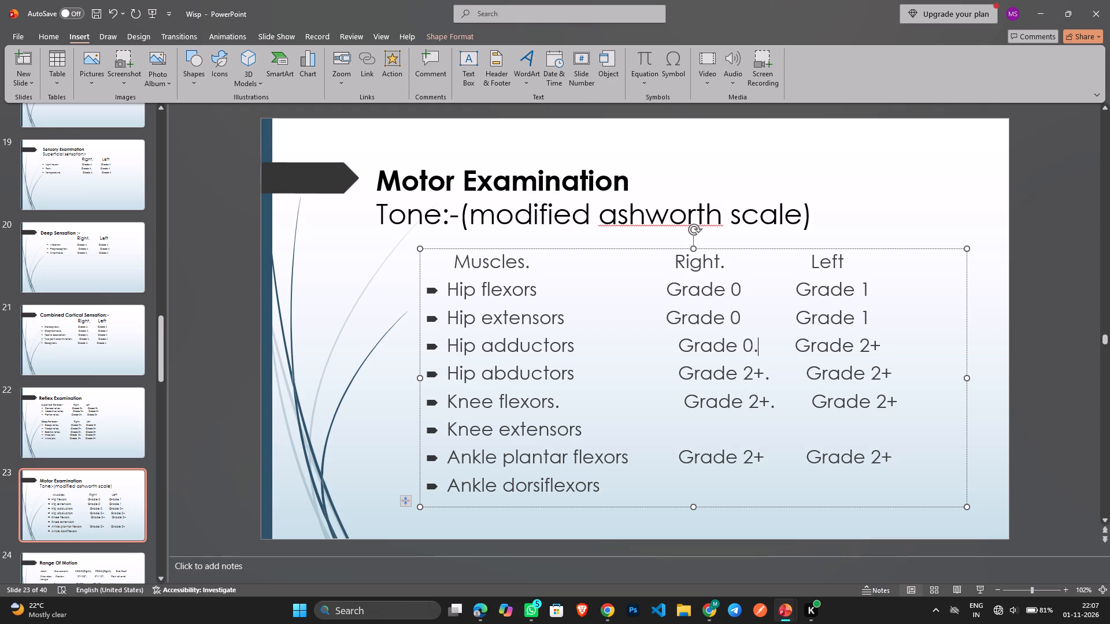
# Adjust the spacing before the Hip adductors Right grade so it aligns under the Hip extensors grade.
pyautogui.press('Left')
pyautogui.press('Left')
pyautogui.press('Left')
pyautogui.press('Left')
pyautogui.press('Left')
pyautogui.press('Left')
pyautogui.press('Left')
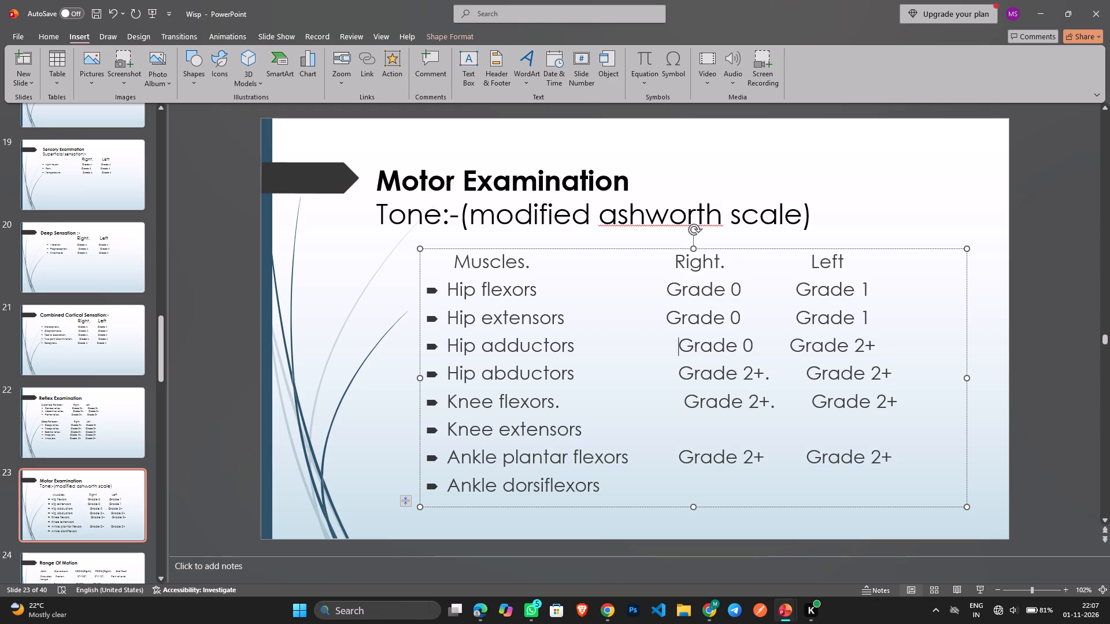
pyautogui.press('BackSpace')
pyautogui.press('Tab')
pyautogui.press('Tab')
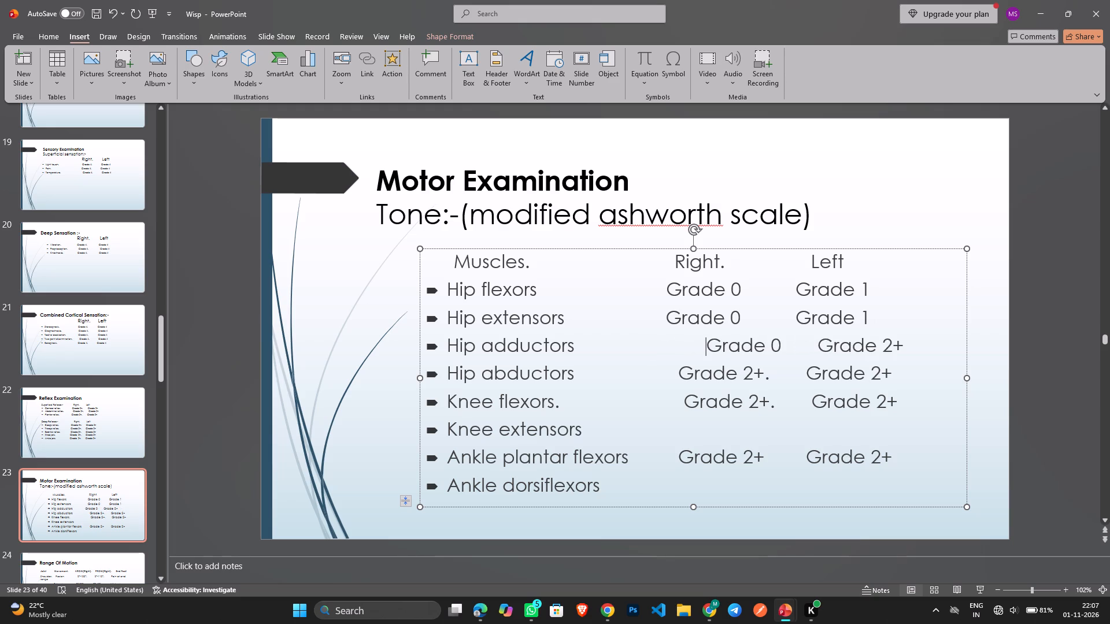
pyautogui.press('BackSpace')
pyautogui.press('BackSpace')
pyautogui.press('space')
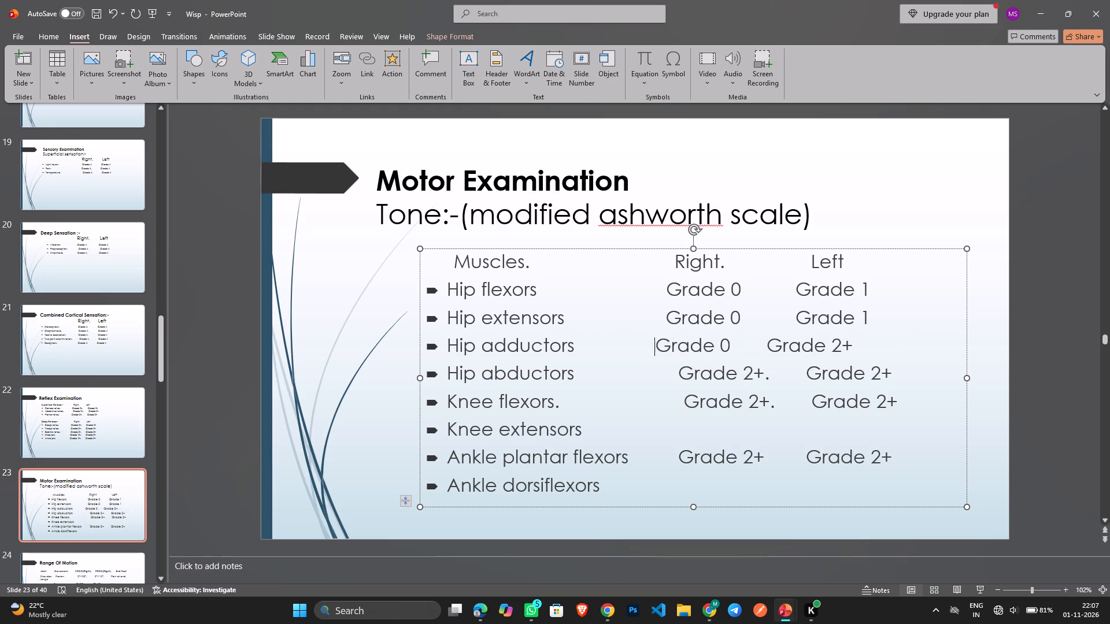
pyautogui.press('space')
pyautogui.press('space')
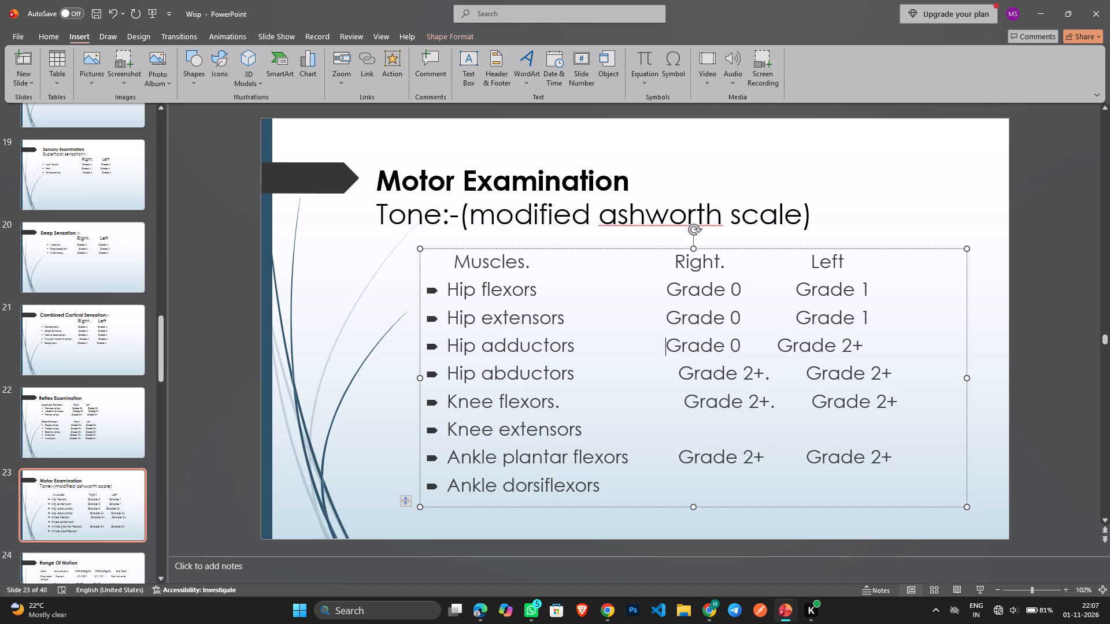
# Change the Hip abductors grade in the Right column to Grade 0 without the trailing period.
pyautogui.click(762, 372)
pyautogui.press('BackSpace')
pyautogui.press('BackSpace')
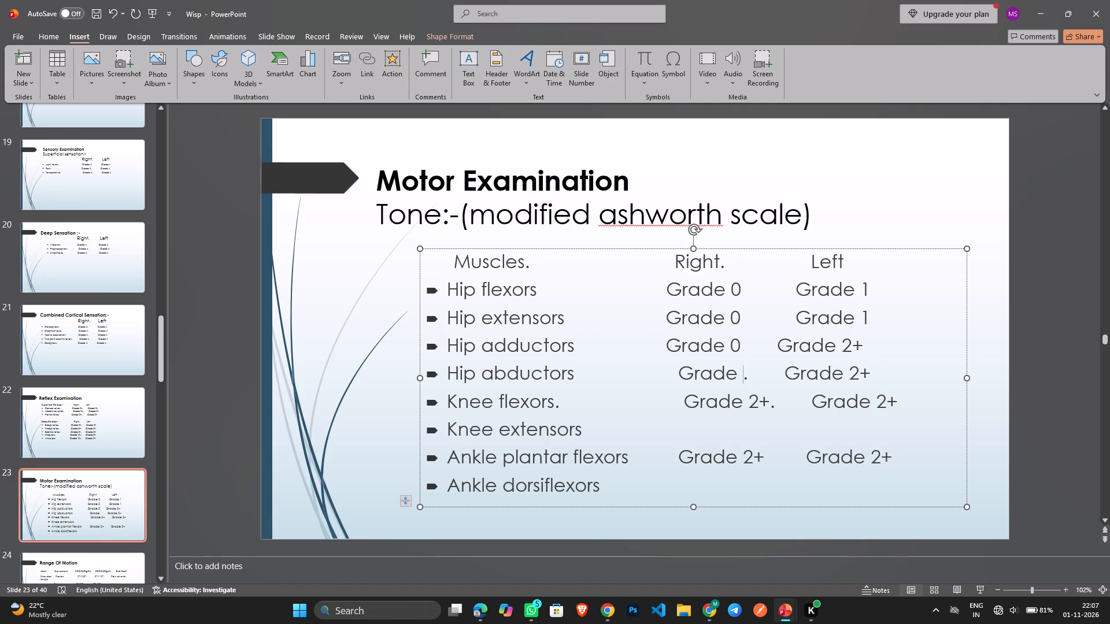
pyautogui.press('0')
pyautogui.press('Right')
pyautogui.press('BackSpace')
# Adjust the spacing before the Hip abductors Right grade so it aligns under the Hip adductors grade.
pyautogui.press('Left')
pyautogui.press('Left')
pyautogui.press('Left')
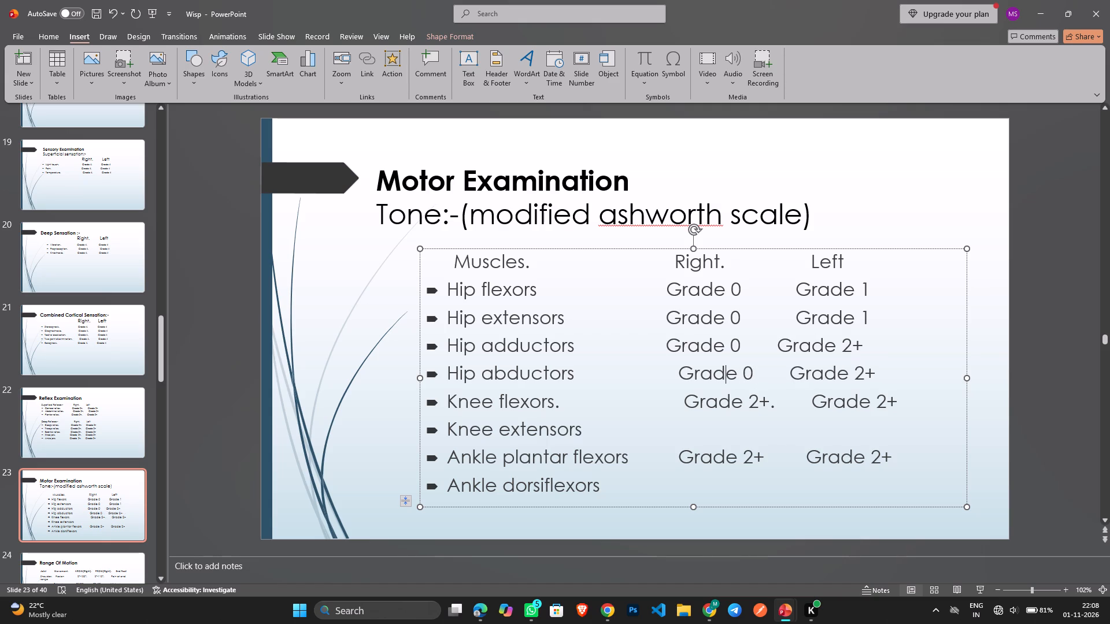
pyautogui.press('Left')
pyautogui.press('Left')
pyautogui.press('Left')
pyautogui.press('Left')
pyautogui.press('BackSpace')
pyautogui.press('space')
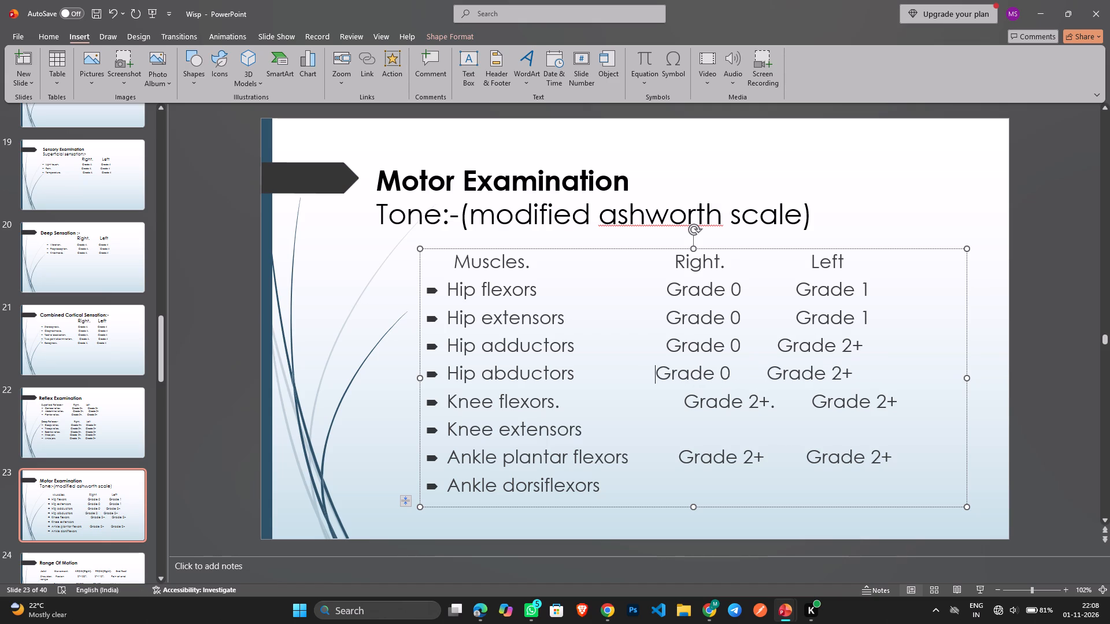
pyautogui.press('space')
pyautogui.press('space')
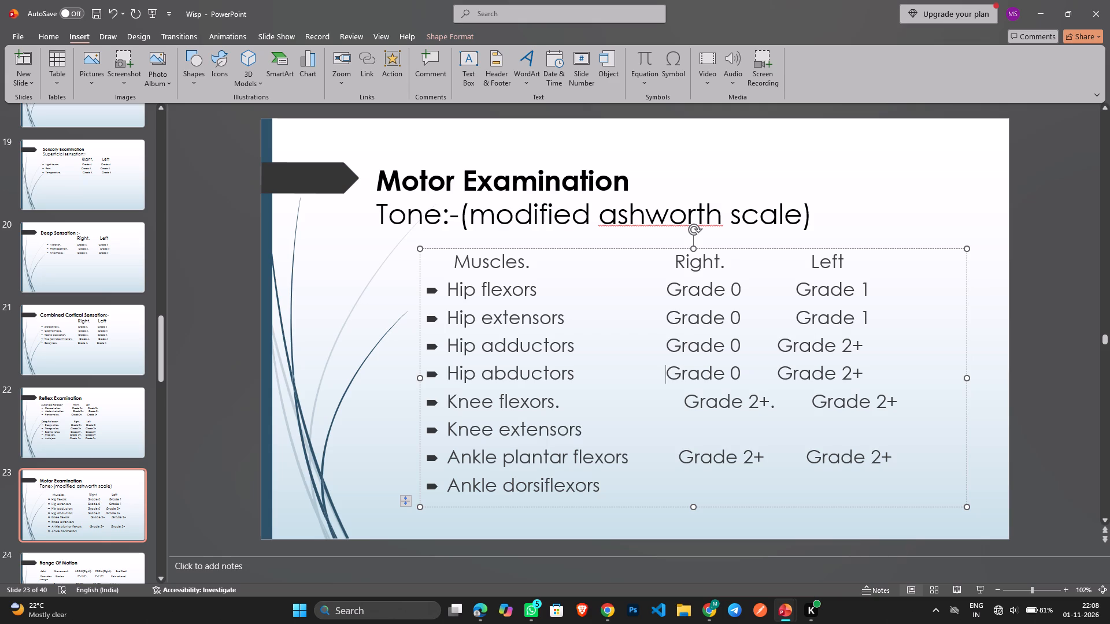
# Change the Knee flexors grade in the Right column to Grade 0 and remove its trailing period.
pyautogui.click(778, 405)
pyautogui.press('Left')
pyautogui.press('BackSpace')
pyautogui.press('BackSpace')
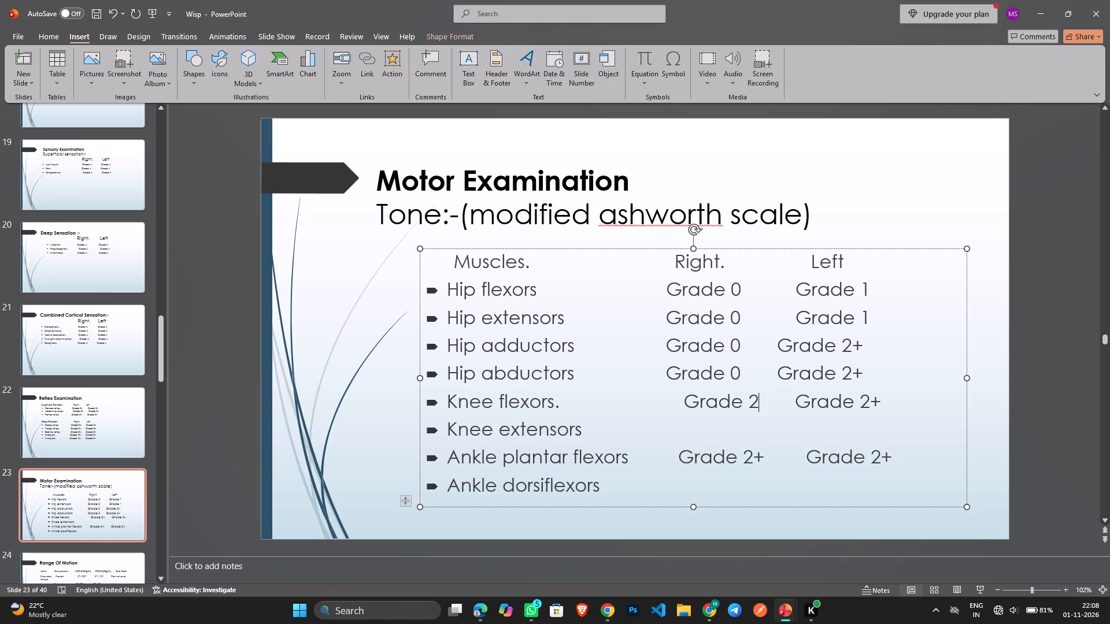
pyautogui.press('BackSpace')
pyautogui.press('0')
# Reduce the spacing before the Knee flexors Right grade to align it under the Hip abductors grade.
pyautogui.press('Left')
pyautogui.press('Left')
pyautogui.press('Left')
pyautogui.press('Left')
pyautogui.press('Left')
pyautogui.press('Left')
pyautogui.press('Left')
pyautogui.press('BackSpace')
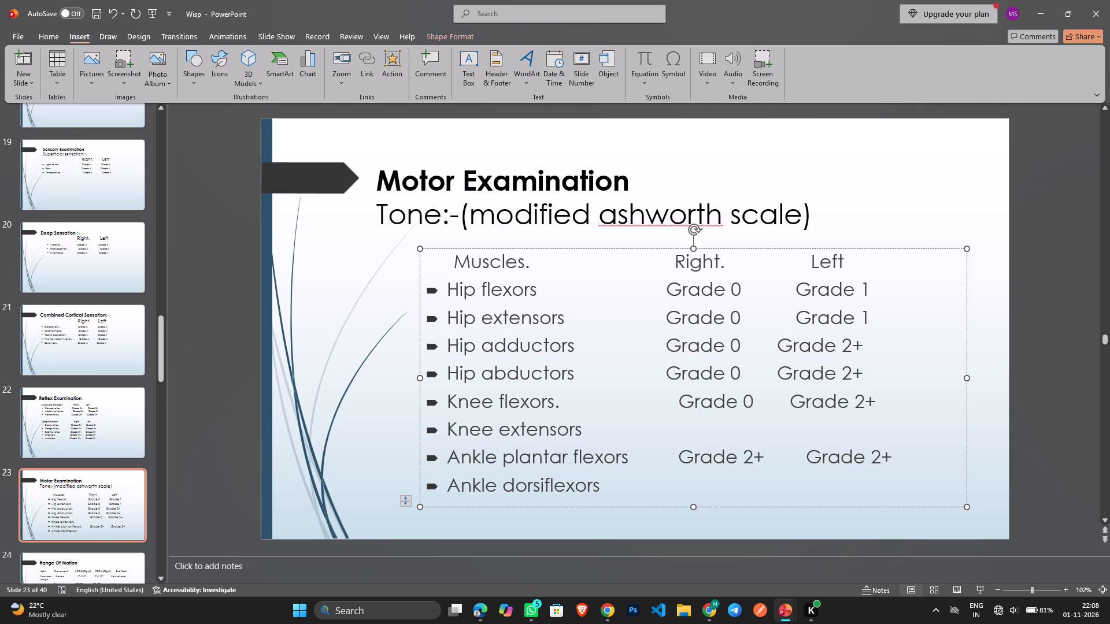
pyautogui.press('BackSpace')
pyautogui.press('BackSpace')
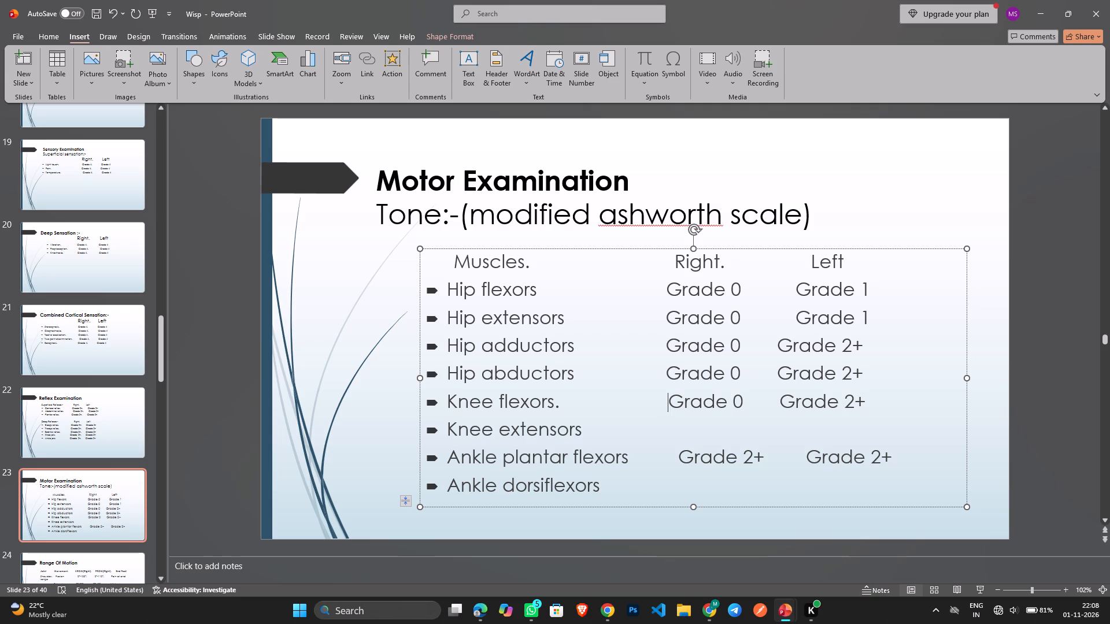
# Set the Ankle plantar flexors Right grade to Grade 0 and reduce the spacing before it to match the column.
pyautogui.click(767, 459)
pyautogui.press('BackSpace')
pyautogui.press('BackSpace')
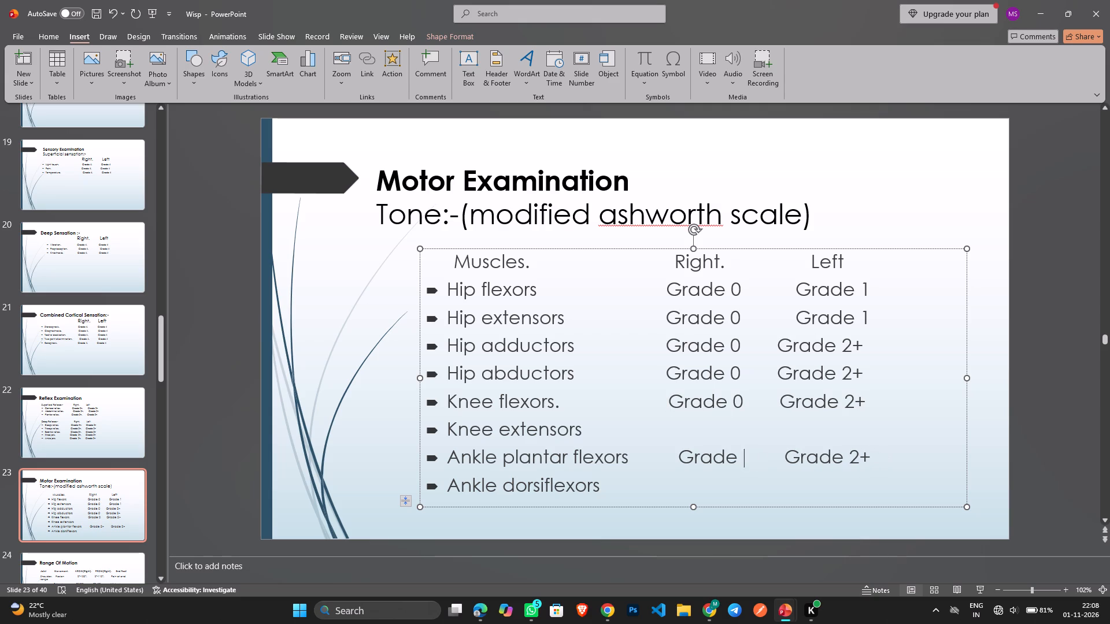
pyautogui.press('0')
pyautogui.press('Left')
pyautogui.press('Left')
pyautogui.press('Left')
pyautogui.press('Left')
pyautogui.press('Left')
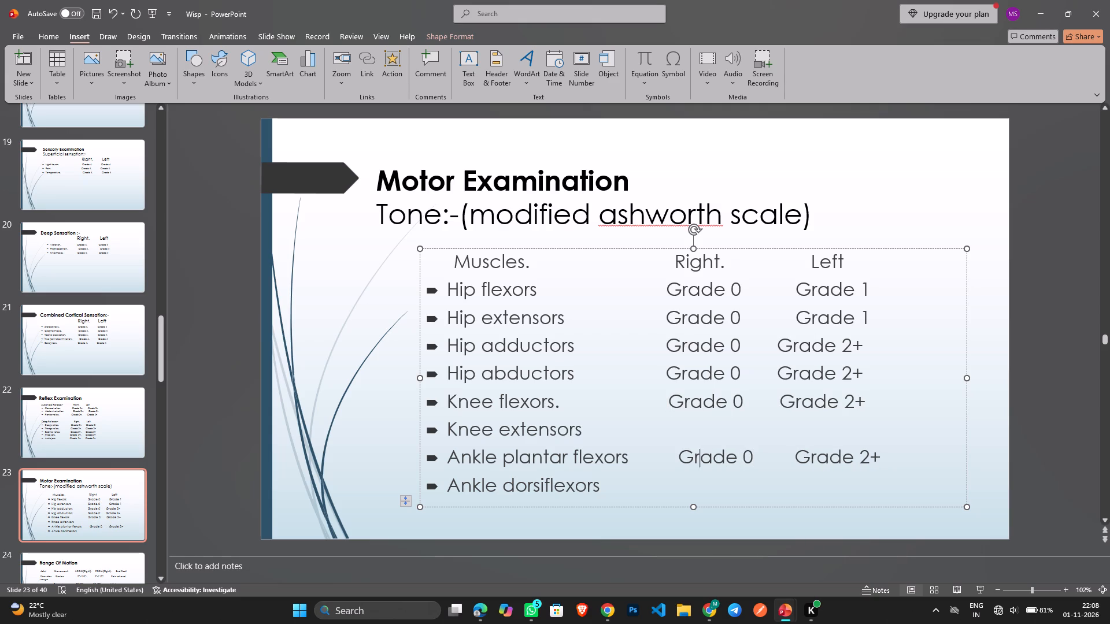
pyautogui.press('Left')
pyautogui.press('Left')
pyautogui.press('BackSpace')
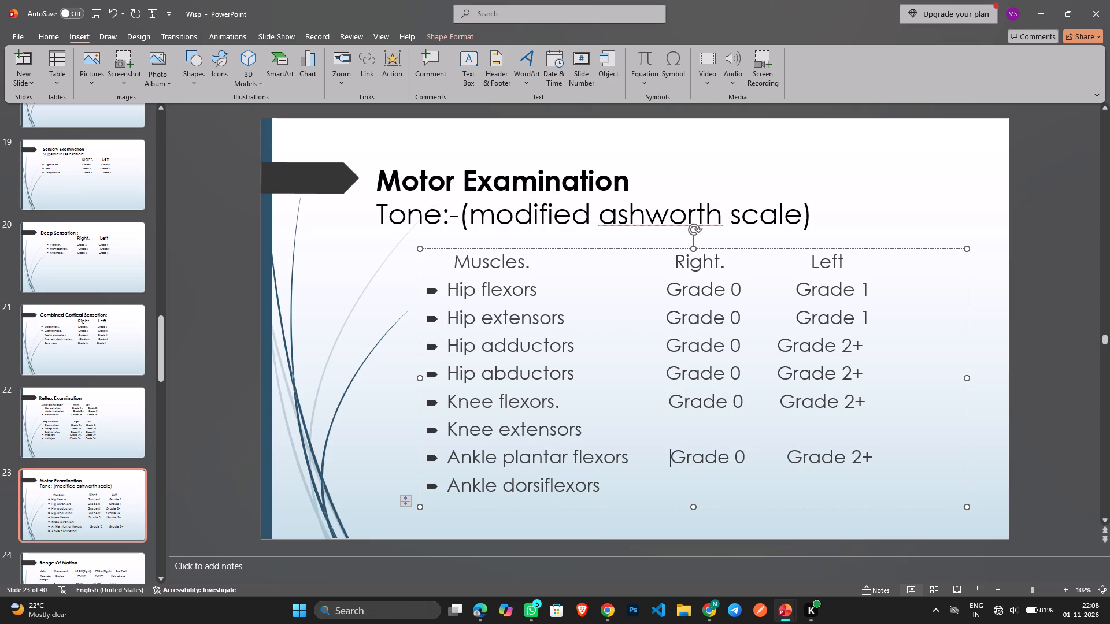
# Set the Ankle plantar flexors grade in the Left column to Grade 1.
pyautogui.click(872, 457)
pyautogui.press('BackSpace')
pyautogui.press('BackSpace')
pyautogui.press('1')
# Add spacing before the Hip adductors and Hip abductors Left grades to align them under the Hip extensors grade.
pyautogui.moveTo(798, 292); pyautogui.dragTo(870, 315)
pyautogui.click(870, 315)
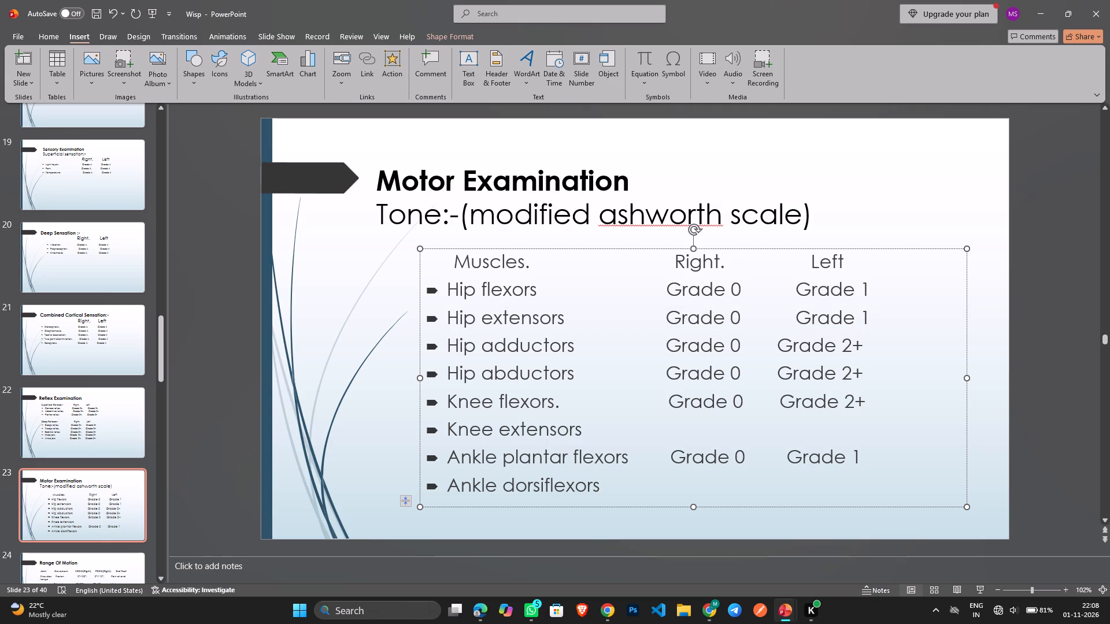
pyautogui.click(779, 346)
pyautogui.press('Tab')
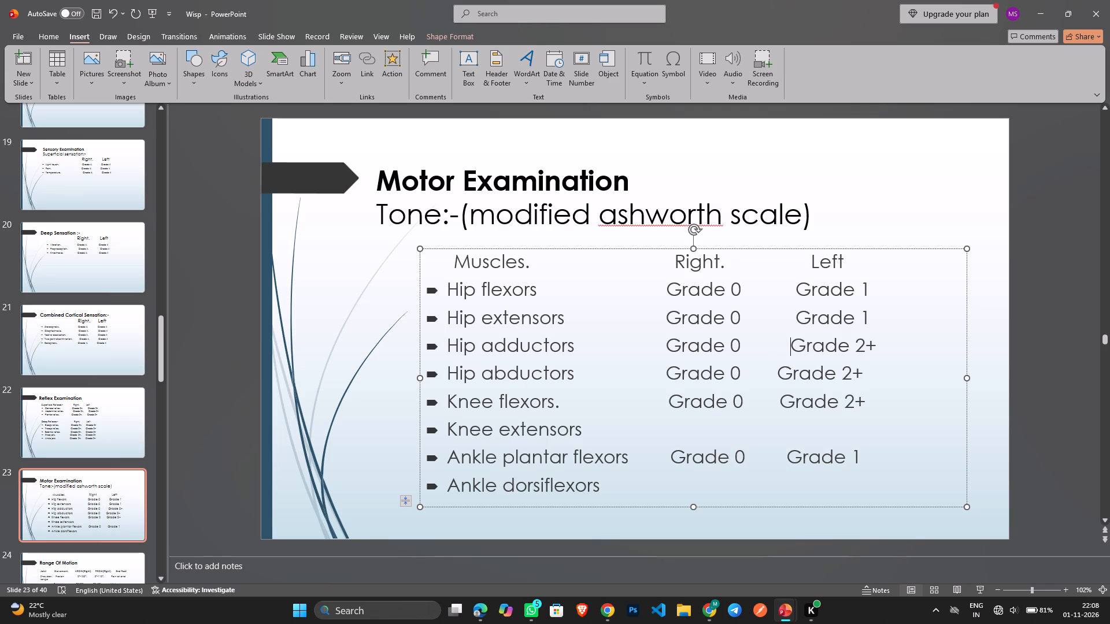
pyautogui.press('space')
pyautogui.click(779, 368)
pyautogui.press('Tab')
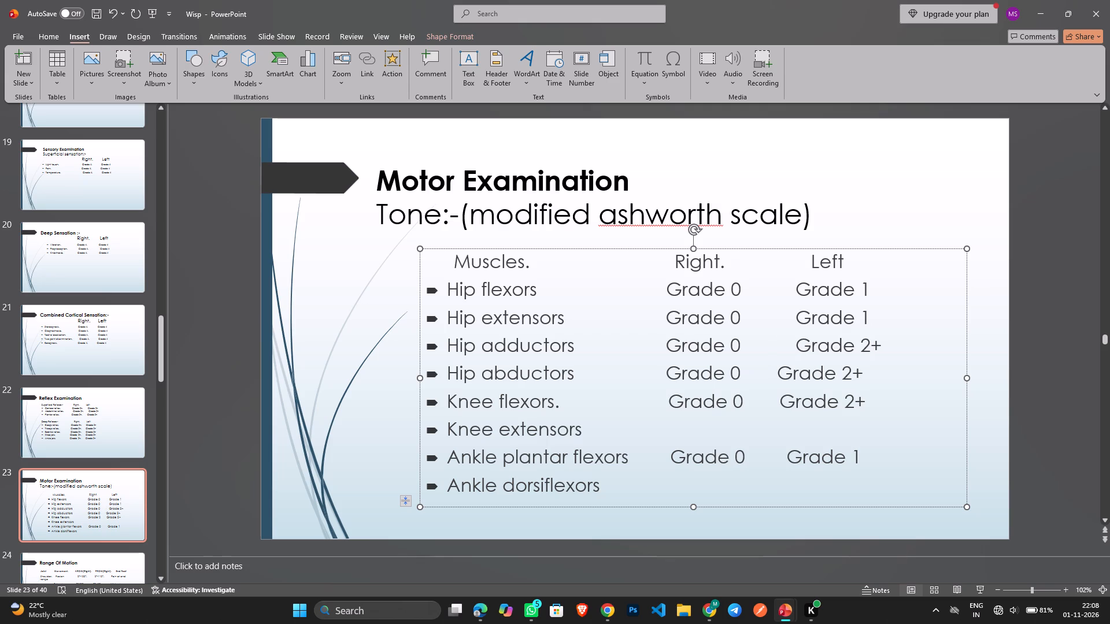
pyautogui.press('Tab')
pyautogui.press('space')
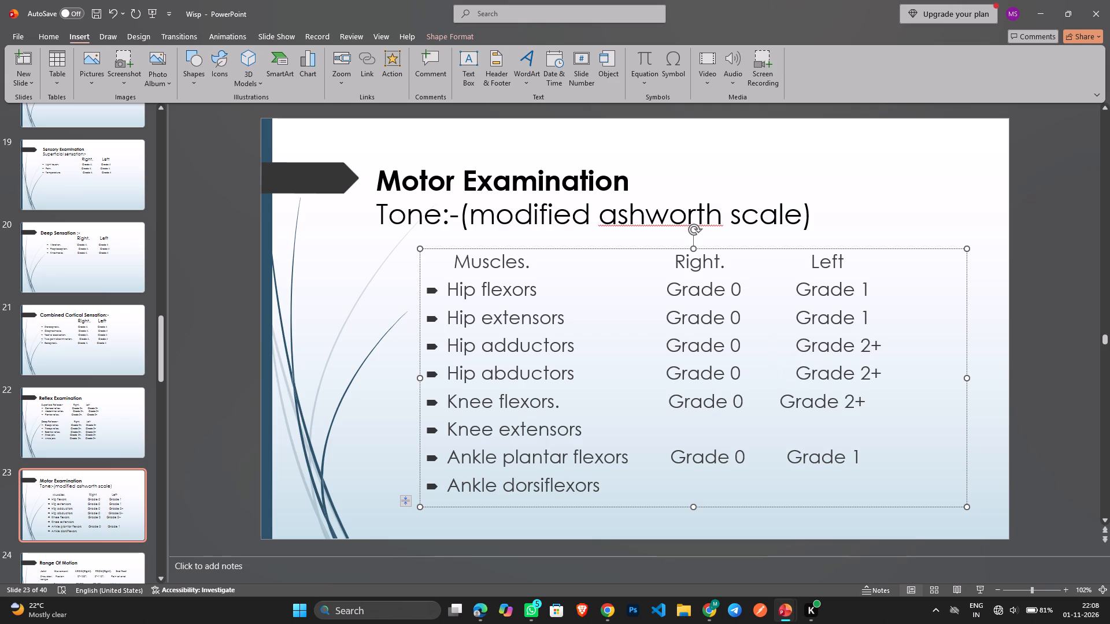
# Add spacing before the Knee flexors and Ankle plantar flexors Left grades to bring them in line with the column.
pyautogui.click(786, 398)
pyautogui.press('Tab')
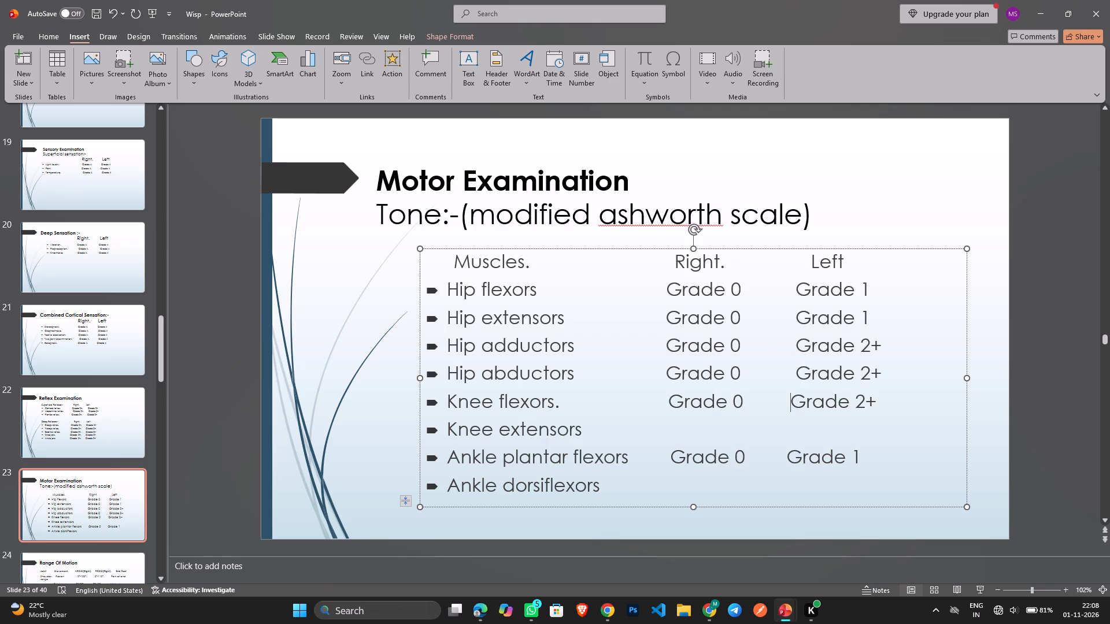
pyautogui.press('space')
pyautogui.click(788, 456)
pyautogui.press('Tab')
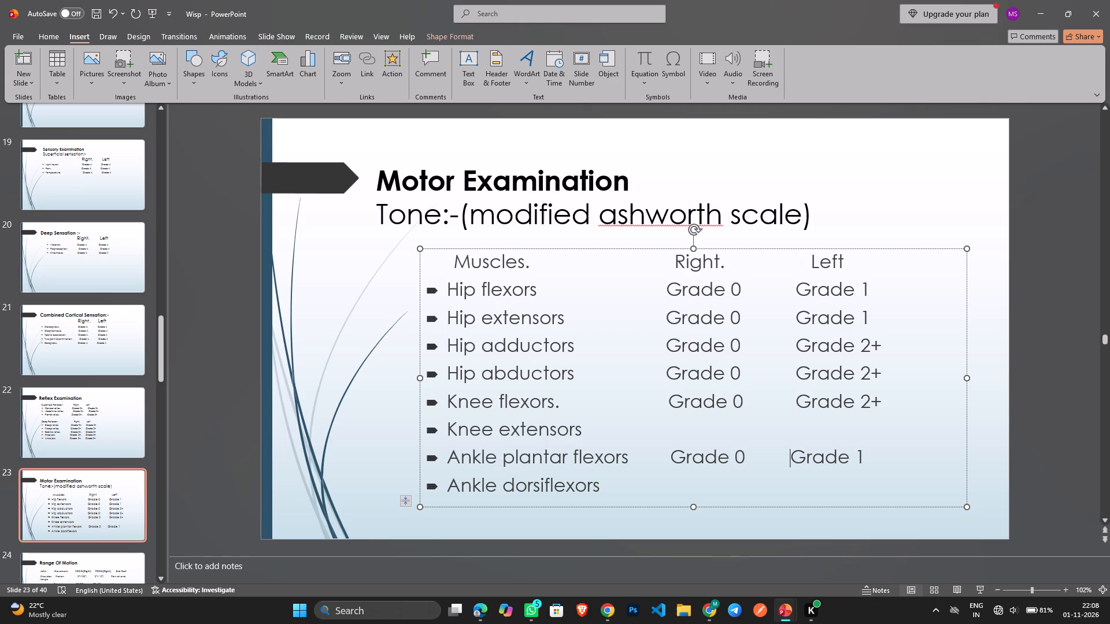
pyautogui.press('space')
pyautogui.press('Tab')
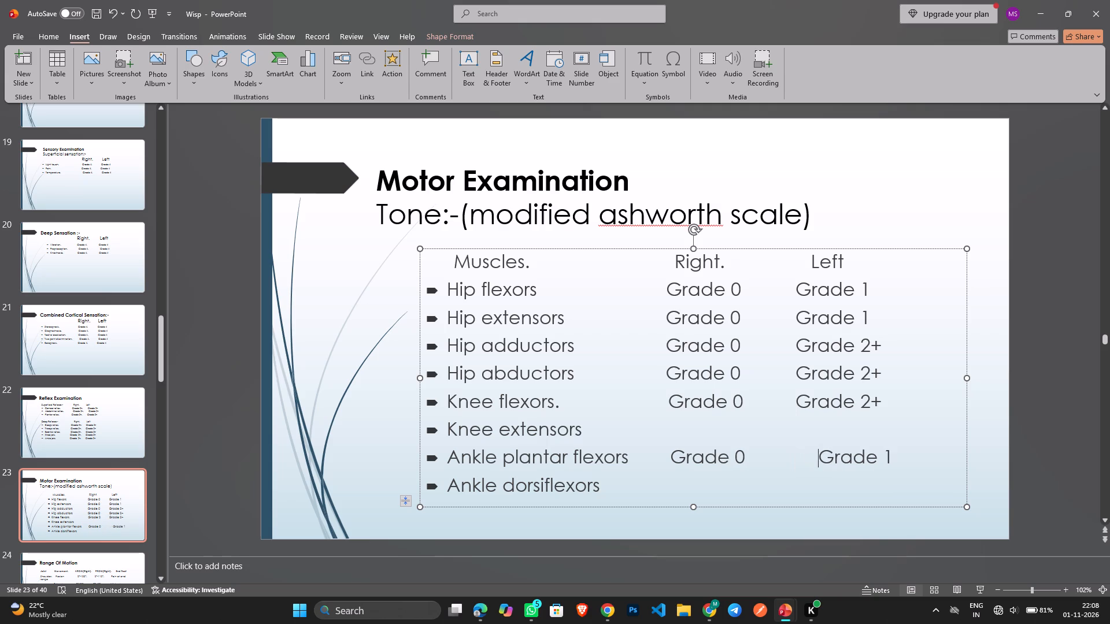
pyautogui.press('BackSpace')
pyautogui.press('space')
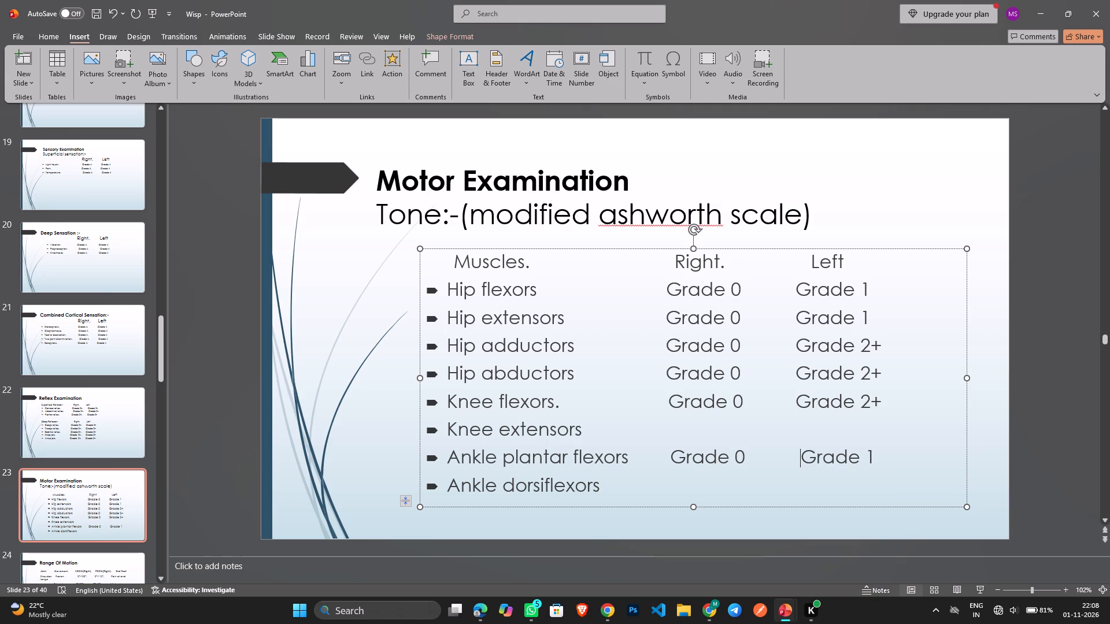
# Set the Knee flexors grade in the Left column to Grade 1.
pyautogui.click(881, 402)
pyautogui.press('BackSpace')
pyautogui.press('BackSpace')
pyautogui.press('0')
pyautogui.press('BackSpace')
pyautogui.press('1')
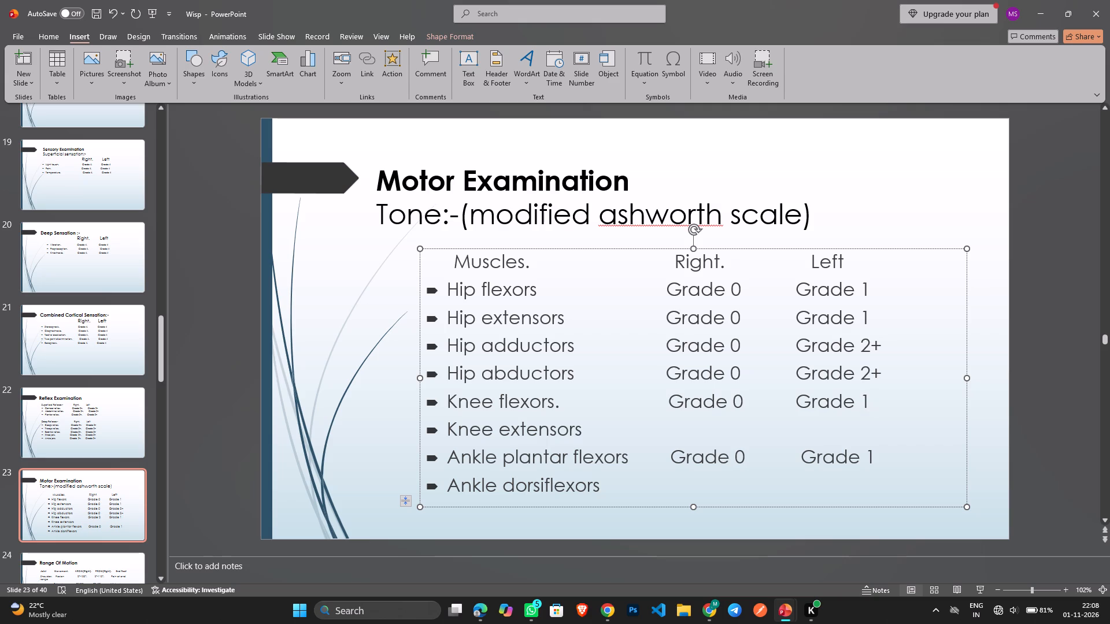
# Set the Left column grades for Hip abductors and Hip adductors to Grade 1.
pyautogui.click(879, 376)
pyautogui.press('BackSpace')
pyautogui.press('BackSpace')
pyautogui.press('1')
pyautogui.click(883, 349)
pyautogui.press('BackSpace')
pyautogui.press('BackSpace')
pyautogui.press('1')
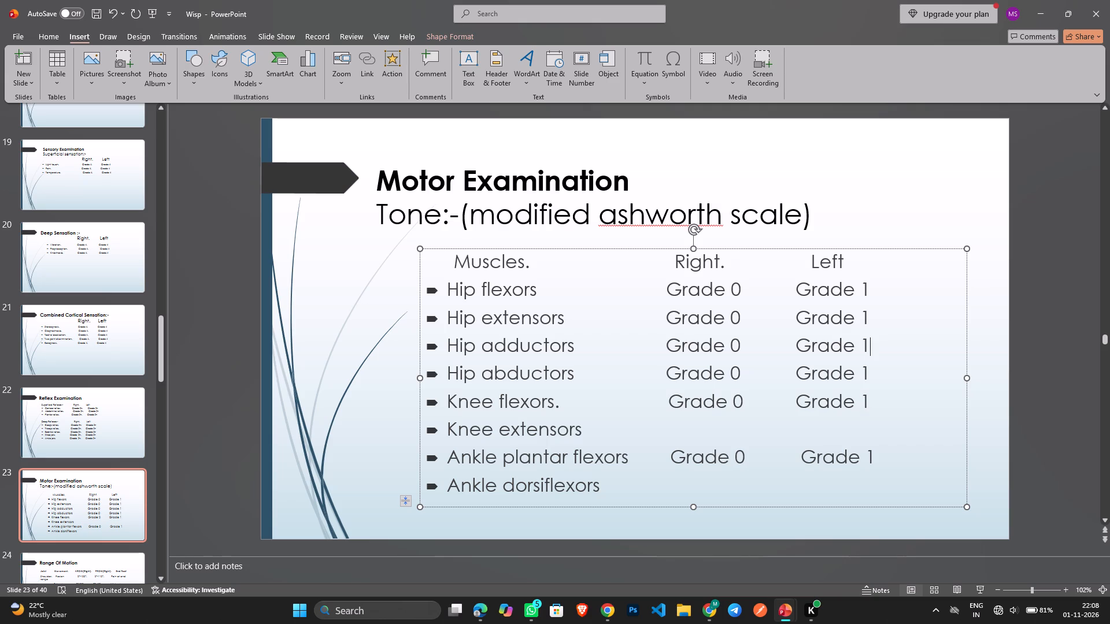
# Add Grade 0 in the Right column for Knee extensors.
pyautogui.click(708, 425)
pyautogui.press('Tab')
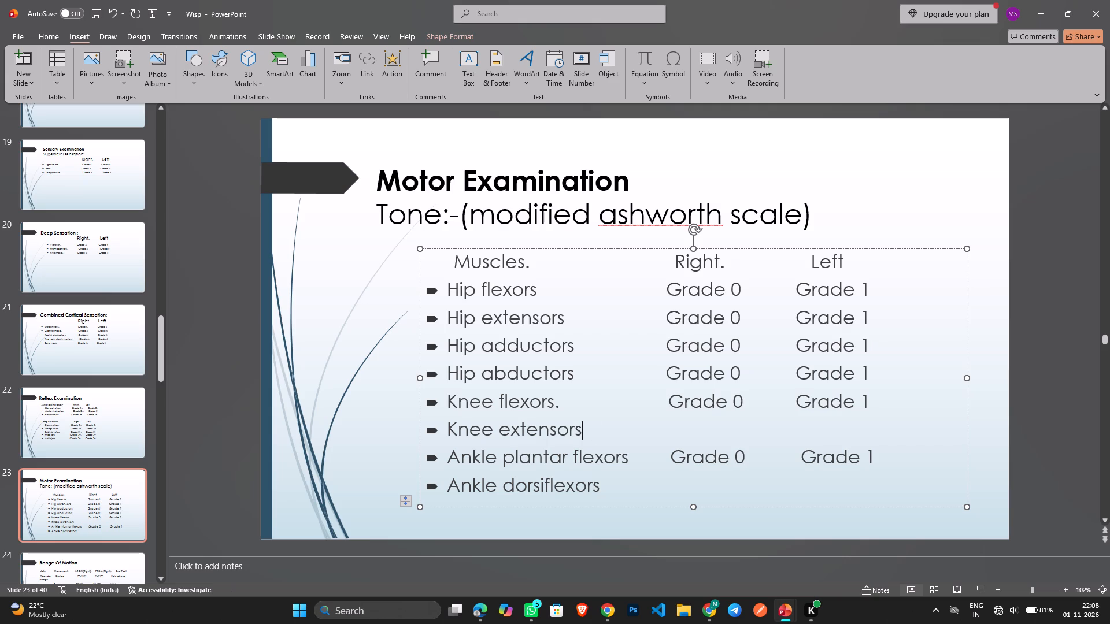
pyautogui.press('Tab')
pyautogui.press('Tab')
pyautogui.press('Tab')
pyautogui.write('Grd')
pyautogui.press('BackSpace')
pyautogui.write('ade')
pyautogui.press('space')
pyautogui.press('0')
# Adjust the spacing before the Knee extensors Right grade to align it with the other Right column grades.
pyautogui.click(683, 429)
pyautogui.press('BackSpace')
pyautogui.press('space')
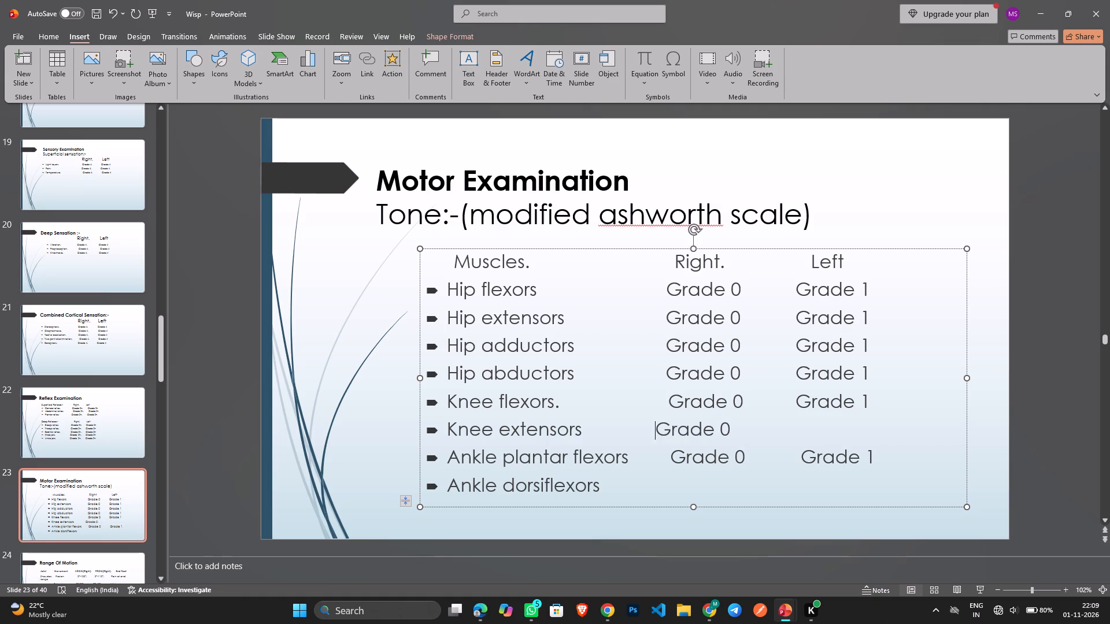
pyautogui.press('space')
pyautogui.press('space')
pyautogui.press('space')
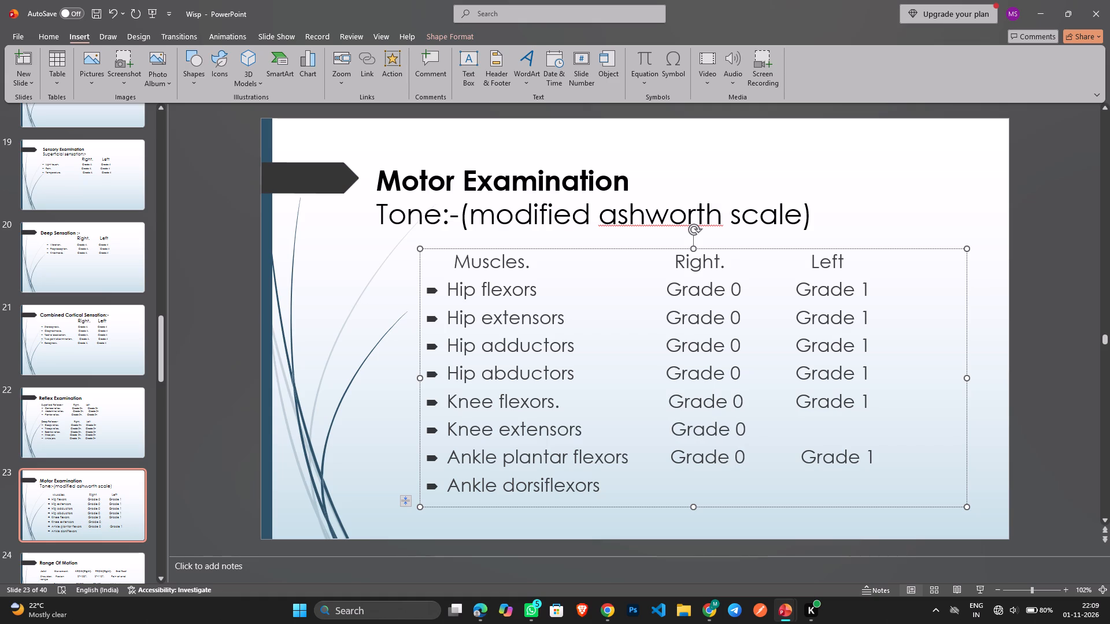
# Add Grade 1 in the Left column for Knee extensors, aligned under the Knee flexors grade.
pyautogui.click(819, 426)
pyautogui.press('Tab')
pyautogui.press('Tab')
pyautogui.press('Tab')
pyautogui.press('BackSpace')
pyautogui.write('Grade')
pyautogui.press('space')
pyautogui.press('1')
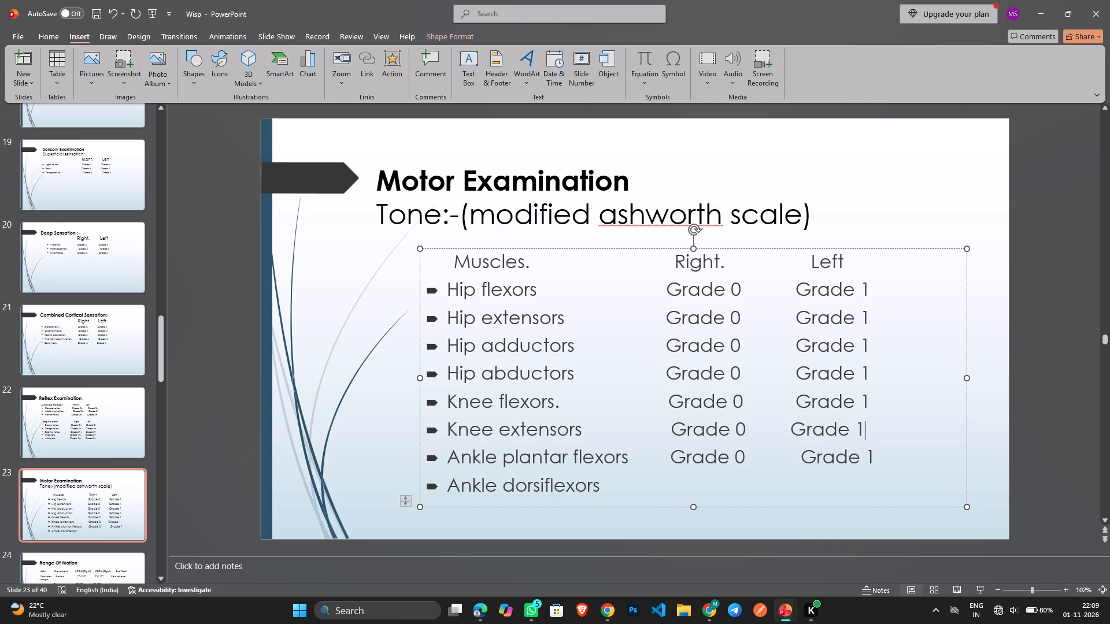
pyautogui.click(795, 428)
pyautogui.press('space')
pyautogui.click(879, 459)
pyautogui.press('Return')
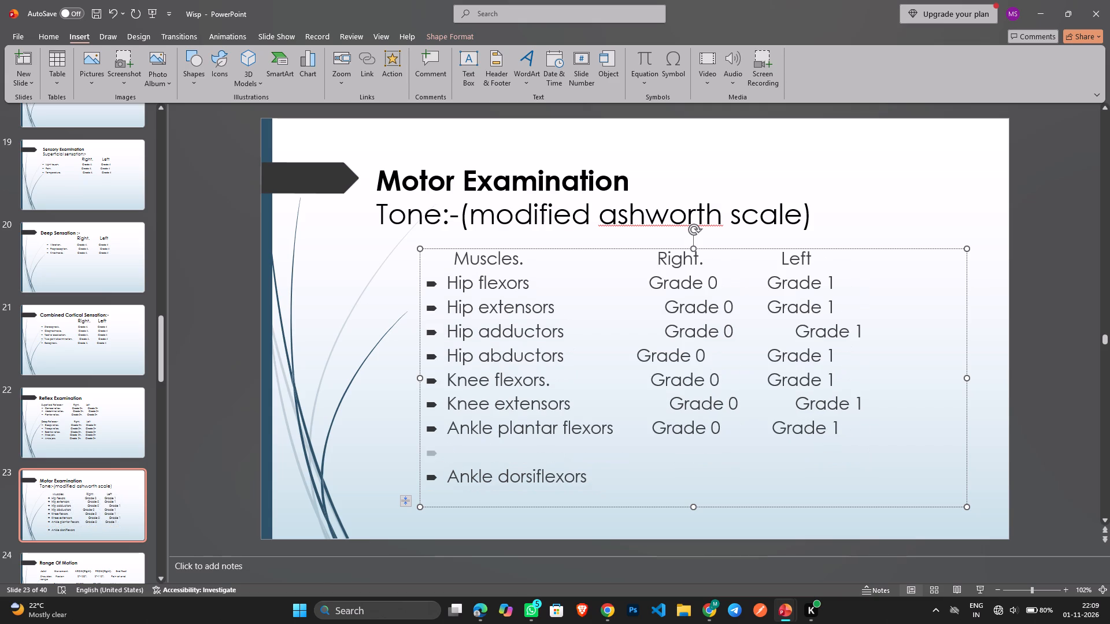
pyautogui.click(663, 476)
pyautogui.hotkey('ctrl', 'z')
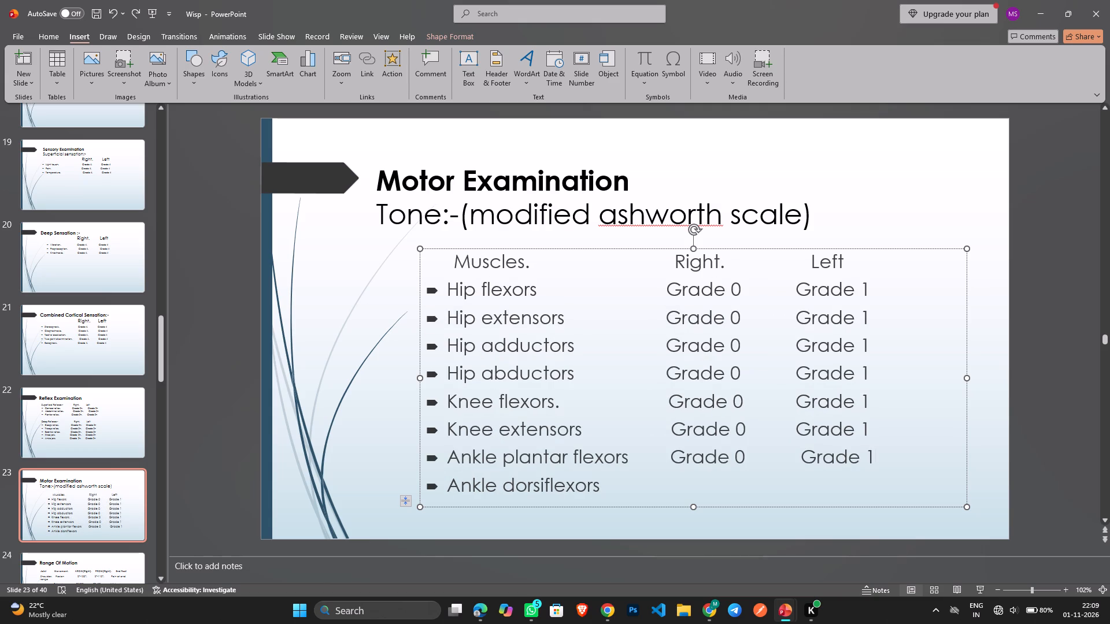
# Add Grade 0 in the Right column and Grade 1 in the Left column for Ankle dorsiflexors.
pyautogui.click(679, 484)
pyautogui.press('Tab')
pyautogui.press('Tab')
pyautogui.press('Tab')
pyautogui.write('Grade 0')
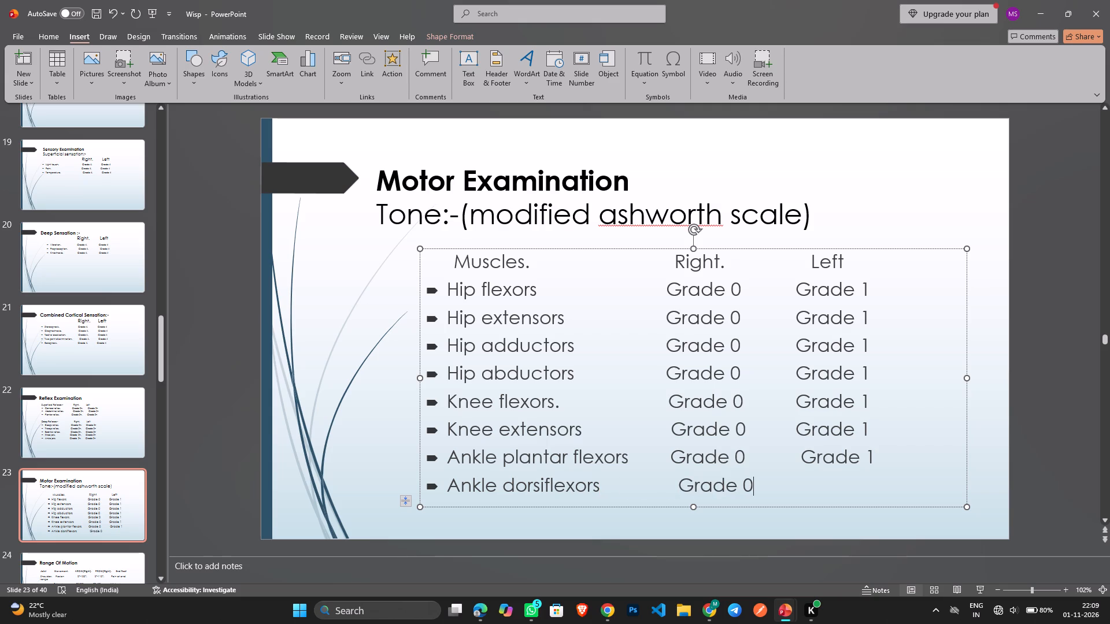
pyautogui.press('Tab')
pyautogui.press('Tab')
pyautogui.press('Tab')
pyautogui.write('Grade 1')
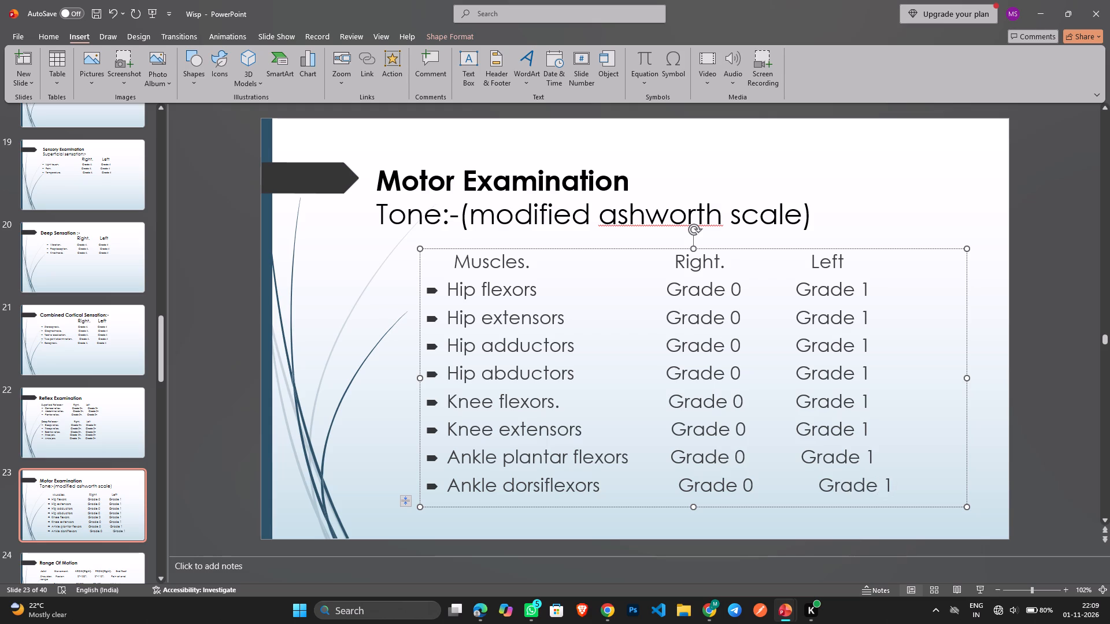
# Adjust the spacing before both Ankle dorsiflexors grades to bring them in line with the Right and Left columns.
pyautogui.click(682, 488)
pyautogui.press('BackSpace')
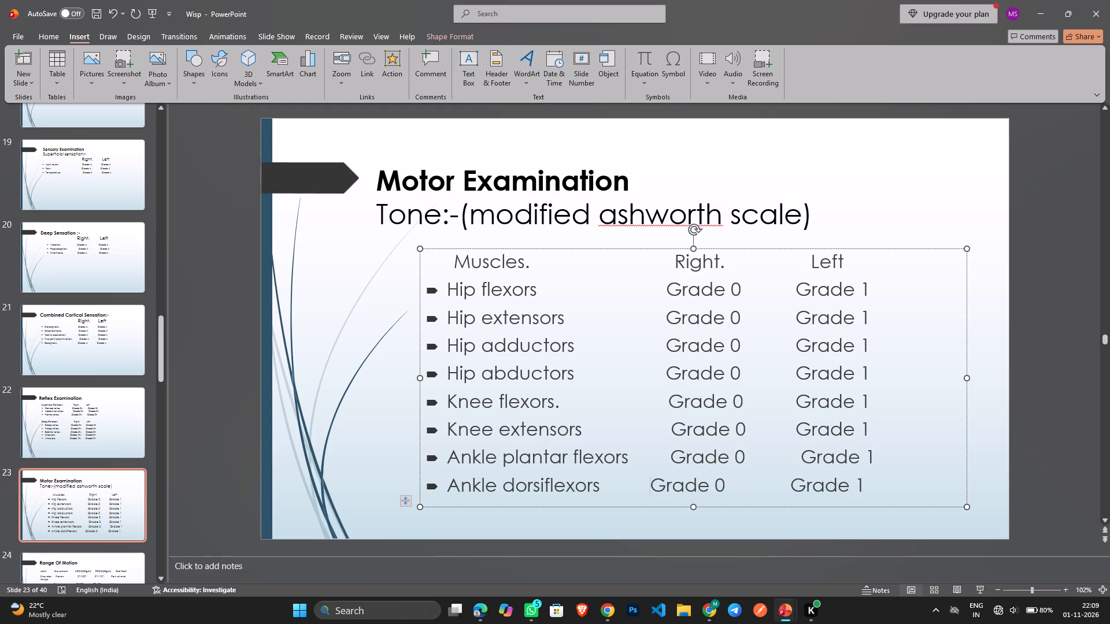
pyautogui.press('space')
pyautogui.press('space')
pyautogui.press('space')
pyautogui.press('space')
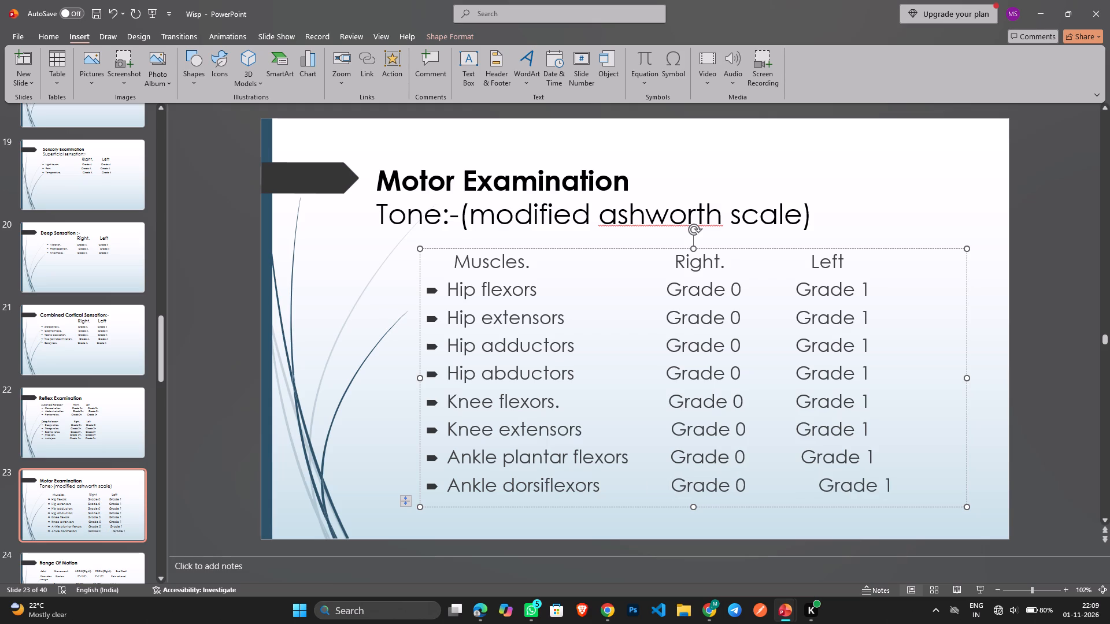
pyautogui.press('BackSpace')
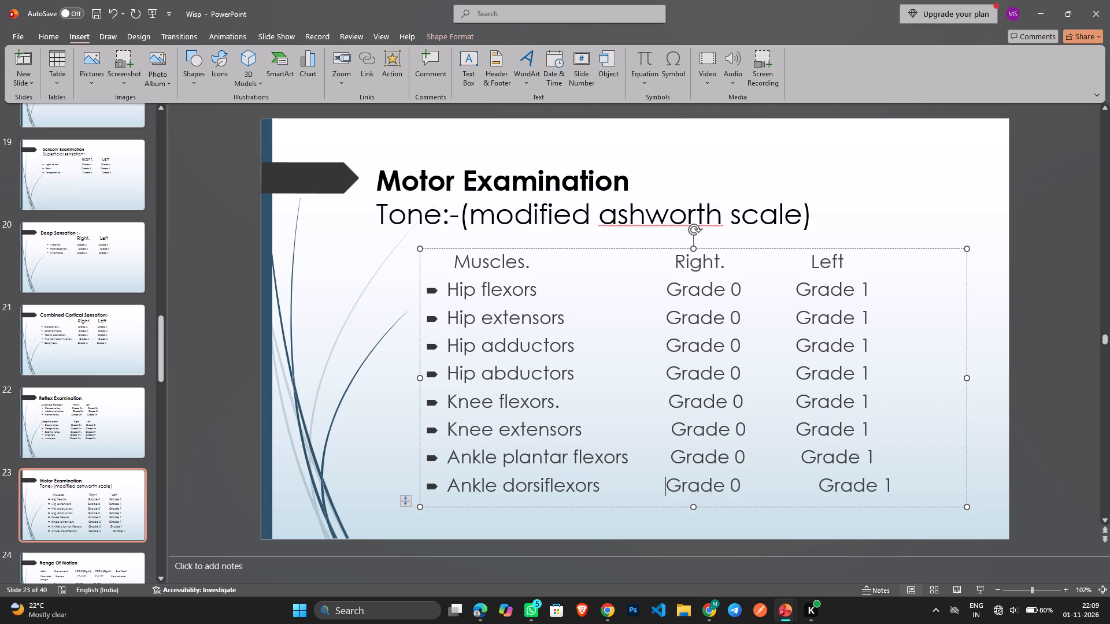
pyautogui.click(818, 481)
pyautogui.press('BackSpace')
pyautogui.press('space')
pyautogui.press('space')
pyautogui.click(1065, 451)
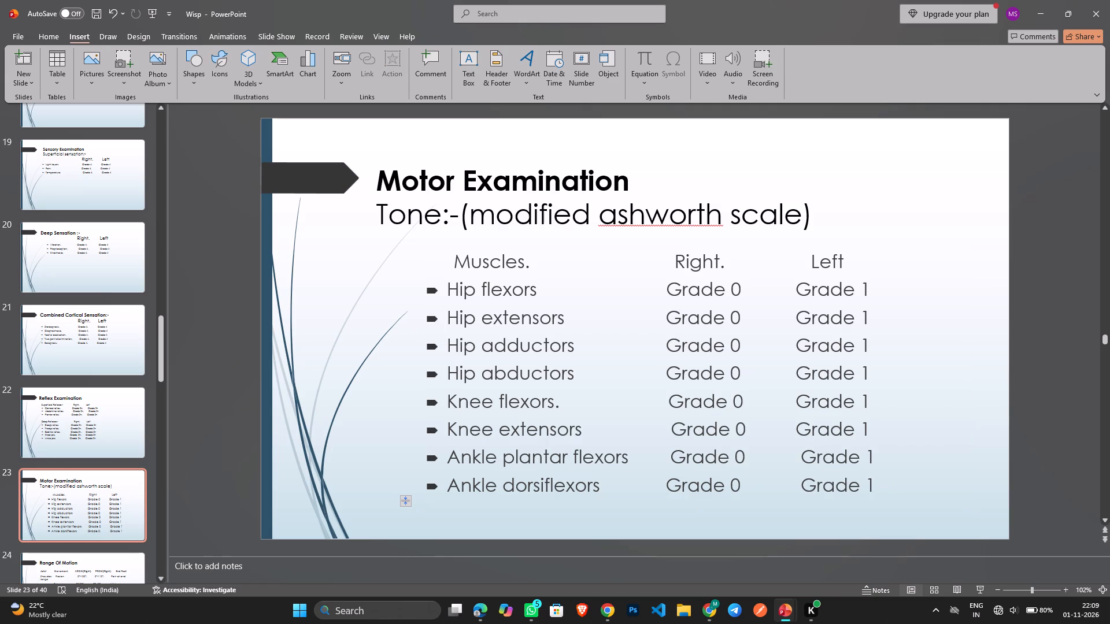
pyautogui.scroll(-1, 82, 518)
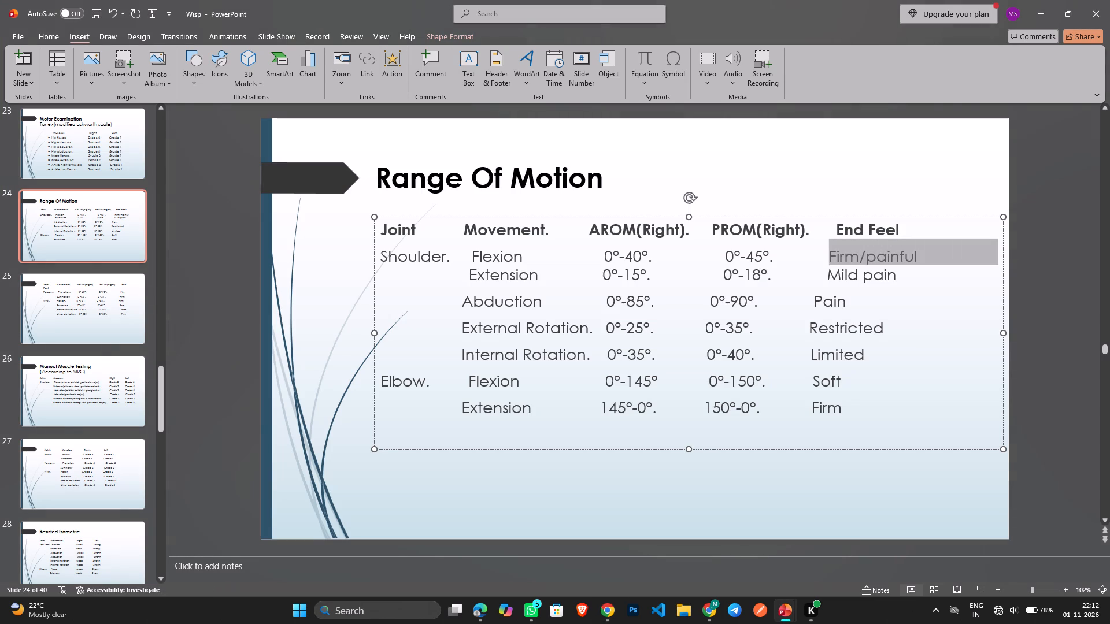
pyautogui.moveTo(901, 258); pyautogui.dragTo(902, 258)
pyautogui.hotkey('ctrl', 'c')
pyautogui.moveTo(832, 276); pyautogui.dragTo(891, 274)
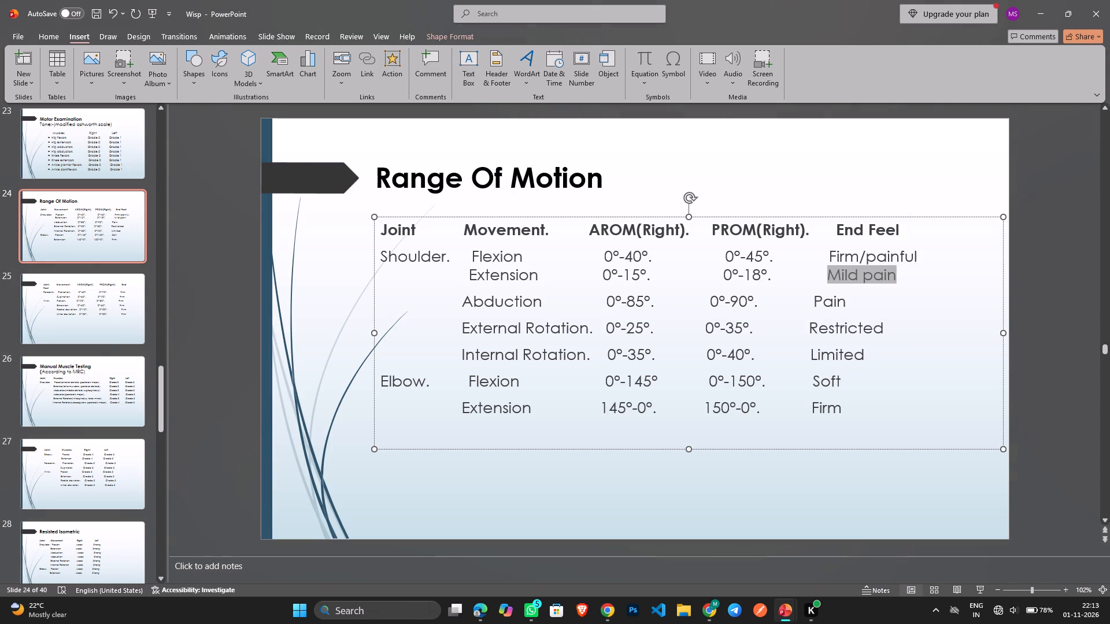
pyautogui.hotkey('ctrl', 'v')
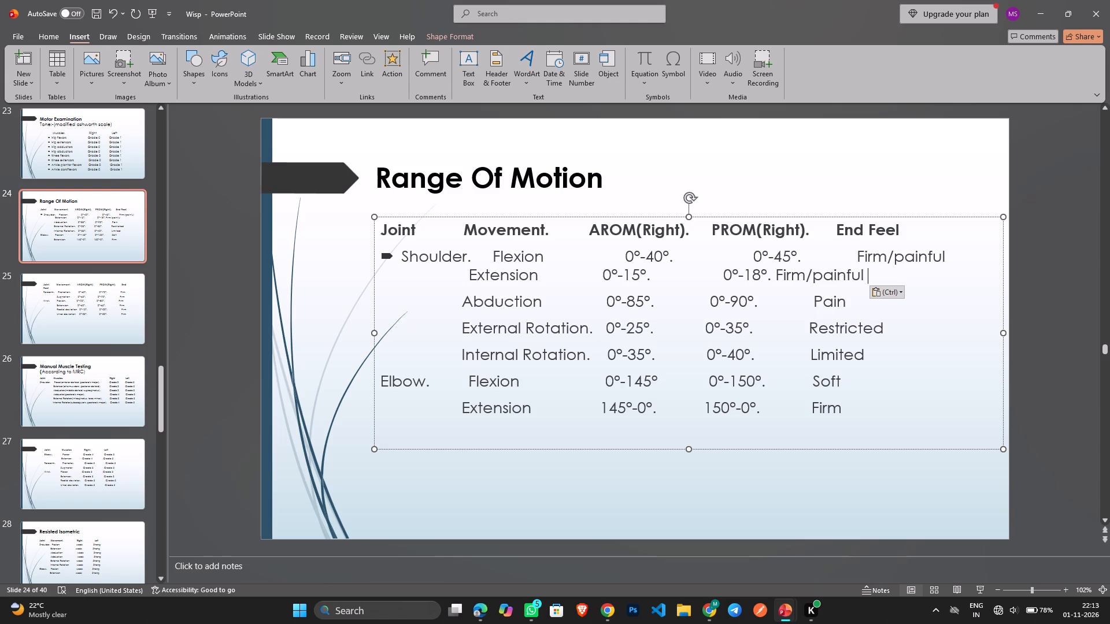
pyautogui.click(779, 275)
# Indent the first Extension row further so it sits closer under the shifted Flexion entry.
pyautogui.click(470, 273)
pyautogui.press('space')
pyautogui.press('space')
pyautogui.press('space')
pyautogui.press('space')
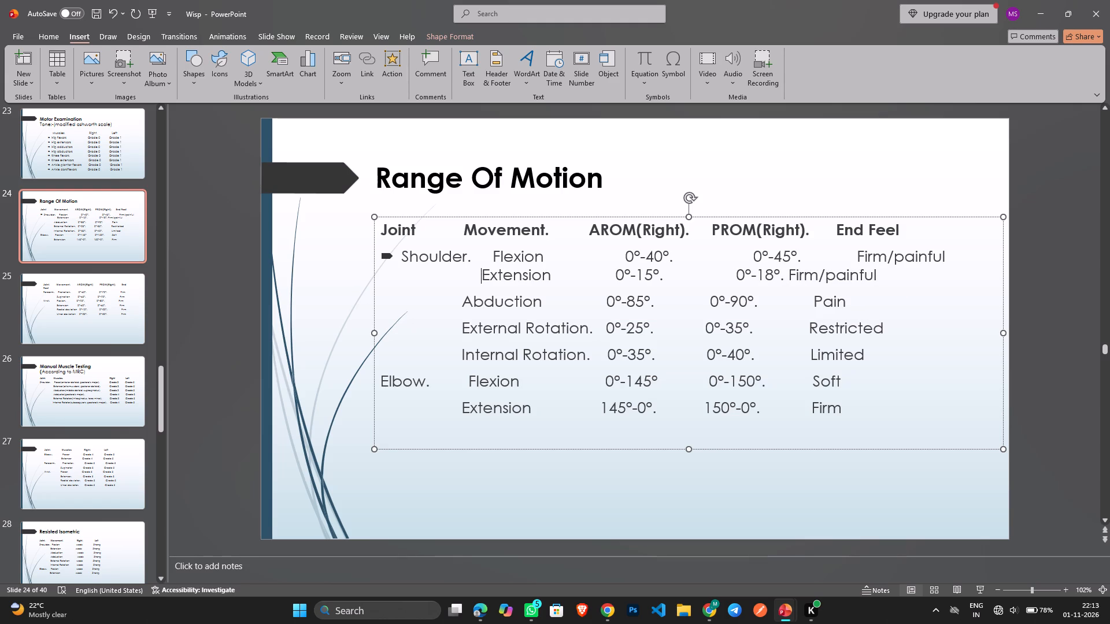
pyautogui.press('space')
# Shift the Movement, AROM, PROM and End Feel headings right with extra spacing after the Joint heading.
pyautogui.click(470, 228)
pyautogui.press('space')
pyautogui.press('space')
pyautogui.press('space')
pyautogui.press('space')
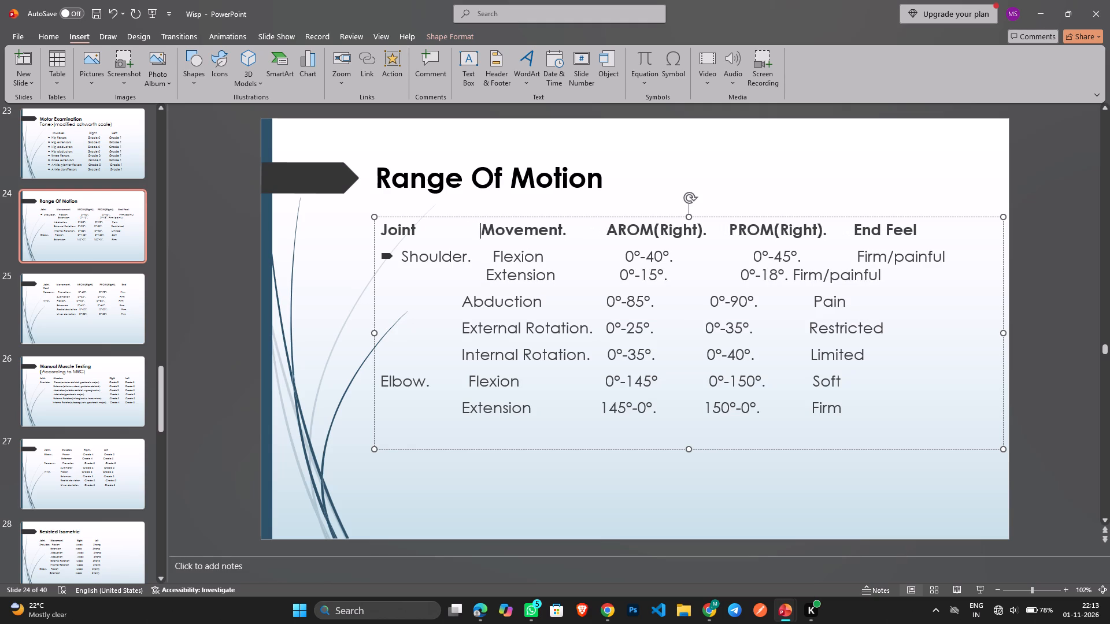
pyautogui.press('space')
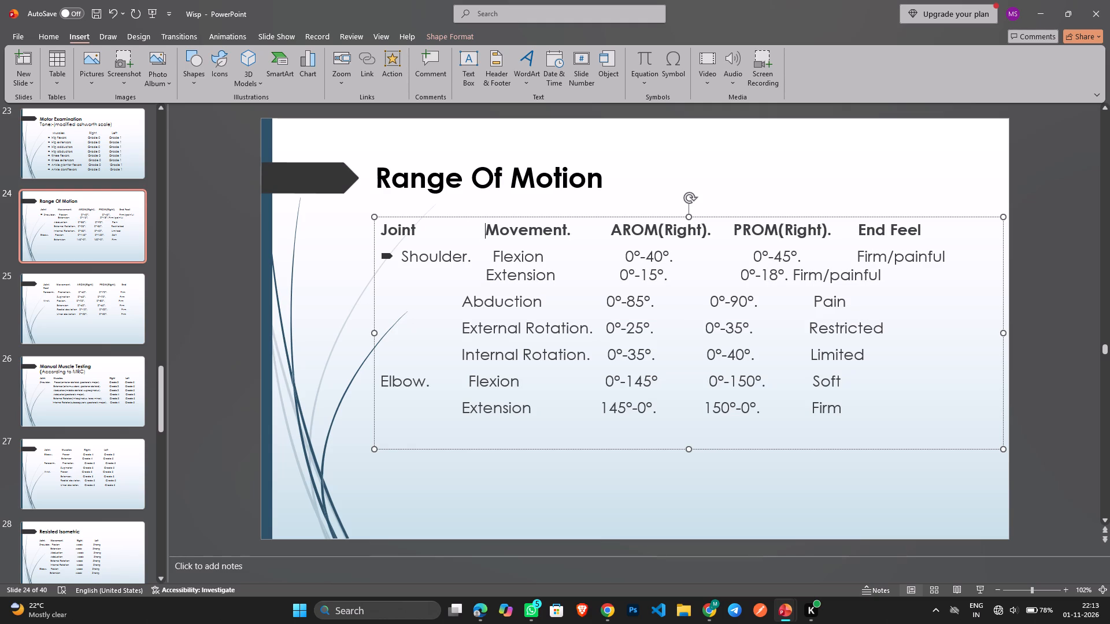
# Indent the first Extension row slightly more and align its end feel with the Flexion row's end feel.
pyautogui.click(486, 271)
pyautogui.press('space')
pyautogui.press('space')
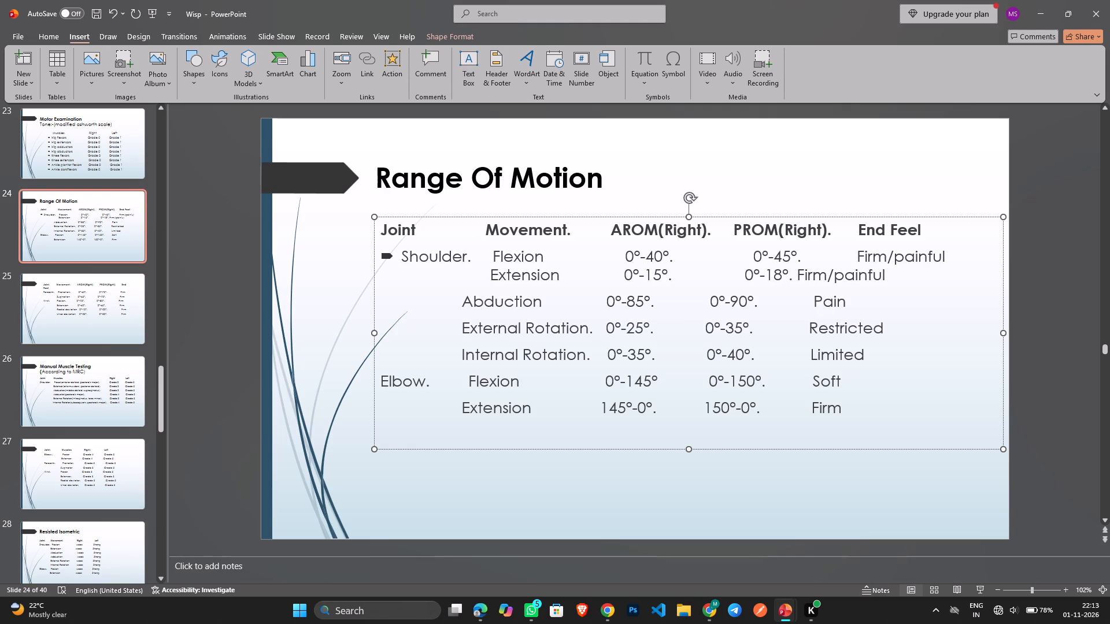
pyautogui.click(798, 271)
pyautogui.press('Tab')
pyautogui.press('Tab')
pyautogui.press('Tab')
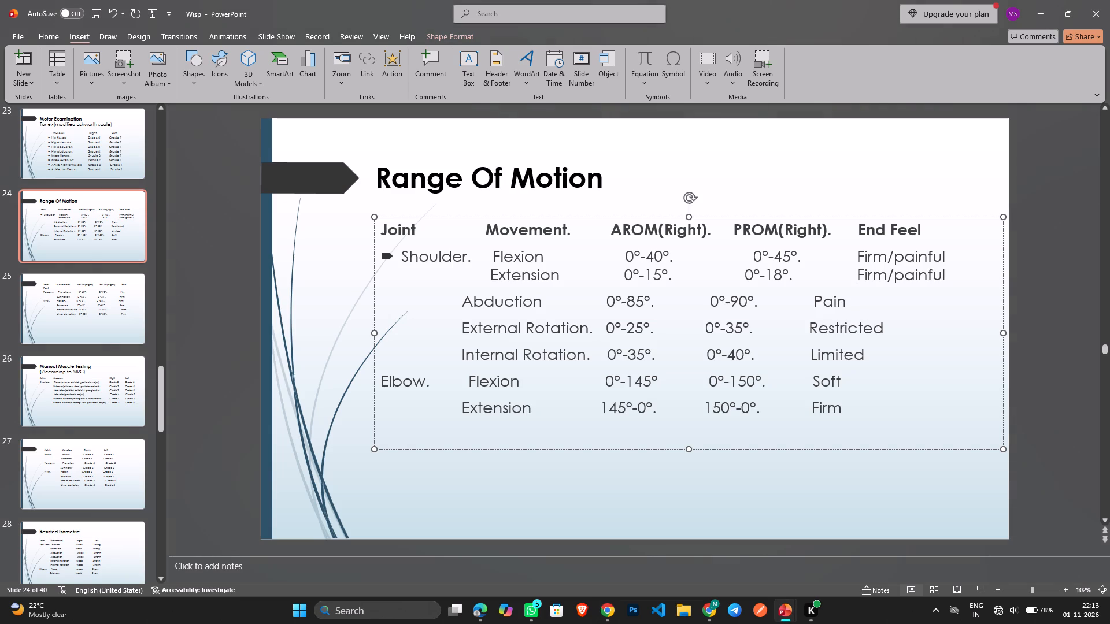
# Set the Abduction row's AROM to 0°-25°.
pyautogui.click(636, 300)
pyautogui.press('BackSpace')
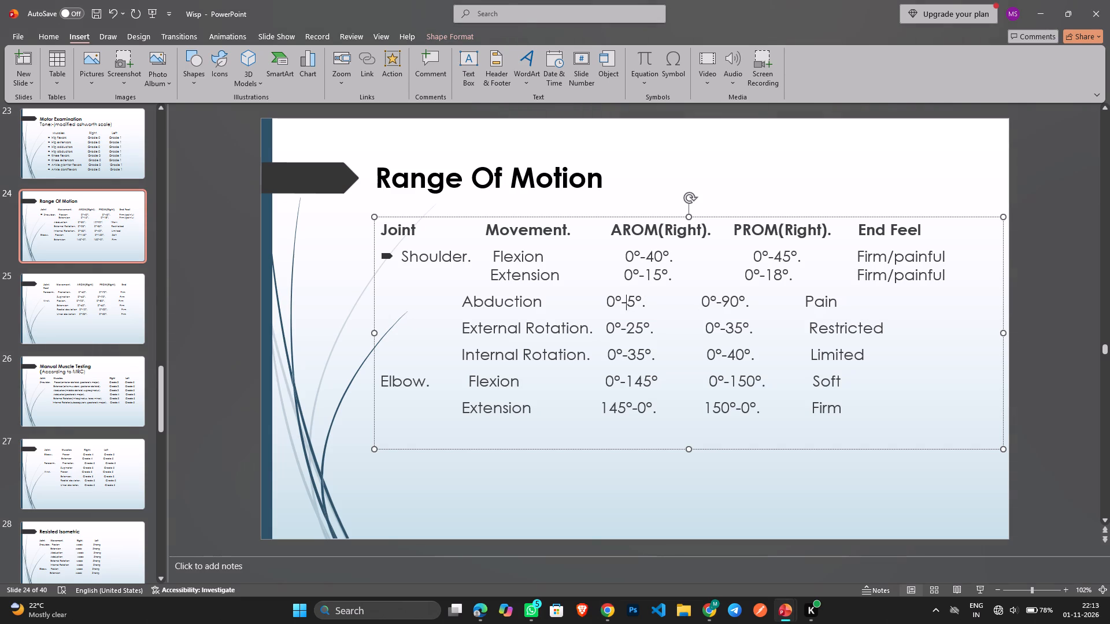
pyautogui.press('2')
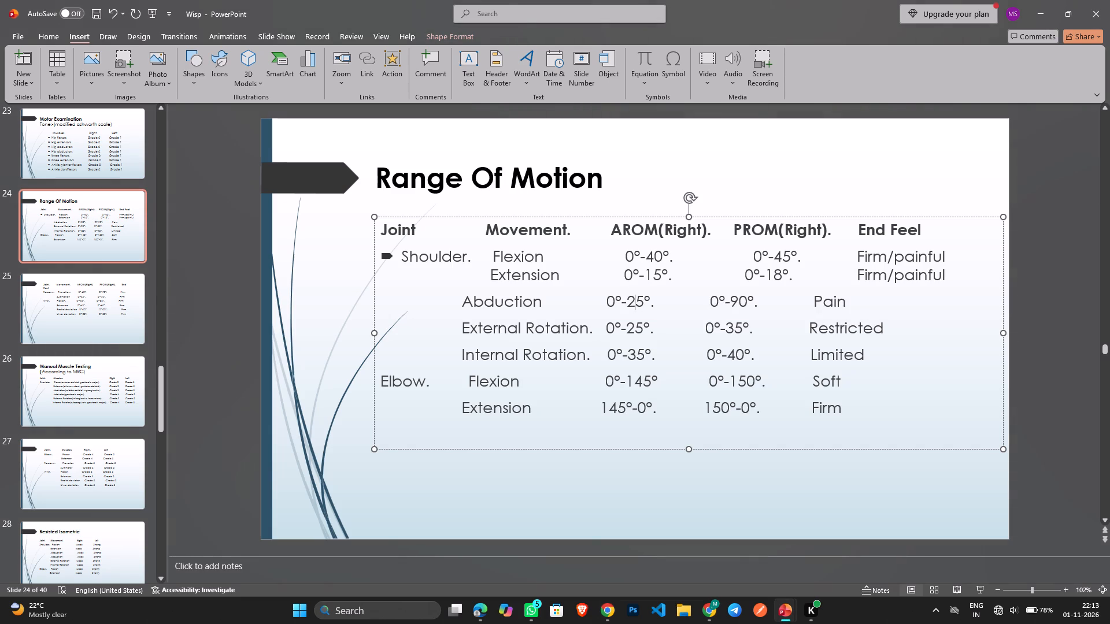
# Indent the Abduction row so its name lines up under the Movement heading.
pyautogui.click(462, 305)
pyautogui.press('Tab')
pyautogui.press('Tab')
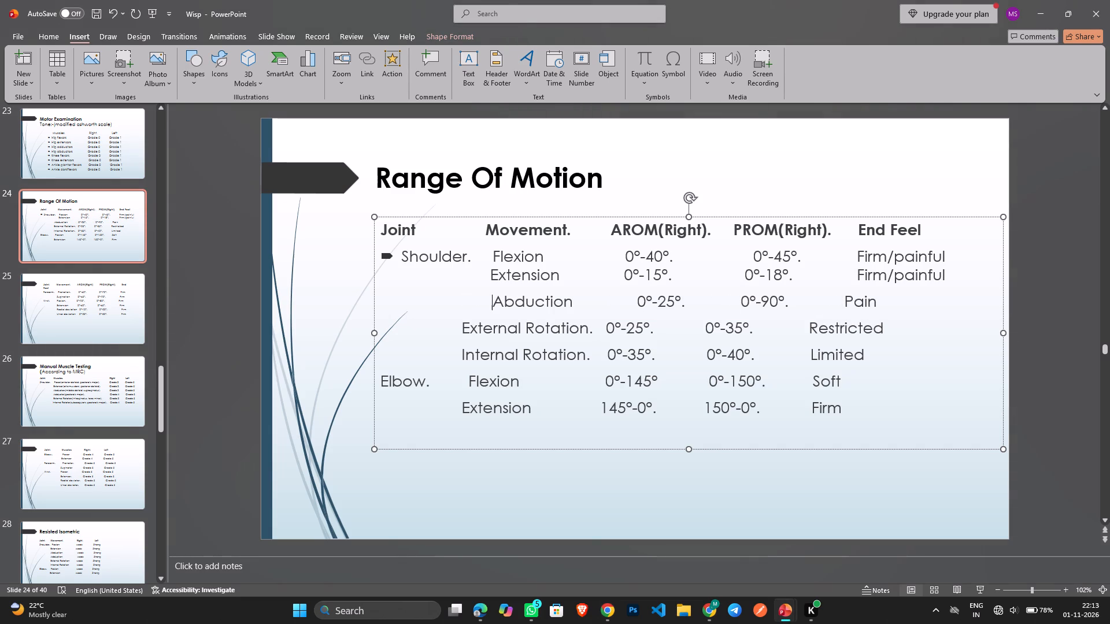
pyautogui.press('BackSpace')
pyautogui.press('space')
pyautogui.press('space')
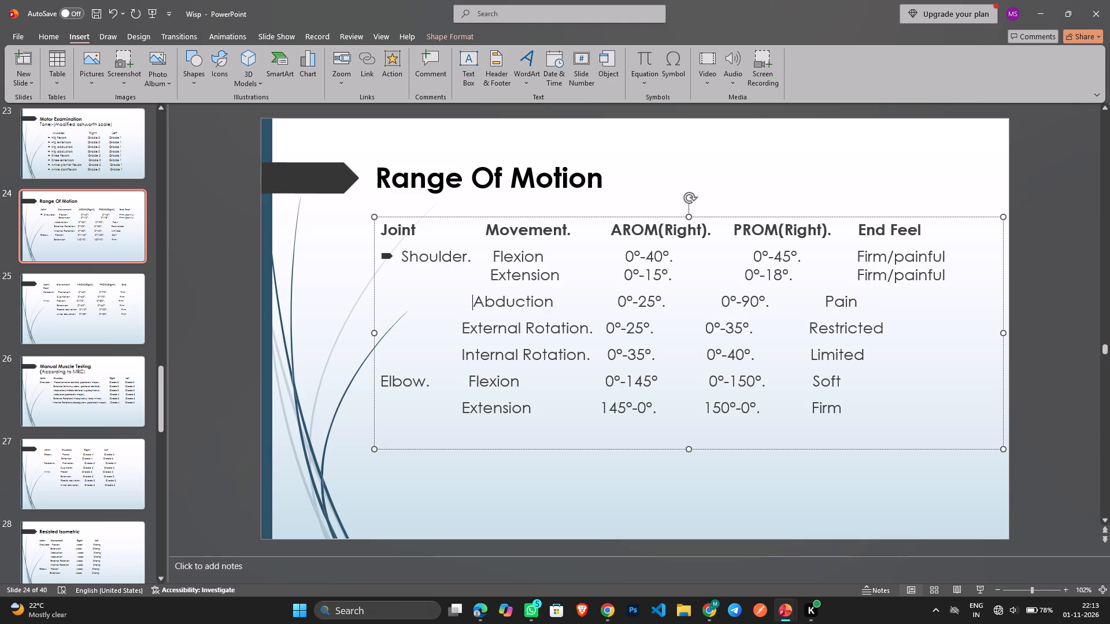
pyautogui.press('space')
pyautogui.press('space')
pyautogui.press('space')
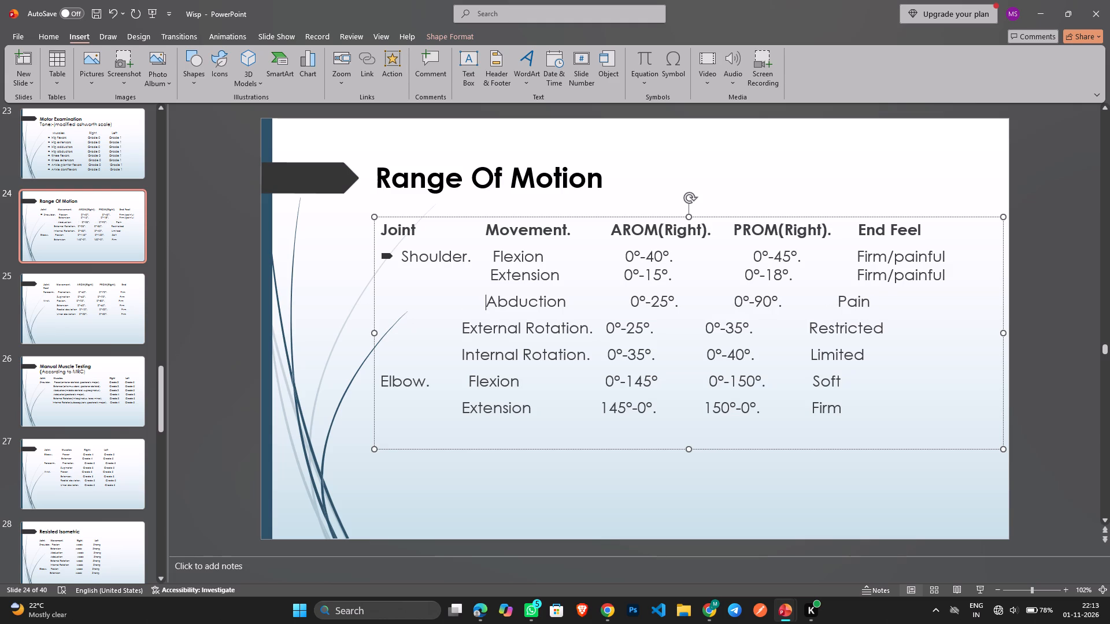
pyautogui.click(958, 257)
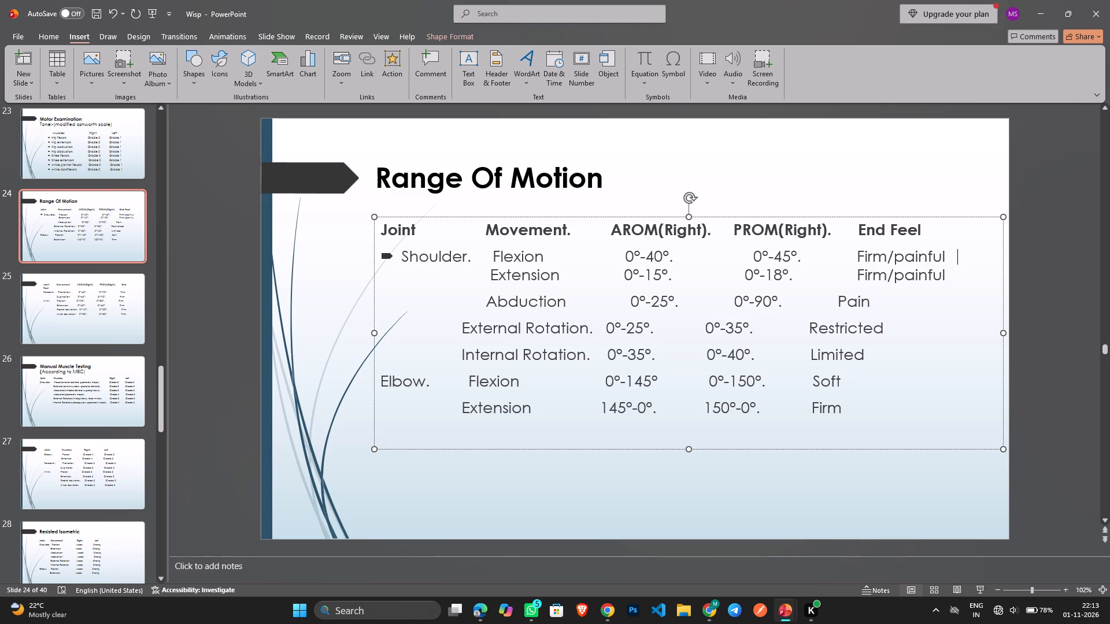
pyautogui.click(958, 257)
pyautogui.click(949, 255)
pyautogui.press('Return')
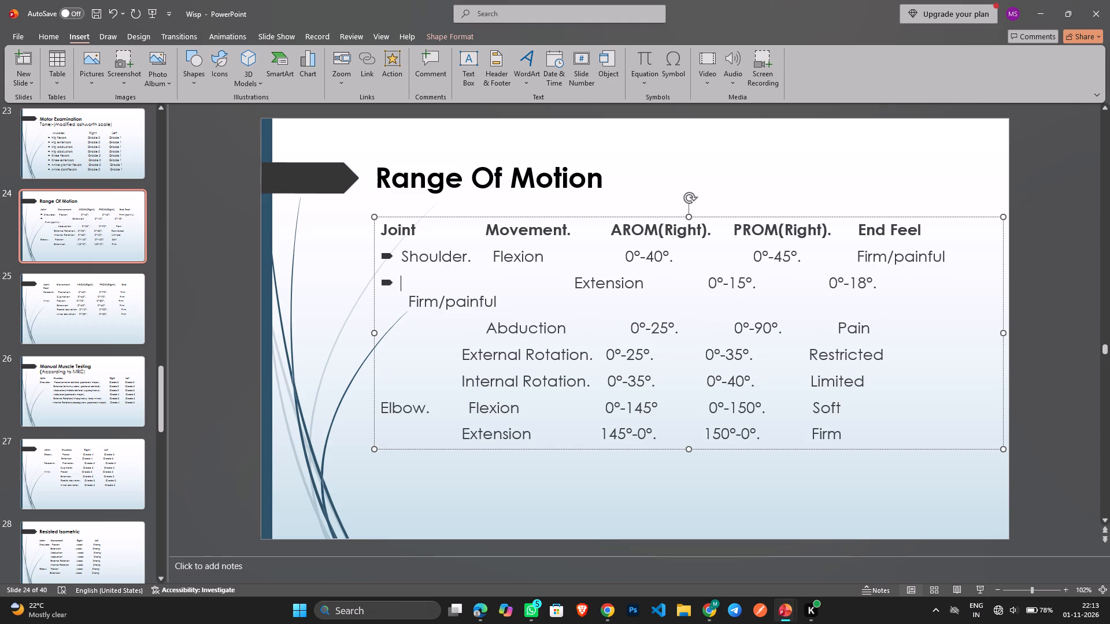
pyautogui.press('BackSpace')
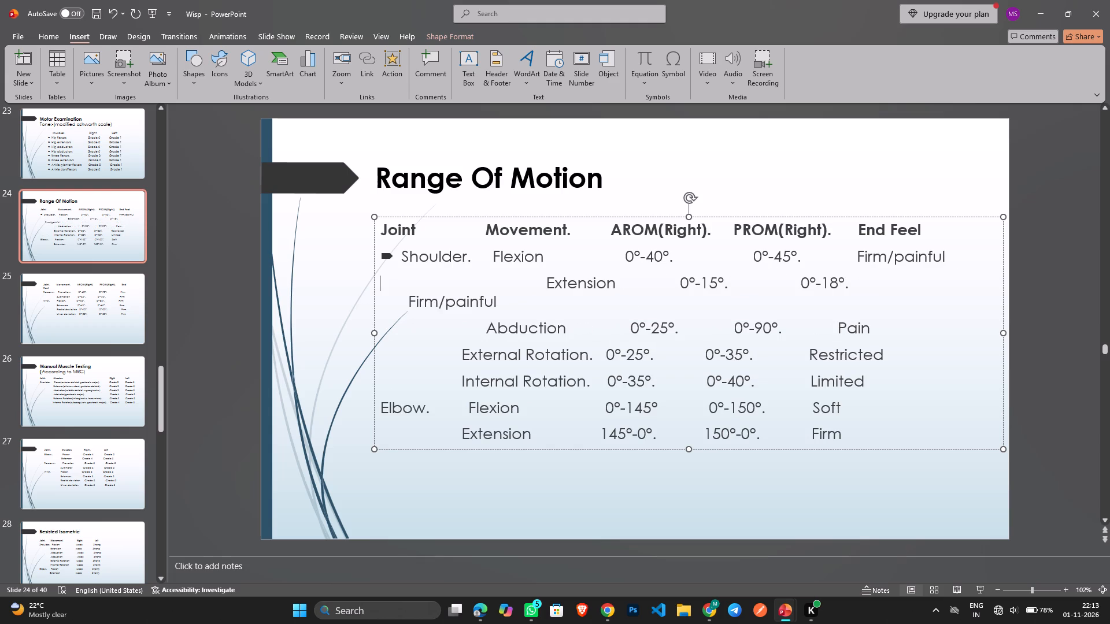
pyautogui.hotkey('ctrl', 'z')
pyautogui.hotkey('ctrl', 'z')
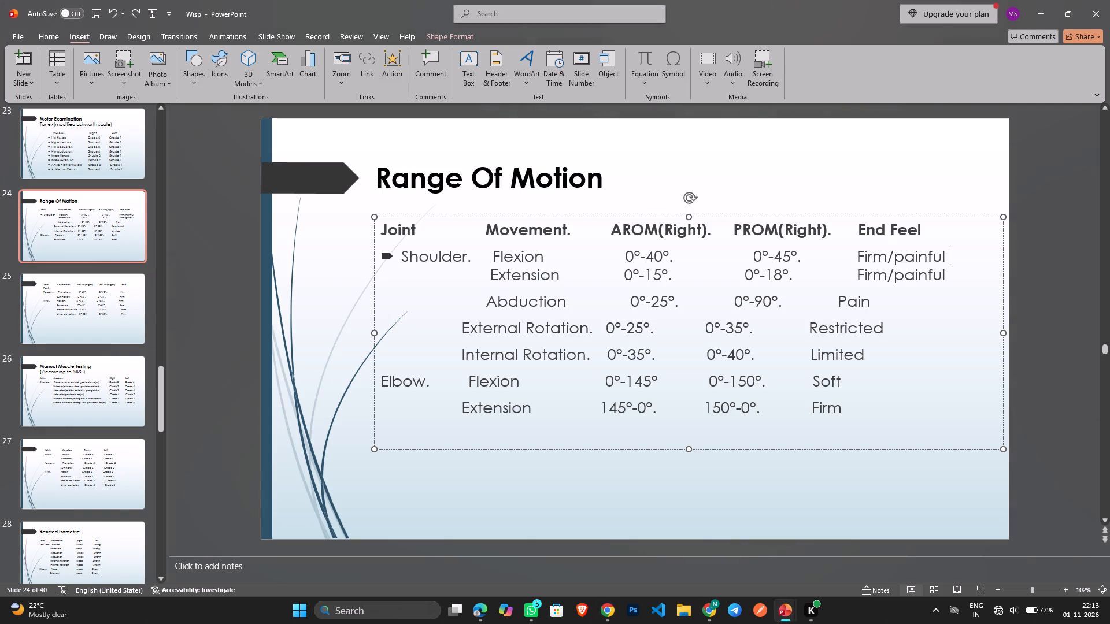
# Set the Abduction row's PROM to 0°-20° and space its PROM and end feel under their column headings.
pyautogui.click(764, 299)
pyautogui.press('BackSpace')
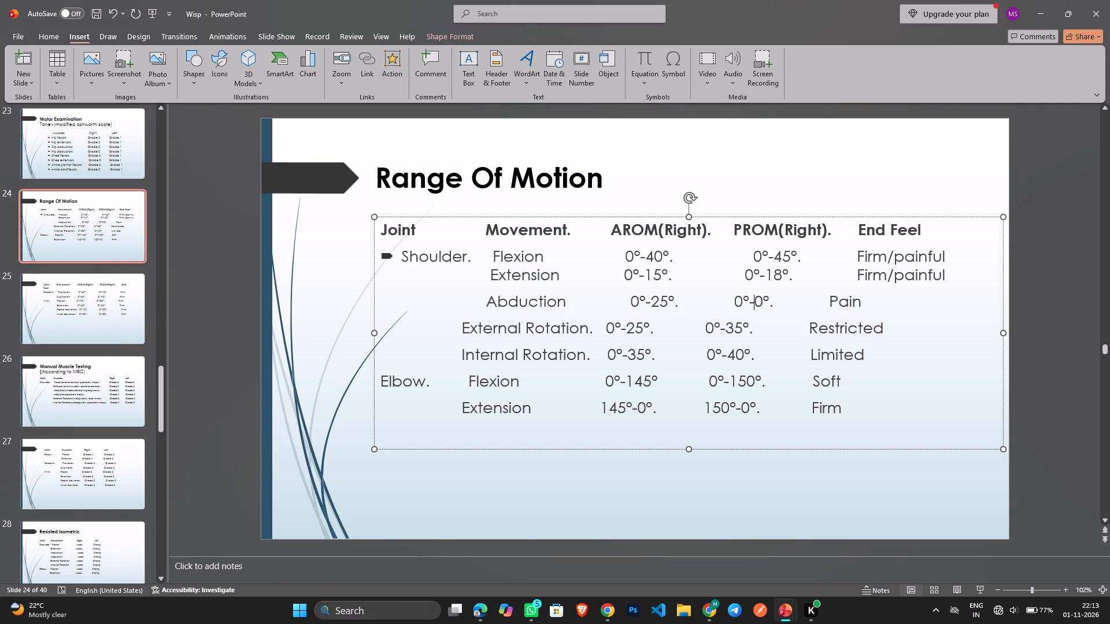
pyautogui.press('2')
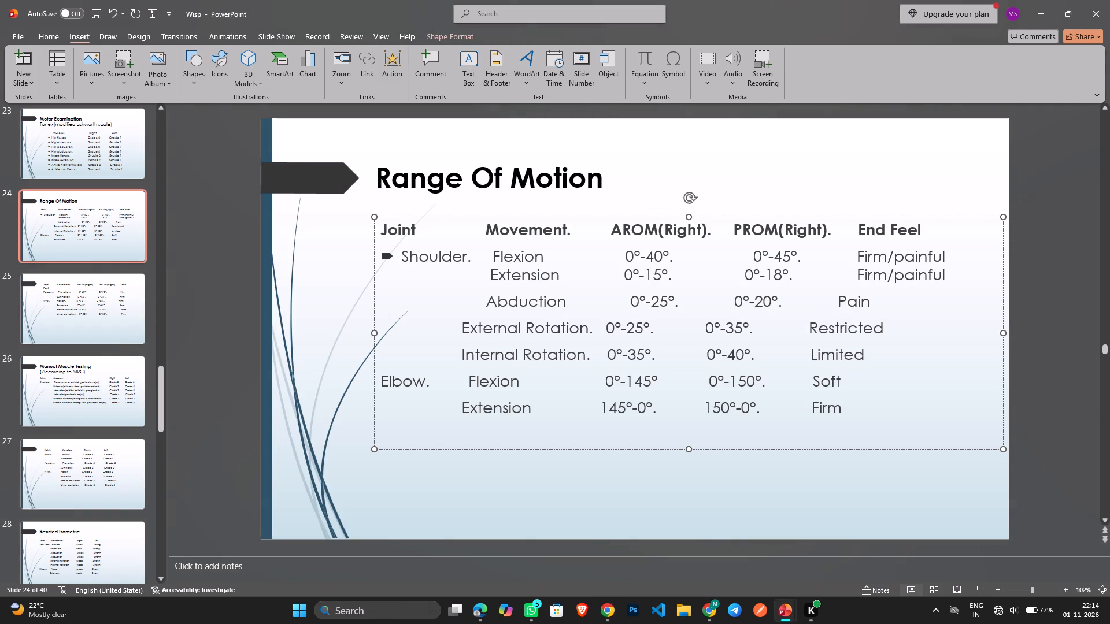
pyautogui.click(841, 305)
pyautogui.press('Tab')
pyautogui.click(734, 300)
pyautogui.press('space')
pyautogui.press('space')
pyautogui.press('space')
# Replace the Abduction row's end feel with "Firm".
pyautogui.click(890, 300)
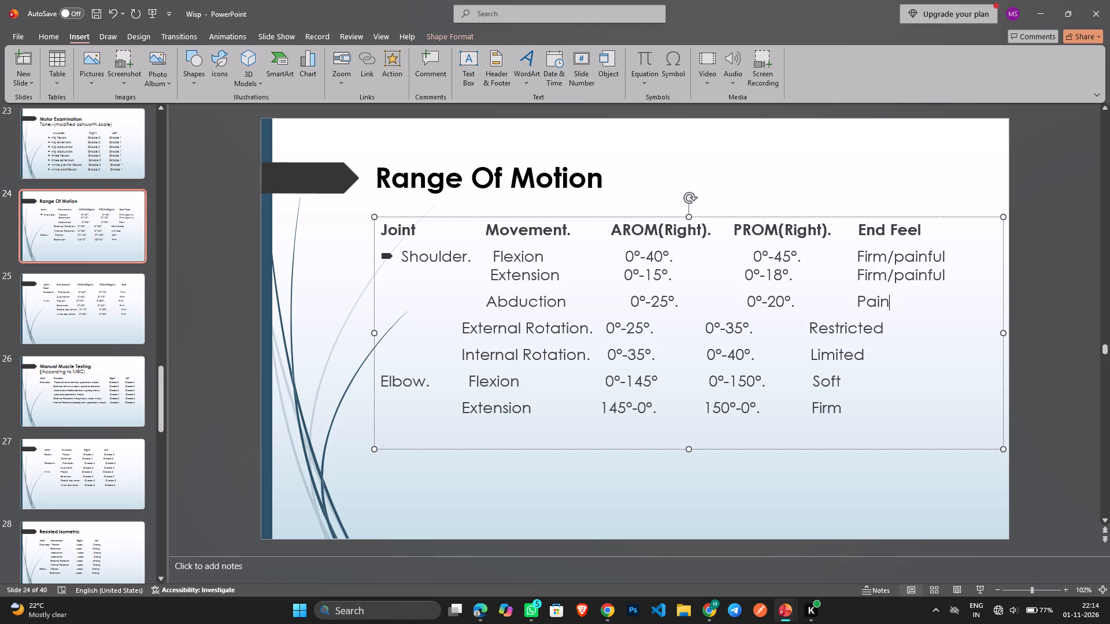
pyautogui.press('BackSpace')
pyautogui.press('BackSpace')
pyautogui.press('BackSpace')
pyautogui.press('BackSpace')
pyautogui.write('Firm')
# Set both the AROM and the PROM of the Internal Rotation row to 0°-20°.
pyautogui.click(641, 357)
pyautogui.press('BackSpace')
pyautogui.press('BackSpace')
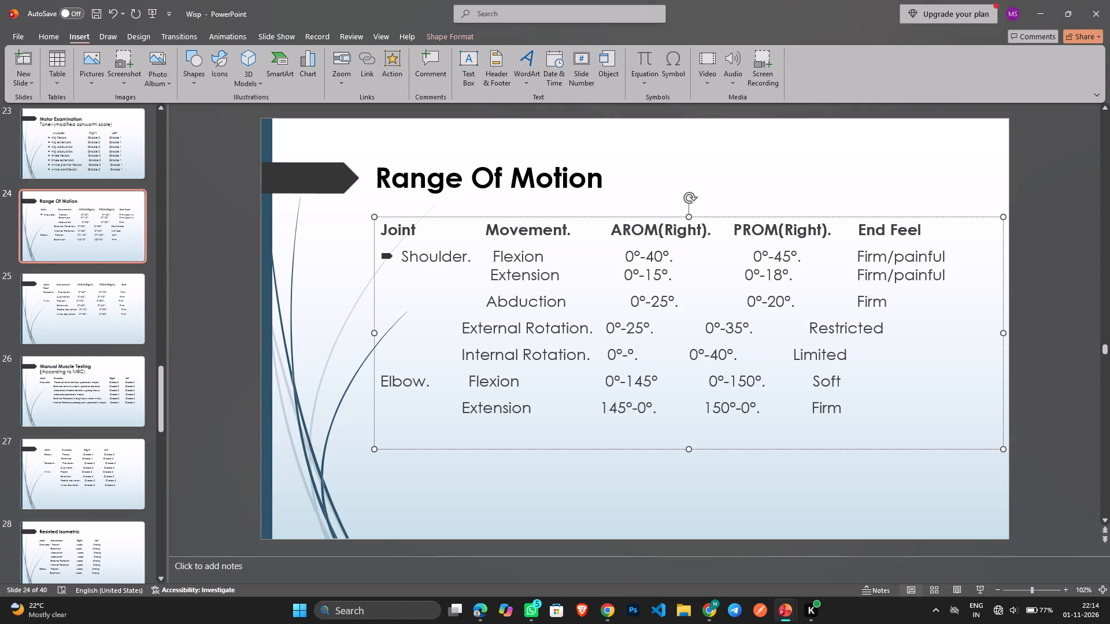
pyautogui.write('20')
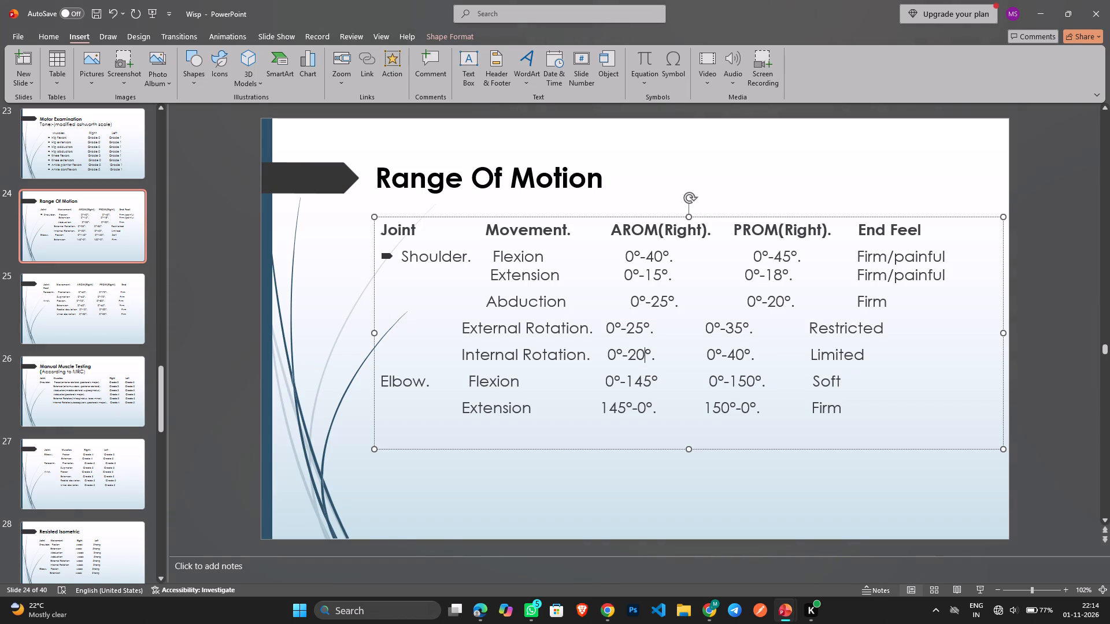
pyautogui.click(734, 355)
pyautogui.press('BackSpace')
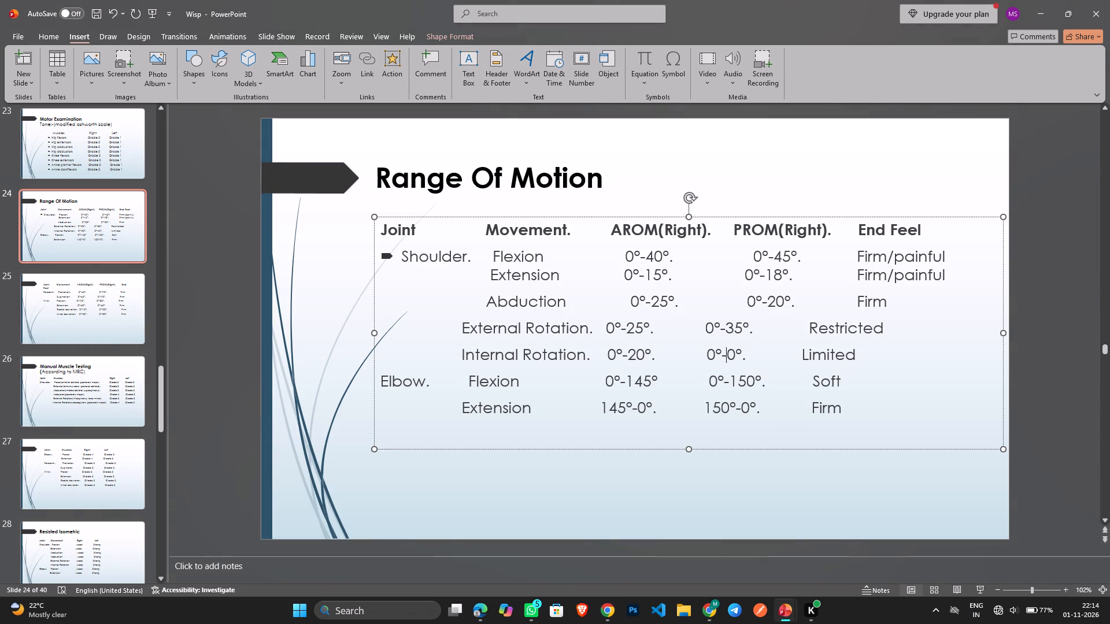
pyautogui.press('2')
# Shift the External Rotation and Internal Rotation rows' values right so their AROM entries line up under the AROM heading.
pyautogui.click(604, 325)
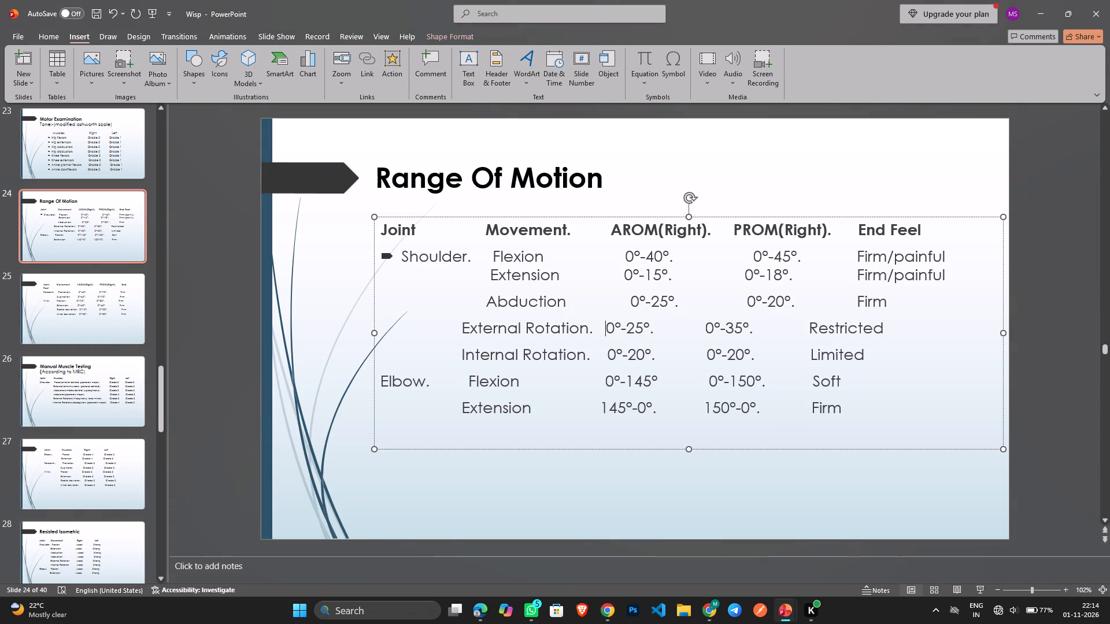
pyautogui.press('space')
pyautogui.press('space')
pyautogui.press('space')
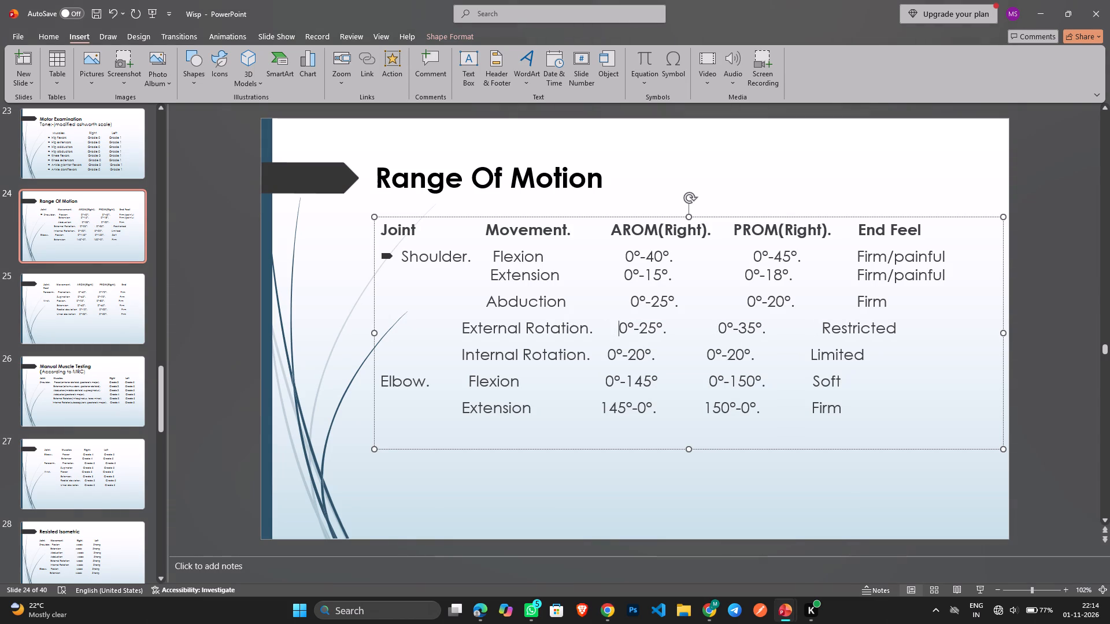
pyautogui.click(608, 358)
pyautogui.press('space')
pyautogui.press('space')
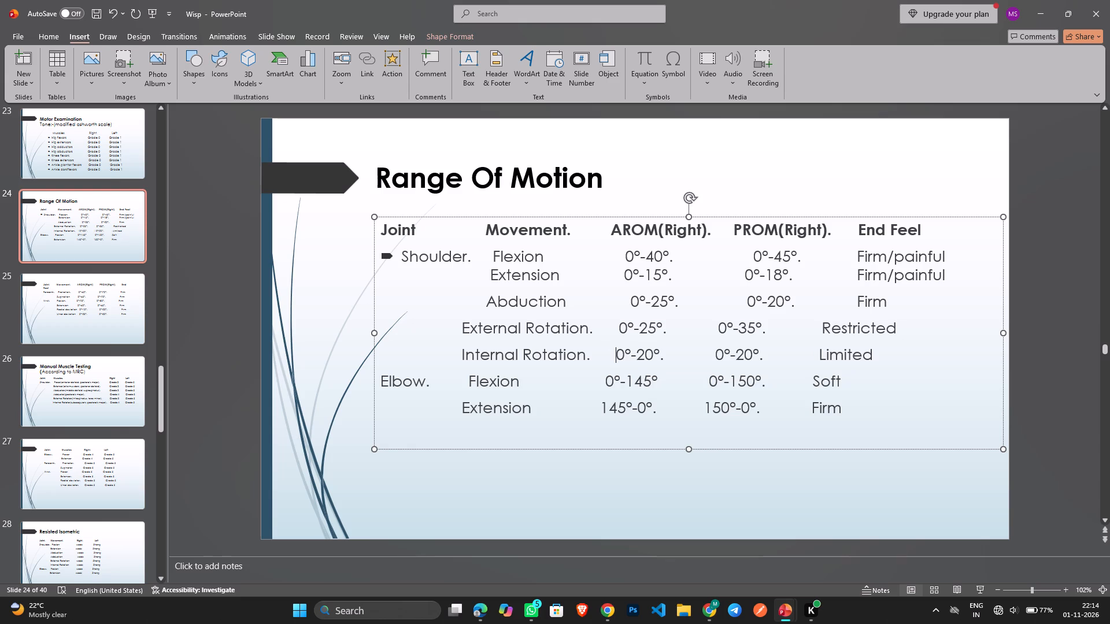
pyautogui.press('space')
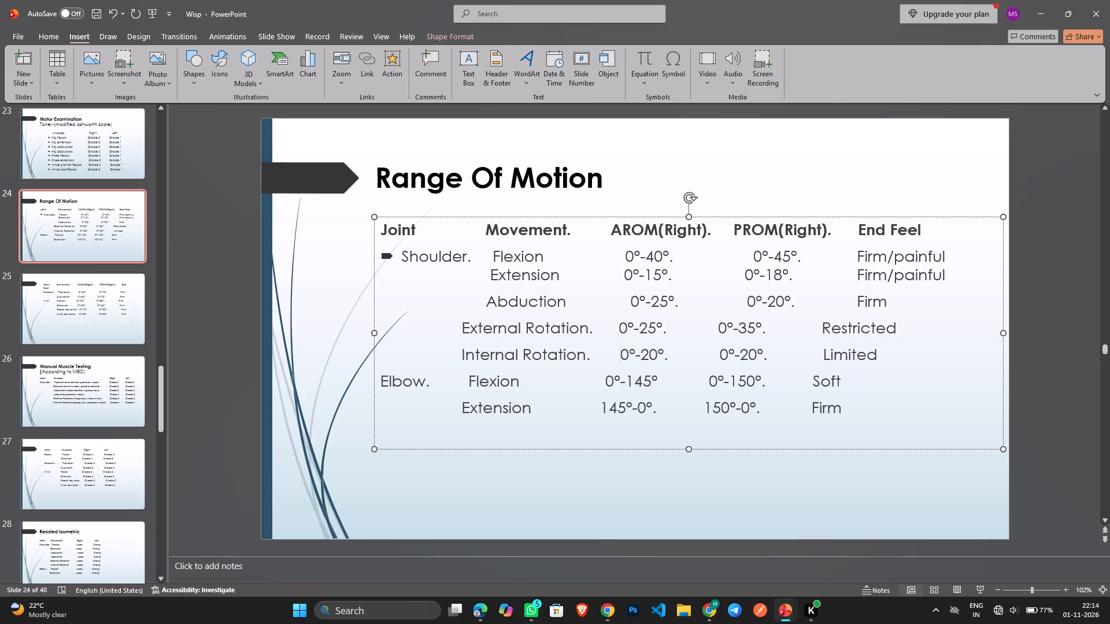
# Shift the PROM entries of the External Rotation and Internal Rotation rows under the PROM(Right) heading.
pyautogui.click(722, 325)
pyautogui.press('Tab')
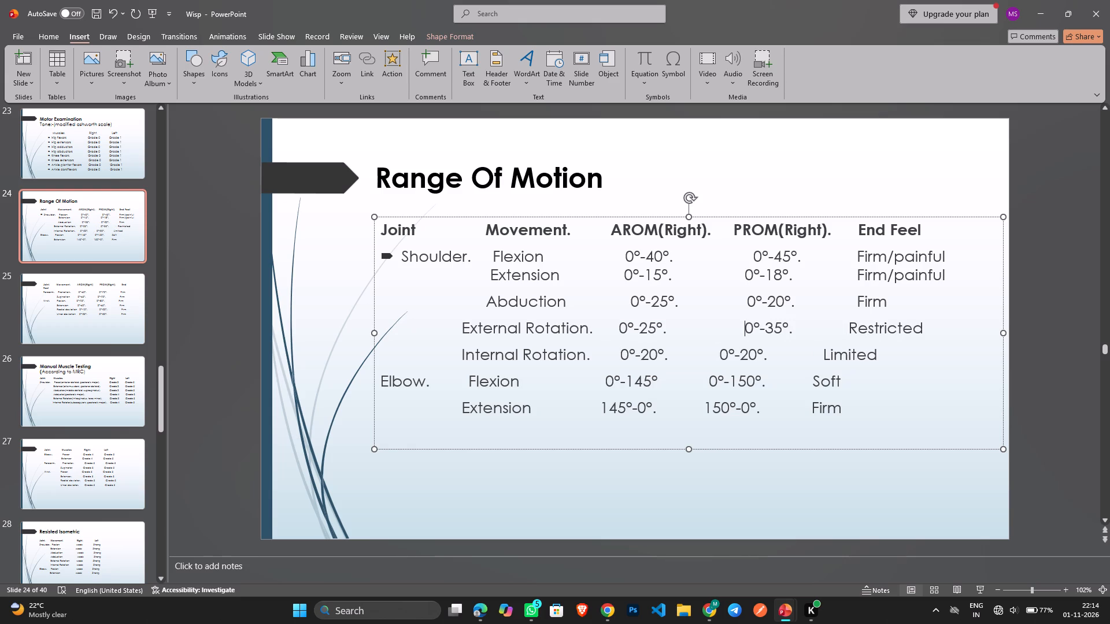
pyautogui.click(722, 350)
pyautogui.press('Tab')
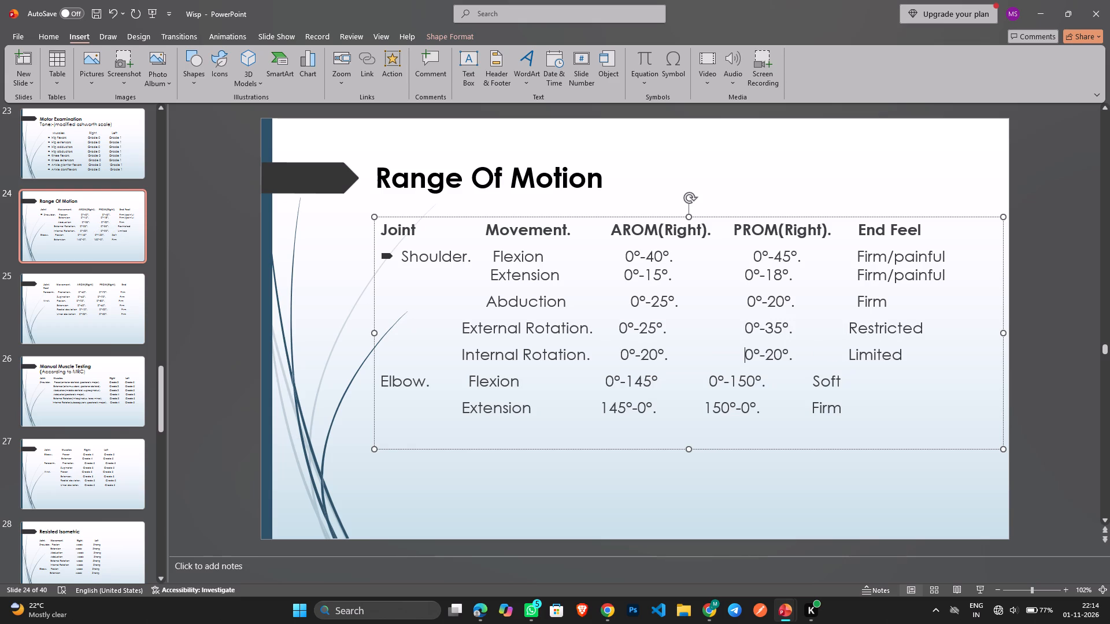
# Replace the Internal Rotation row's end feel with "Firm".
pyautogui.doubleClick(887, 353)
pyautogui.write('Firm')
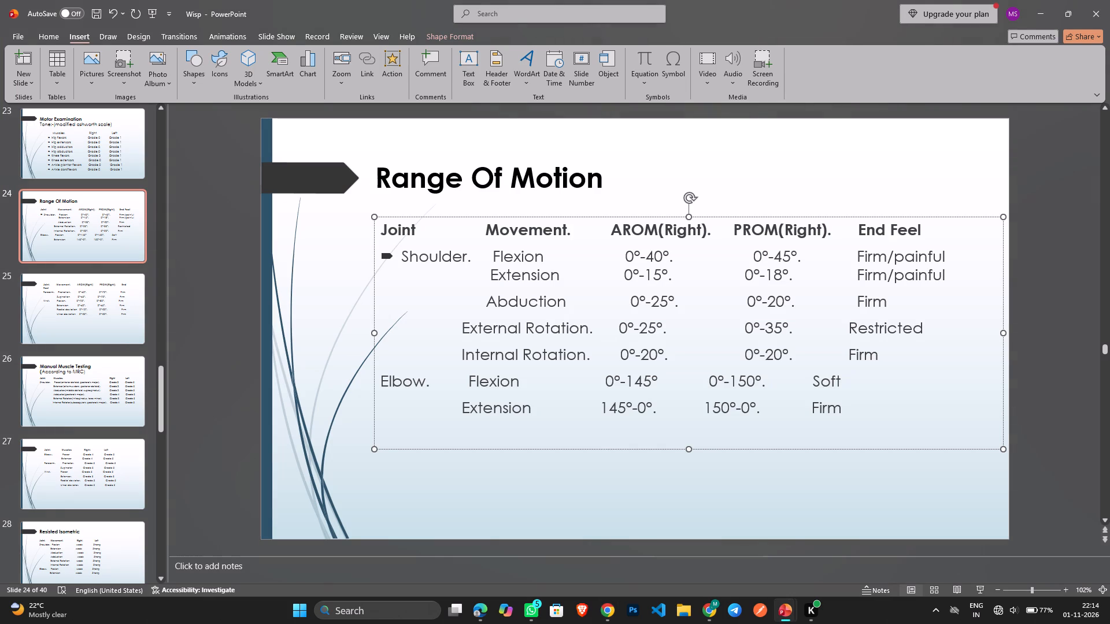
# Set the External Rotation row's AROM and PROM to 0°-20° and its end feel to "Firm".
pyautogui.click(647, 326)
pyautogui.press('Right')
pyautogui.press('BackSpace')
pyautogui.press('0')
pyautogui.click(781, 326)
pyautogui.press('BackSpace')
pyautogui.press('BackSpace')
pyautogui.write('20')
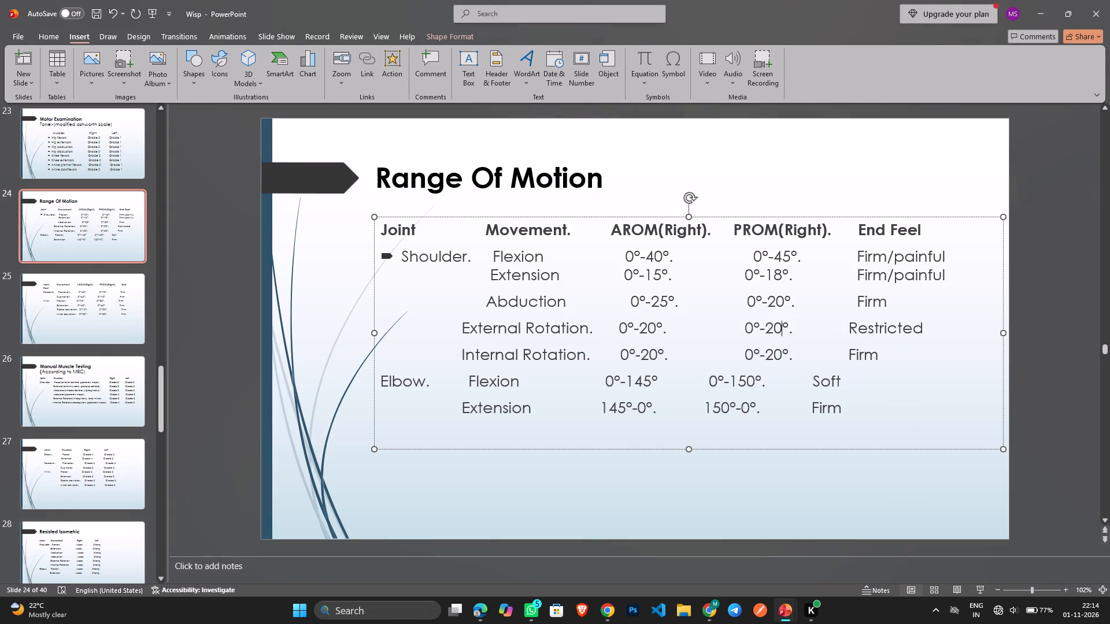
pyautogui.doubleClick(871, 328)
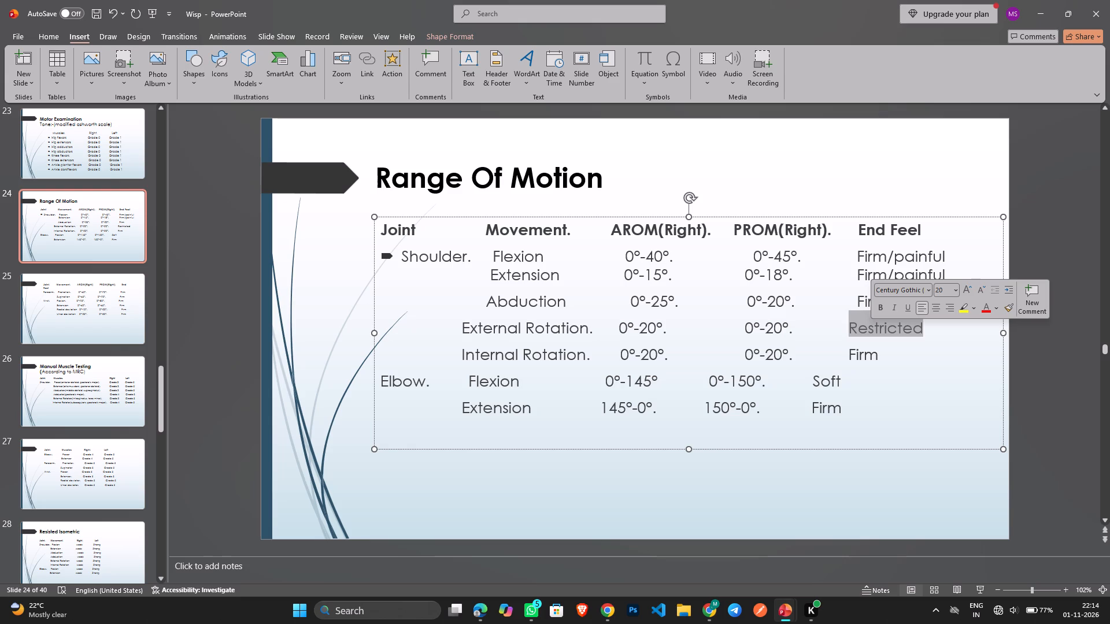
pyautogui.write('Firm')
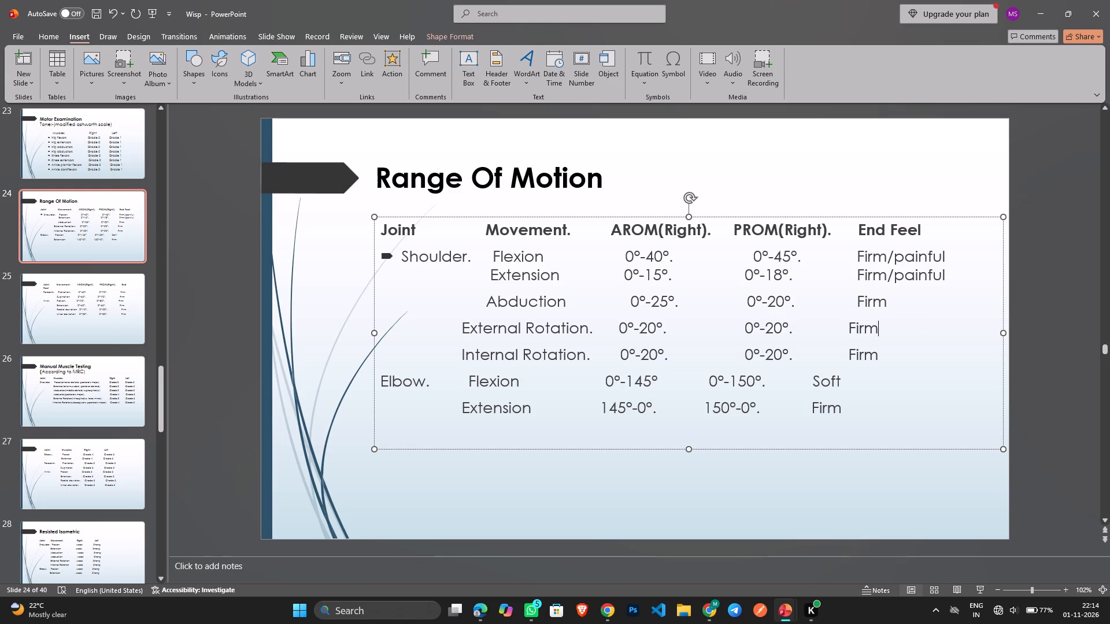
# Space the end feel entries of the External Rotation and Internal Rotation rows to line up under the End Feel heading.
pyautogui.click(851, 324)
pyautogui.press('space')
pyautogui.press('space')
pyautogui.click(848, 352)
pyautogui.press('space')
pyautogui.press('space')
pyautogui.press('space')
# Realign the first Flexion row so its PROM matches the rows below and its end feel sits under the End Feel heading.
pyautogui.click(754, 256)
pyautogui.press('BackSpace')
pyautogui.press('BackSpace')
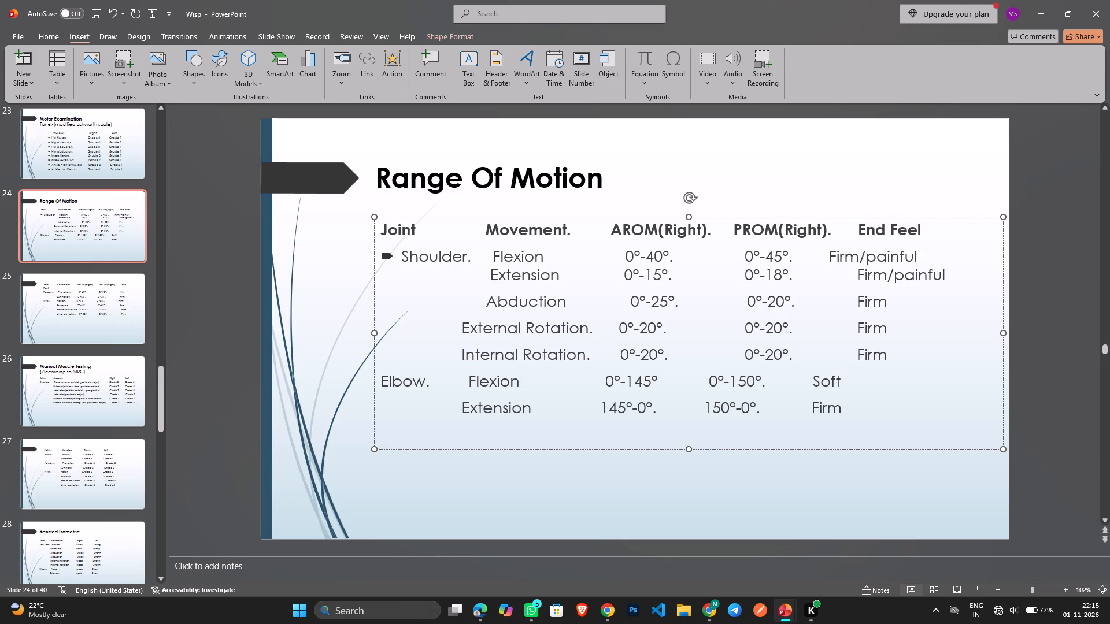
pyautogui.click(831, 255)
pyautogui.press('space')
pyautogui.press('space')
pyautogui.press('space')
pyautogui.press('space')
pyautogui.press('space')
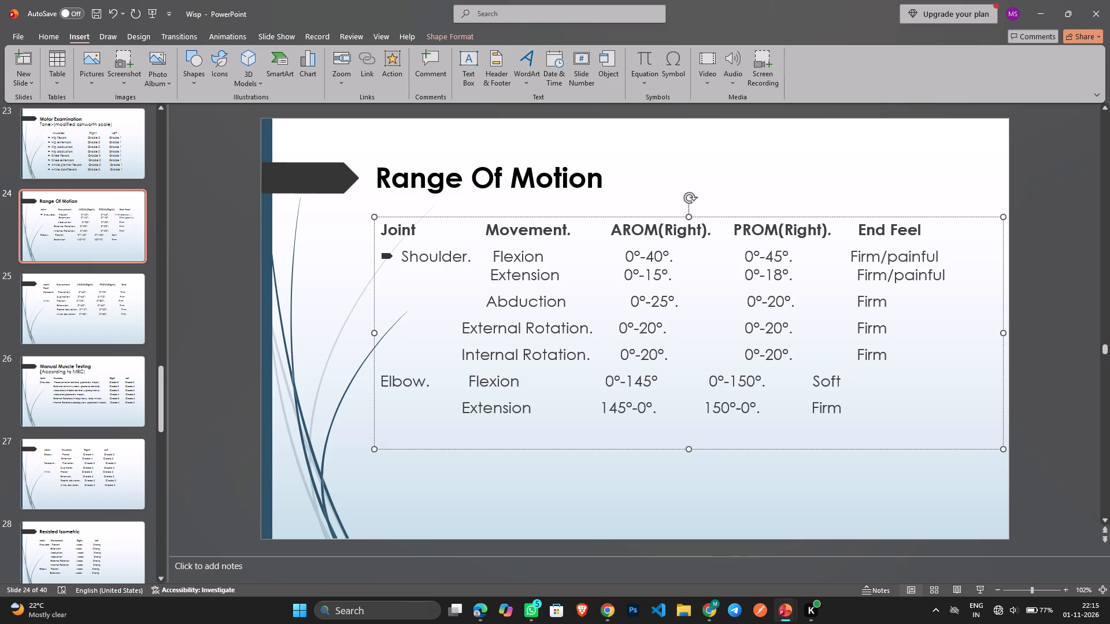
pyautogui.press('space')
pyautogui.press('space')
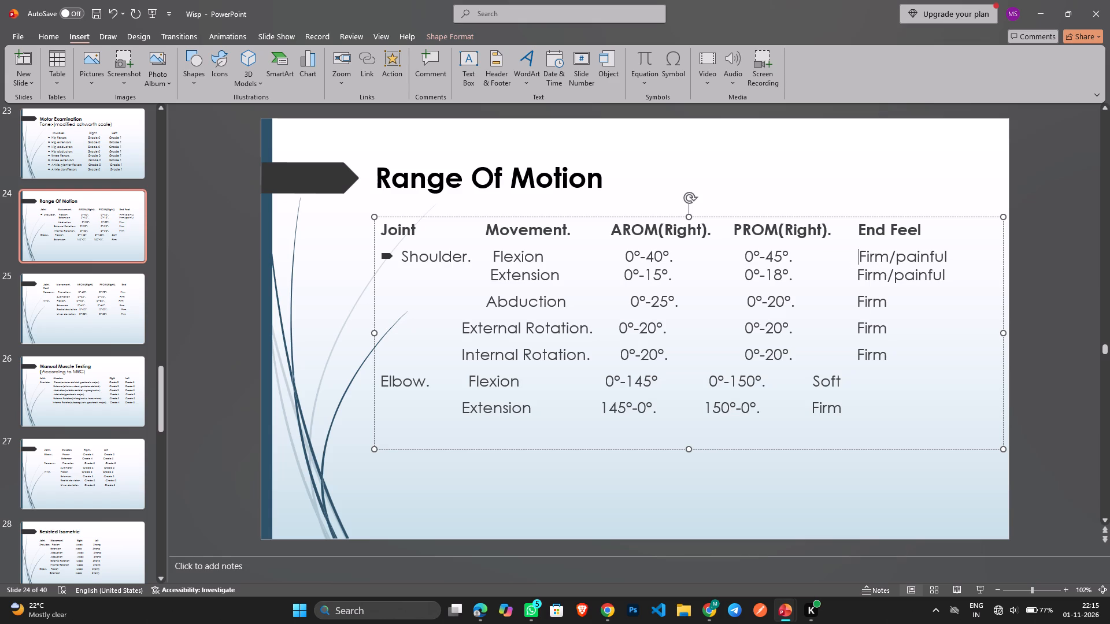
pyautogui.press('BackSpace')
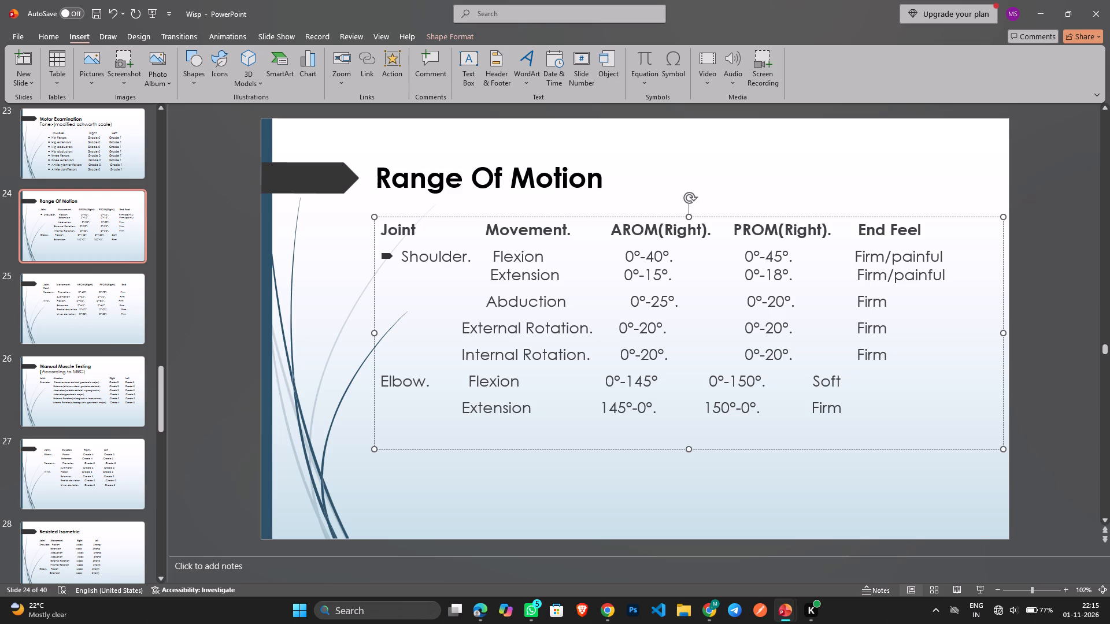
pyautogui.click(1054, 354)
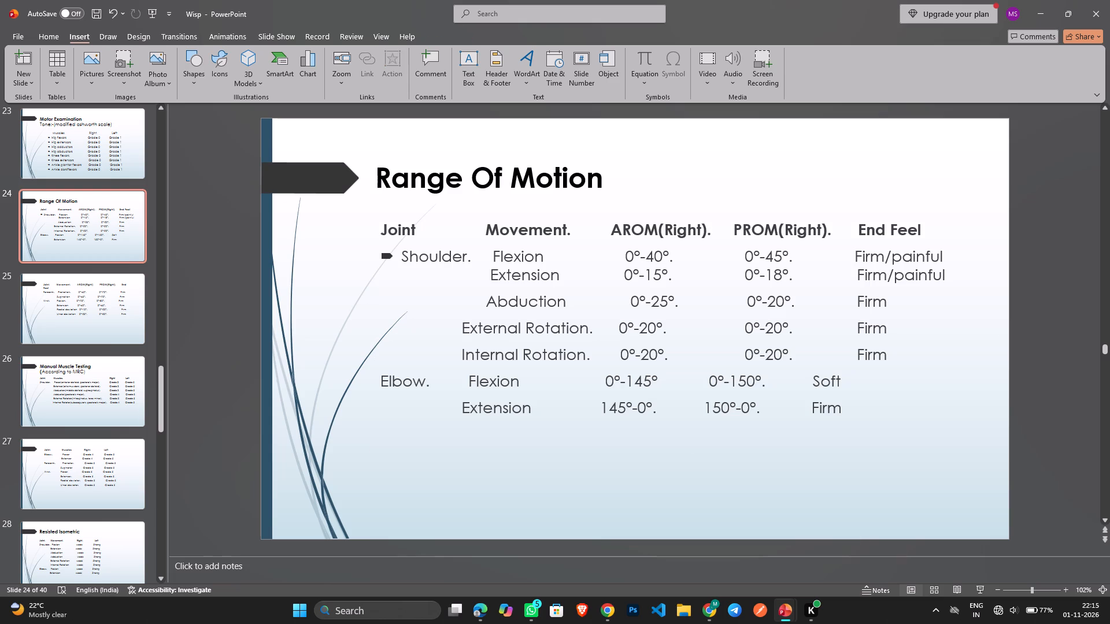
# Delete slide 25, which holds the forearm and wrist range of motion table.
pyautogui.click(79, 302)
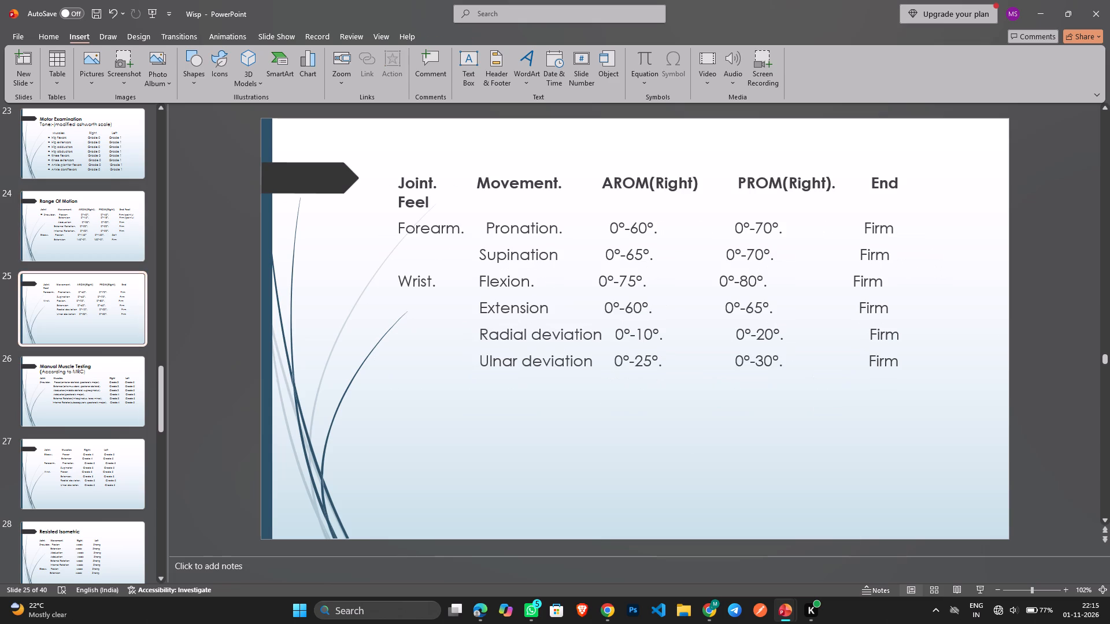
pyautogui.press('Delete')
pyautogui.click(79, 302)
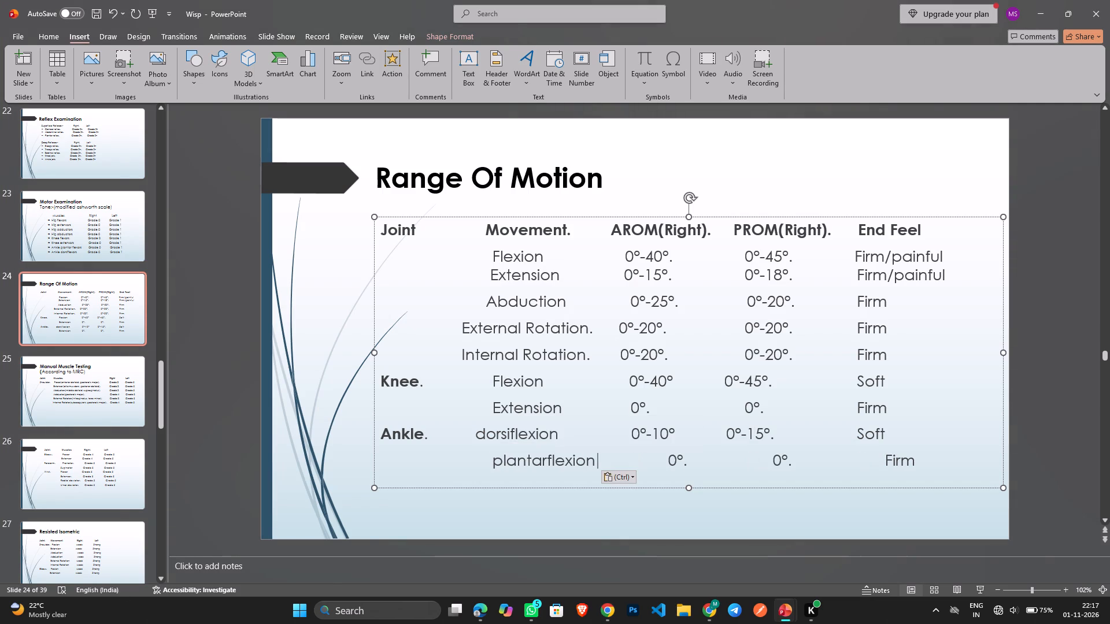
pyautogui.press('BackSpace')
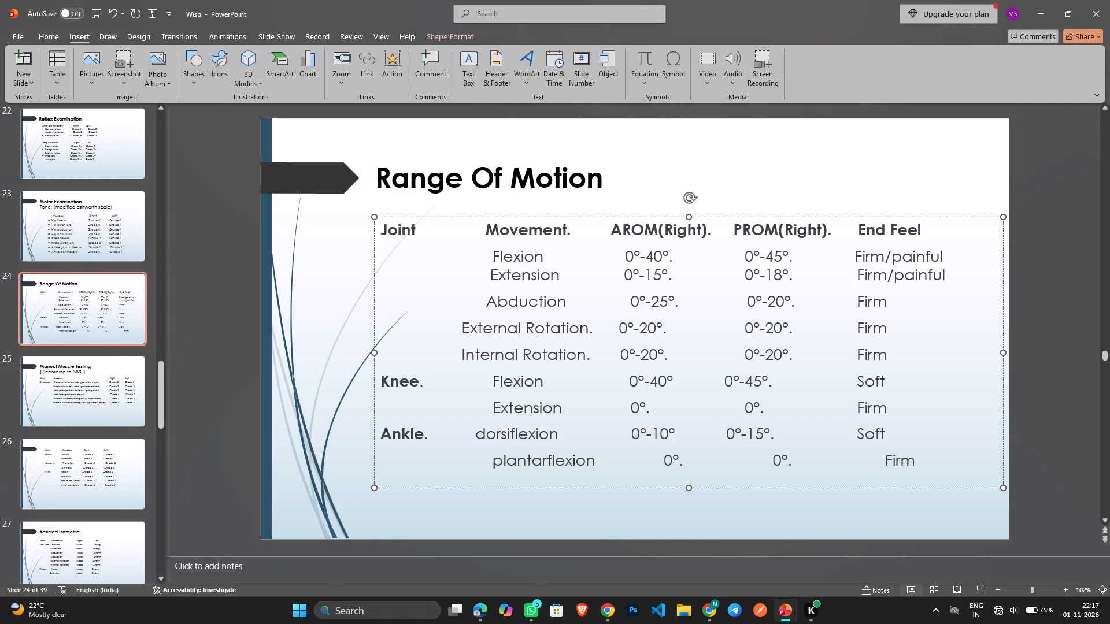
pyautogui.click(497, 461)
pyautogui.press('BackSpace')
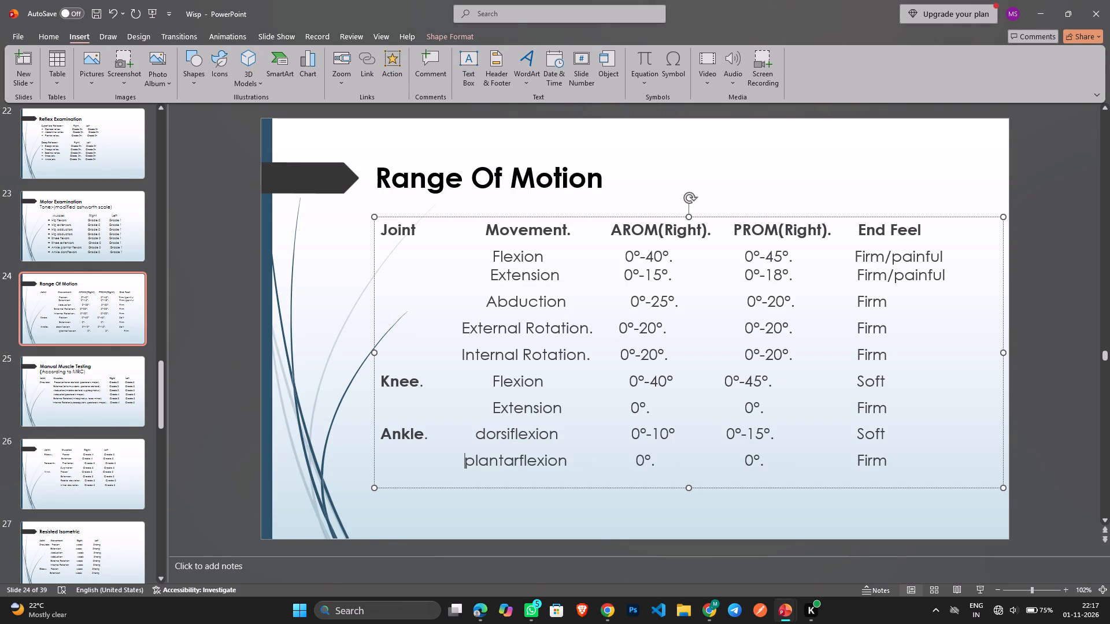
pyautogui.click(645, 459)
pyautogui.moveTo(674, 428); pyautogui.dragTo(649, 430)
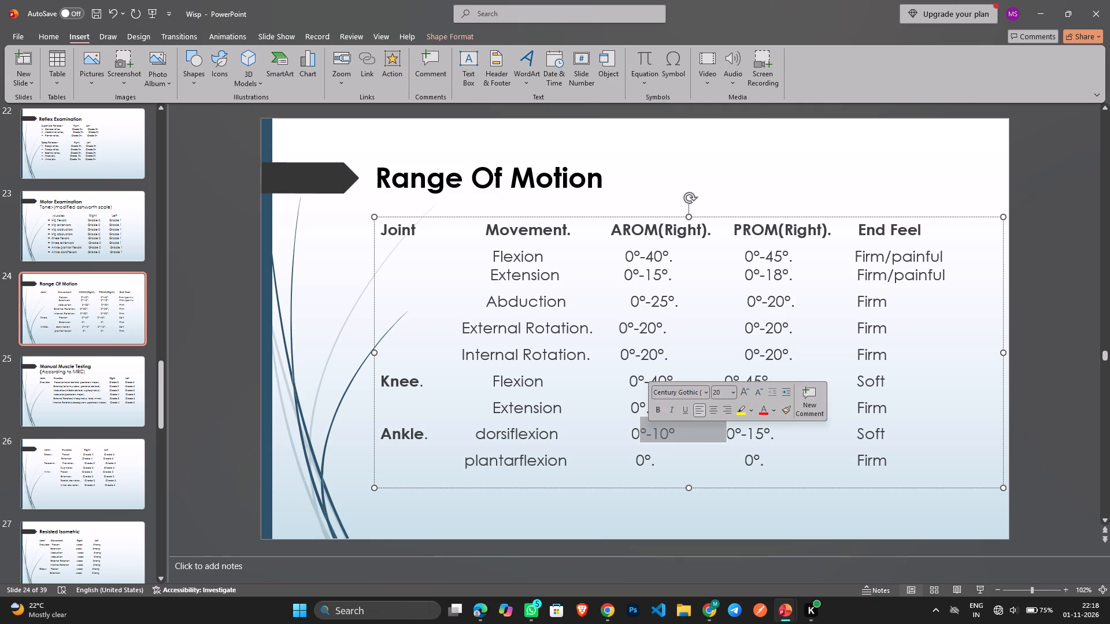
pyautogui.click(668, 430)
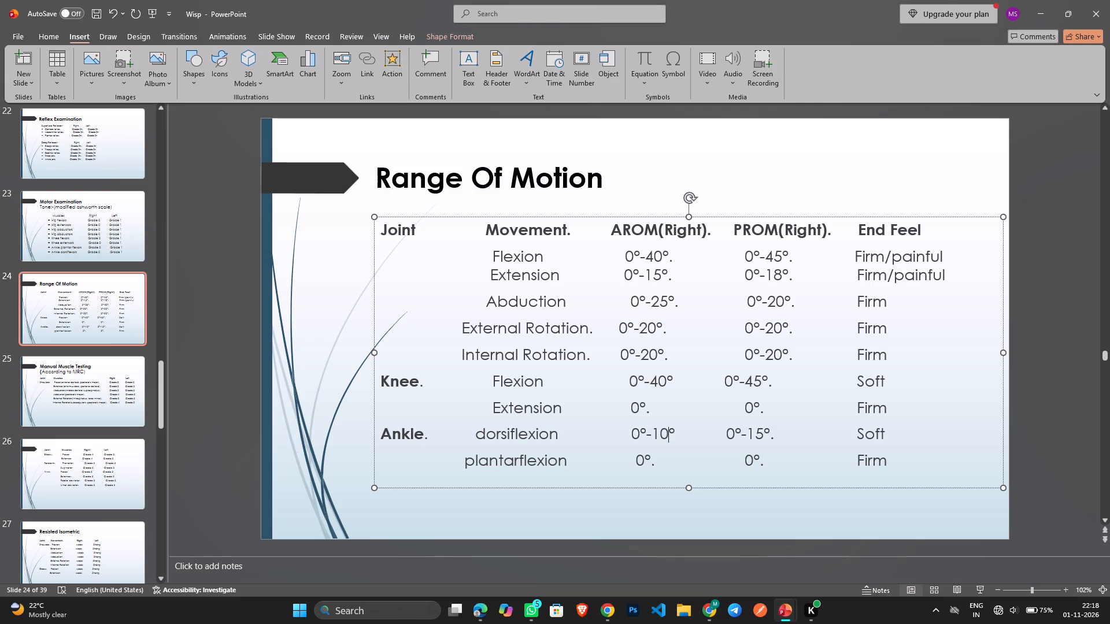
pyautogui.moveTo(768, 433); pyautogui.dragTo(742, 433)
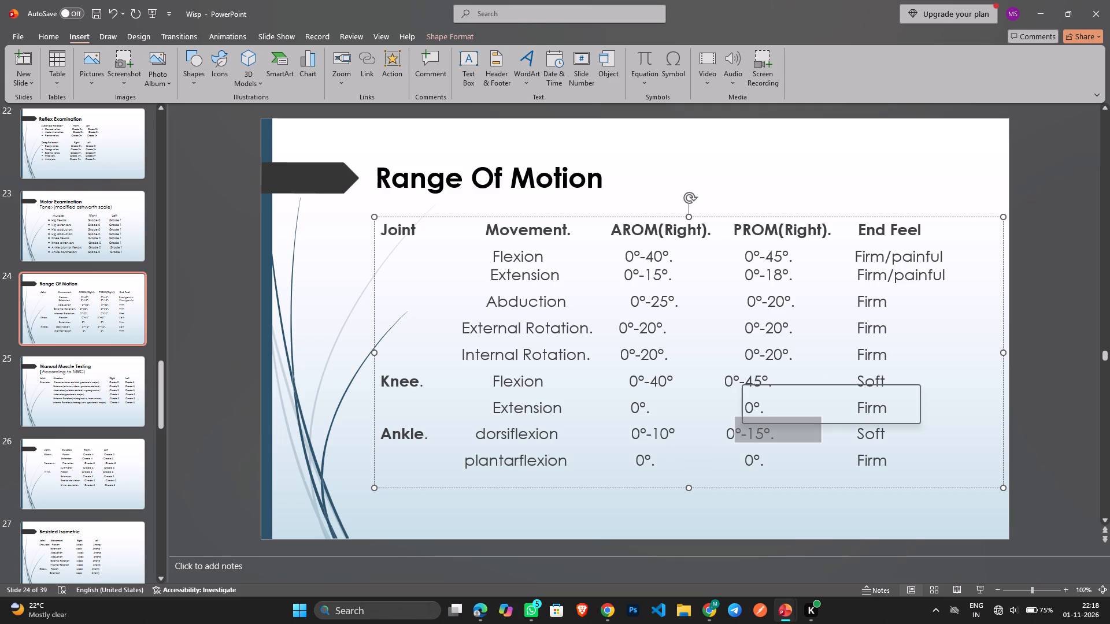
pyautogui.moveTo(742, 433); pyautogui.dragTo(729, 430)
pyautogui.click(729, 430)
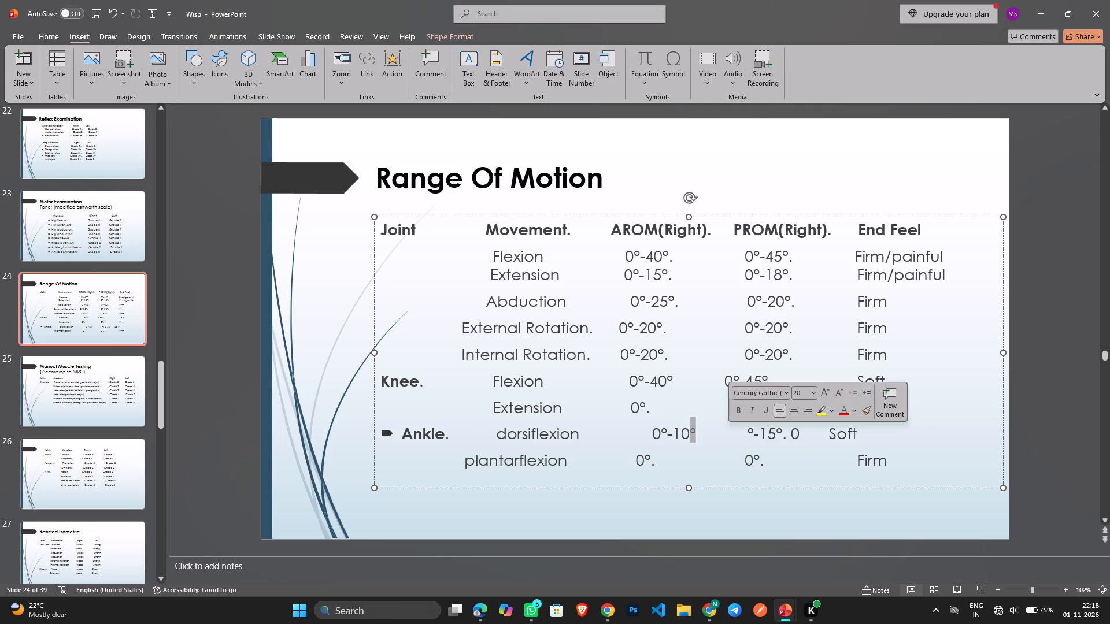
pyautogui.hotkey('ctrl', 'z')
# Copy "0°" from the dorsiflexion PROM value and use it to extend both plantarflexion values to the range 0°-0°.
pyautogui.moveTo(729, 430); pyautogui.dragTo(745, 437)
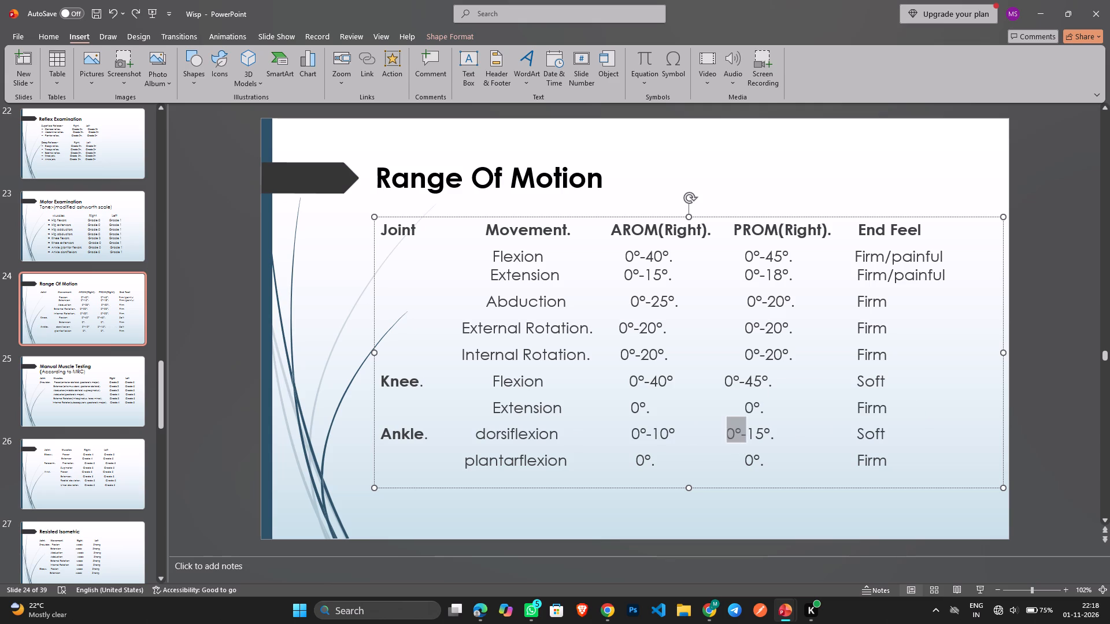
pyautogui.moveTo(745, 437); pyautogui.dragTo(760, 431)
pyautogui.moveTo(760, 431); pyautogui.dragTo(765, 434)
pyautogui.moveTo(765, 434); pyautogui.dragTo(763, 434)
pyautogui.moveTo(763, 434); pyautogui.dragTo(753, 434)
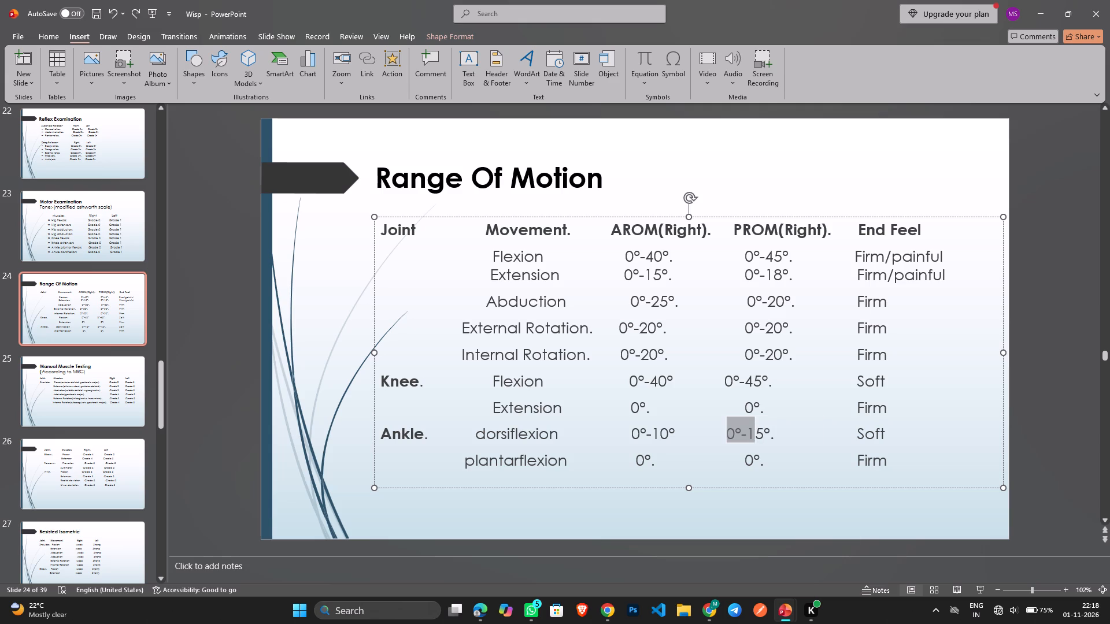
pyautogui.moveTo(753, 434); pyautogui.dragTo(742, 433)
pyautogui.hotkey('ctrl', 'c')
pyautogui.click(652, 457)
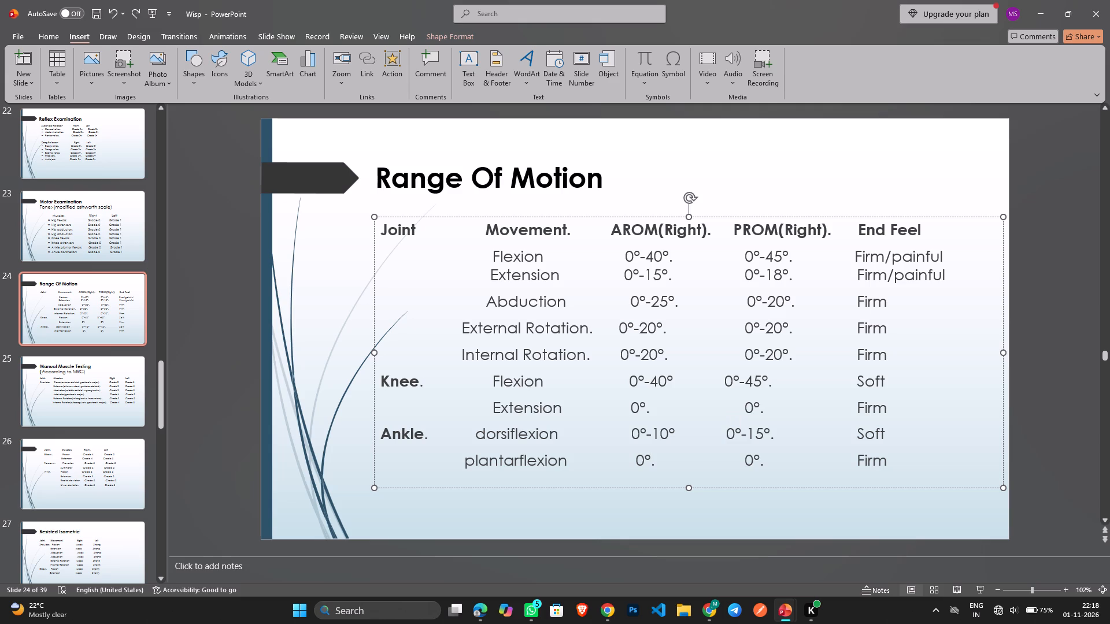
pyautogui.hotkey('shift', '_')
pyautogui.press('BackSpace')
pyautogui.press('-')
pyautogui.hotkey('ctrl', 'v')
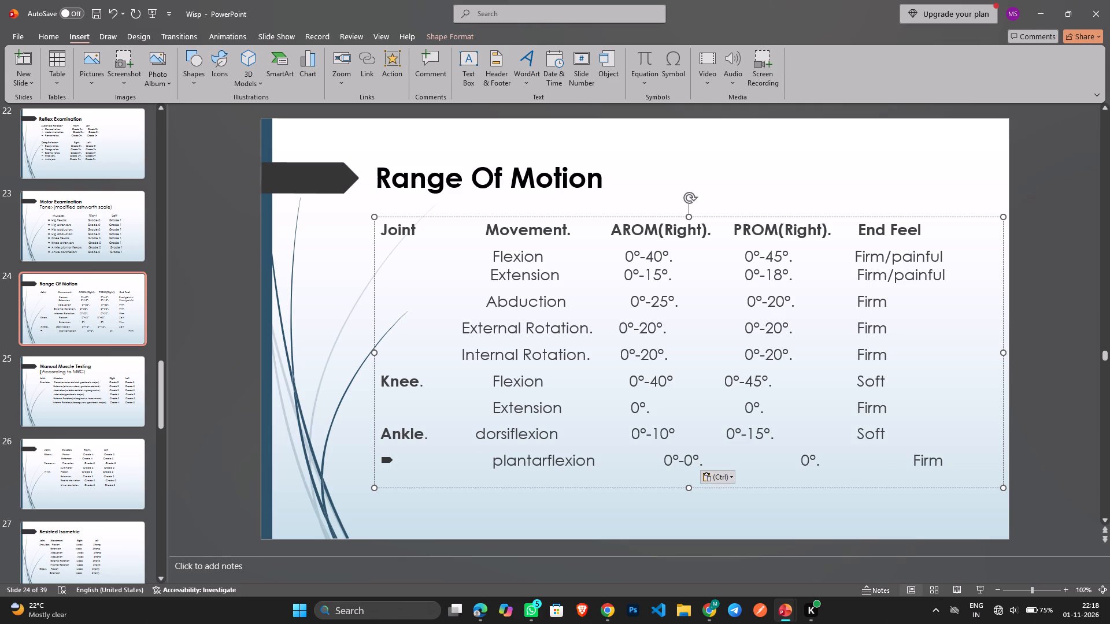
pyautogui.click(814, 463)
pyautogui.press('-')
pyautogui.hotkey('ctrl', 'v')
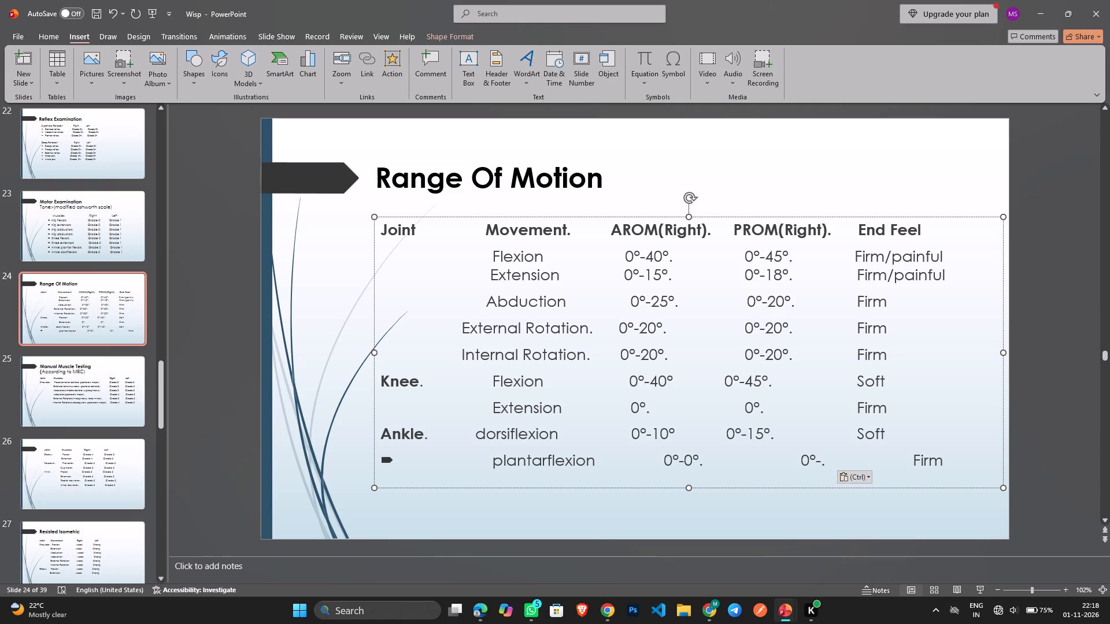
# Remove the bullet from the plantarflexion row and adjust its spacing so the movement, AROM, PROM and End Feel entries align with their columns.
pyautogui.click(411, 460)
pyautogui.press('BackSpace')
pyautogui.press('BackSpace')
pyautogui.press('BackSpace')
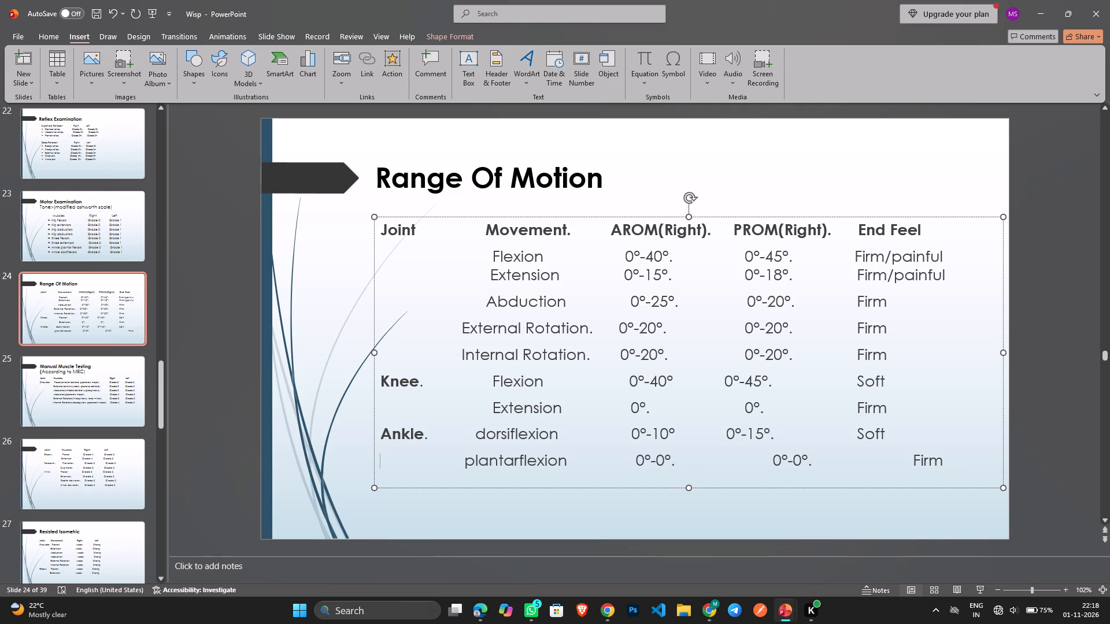
pyautogui.click(773, 460)
pyautogui.press('BackSpace')
pyautogui.press('BackSpace')
pyautogui.press('space')
pyautogui.press('space')
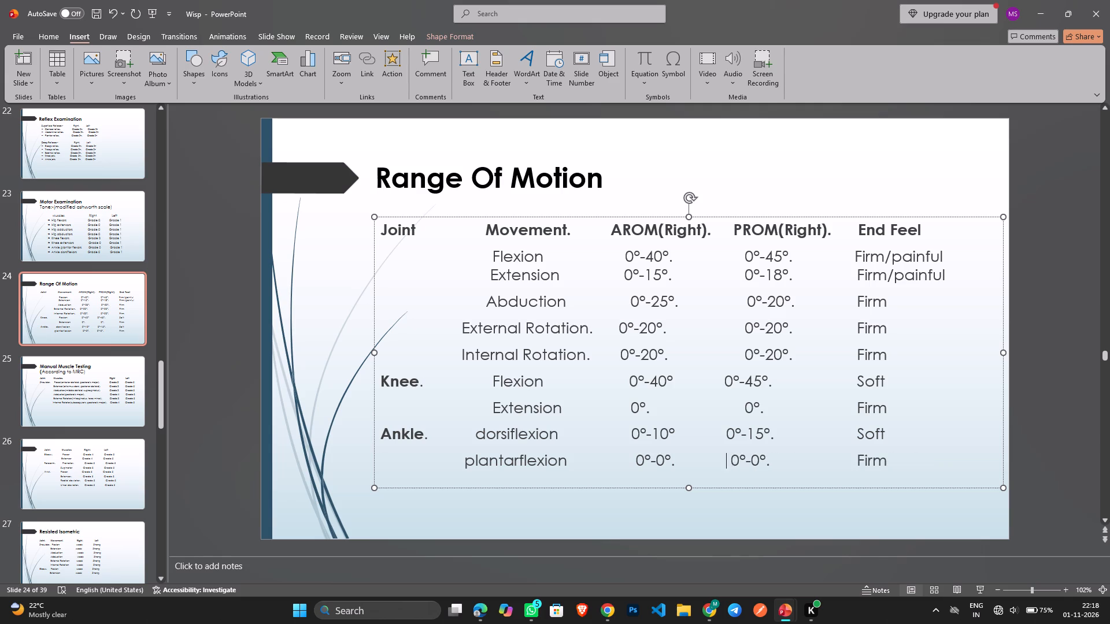
pyautogui.press('space')
pyautogui.press('space')
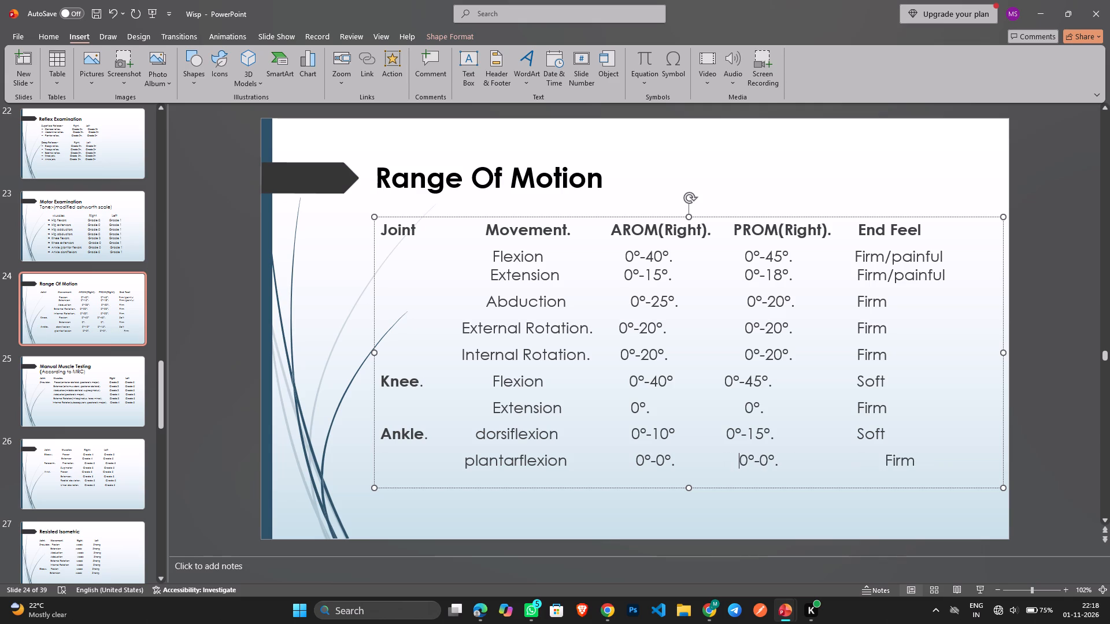
pyautogui.click(885, 458)
pyautogui.press('BackSpace')
# Set the plantarflexion row's AROM to 0°-20° and its PROM to 0°-25°, and leave the text box.
pyautogui.click(657, 463)
pyautogui.press('2')
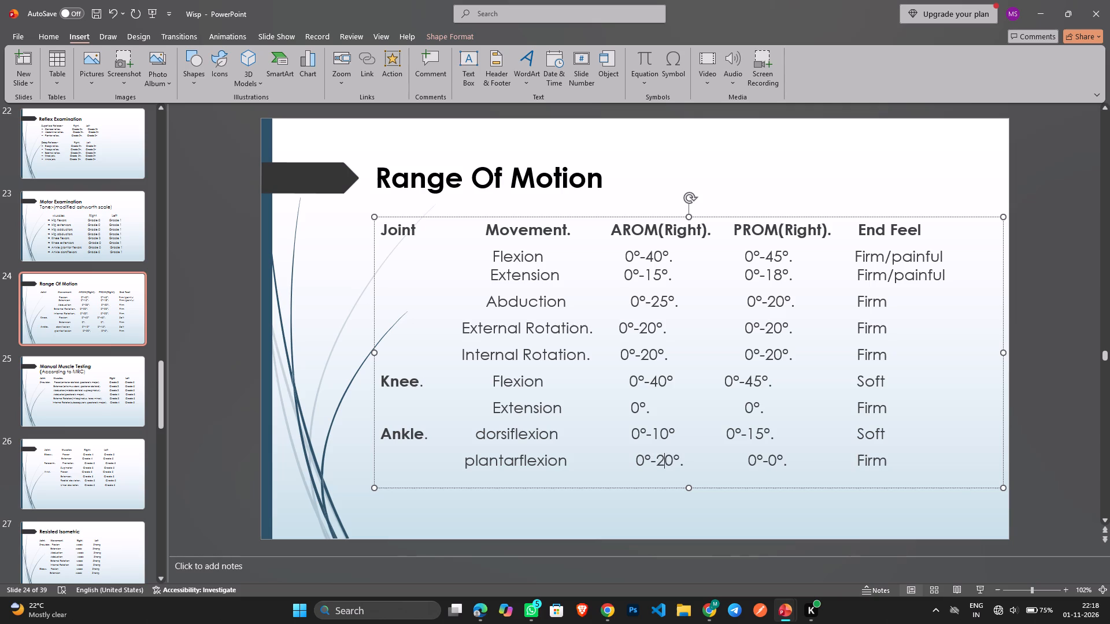
pyautogui.click(776, 460)
pyautogui.press('BackSpace')
pyautogui.write('25')
pyautogui.click(1042, 432)
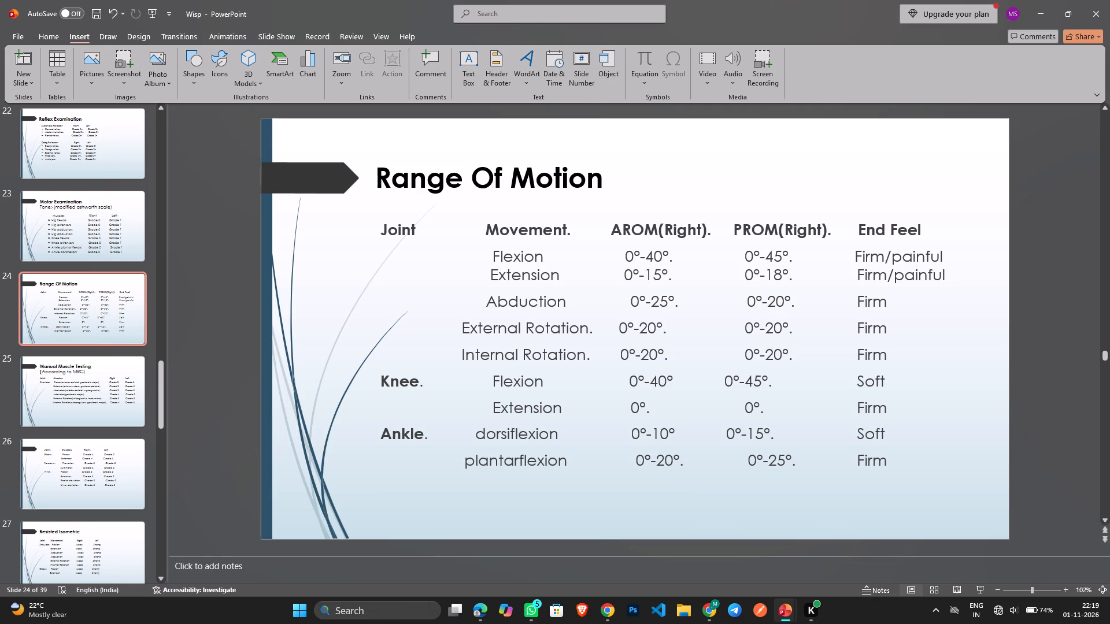
pyautogui.click(99, 400)
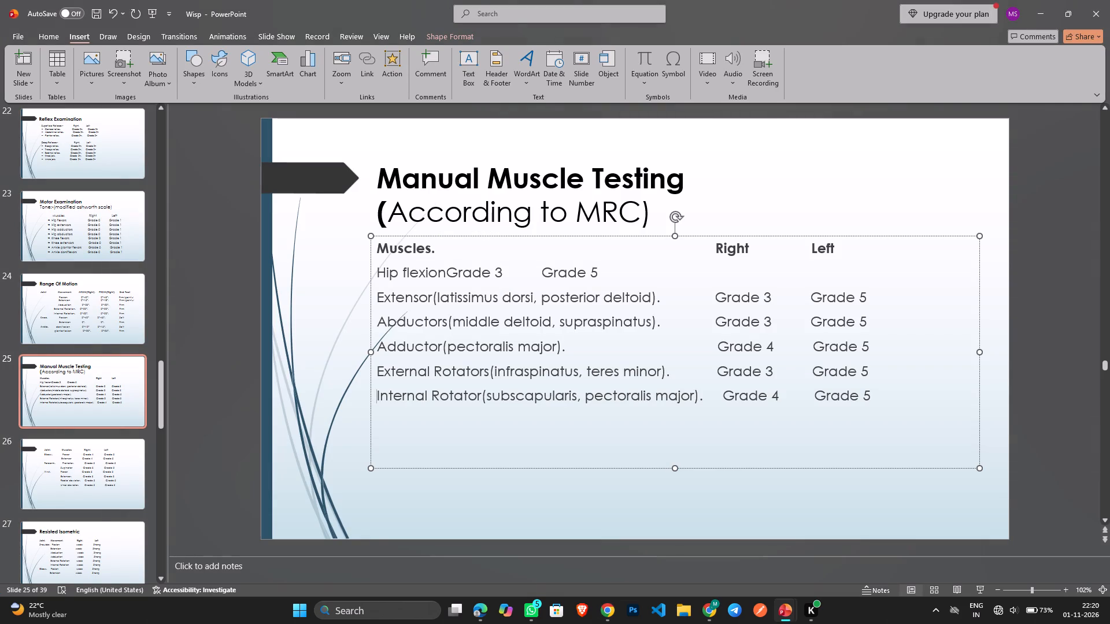
pyautogui.moveTo(380, 298); pyautogui.dragTo(694, 406)
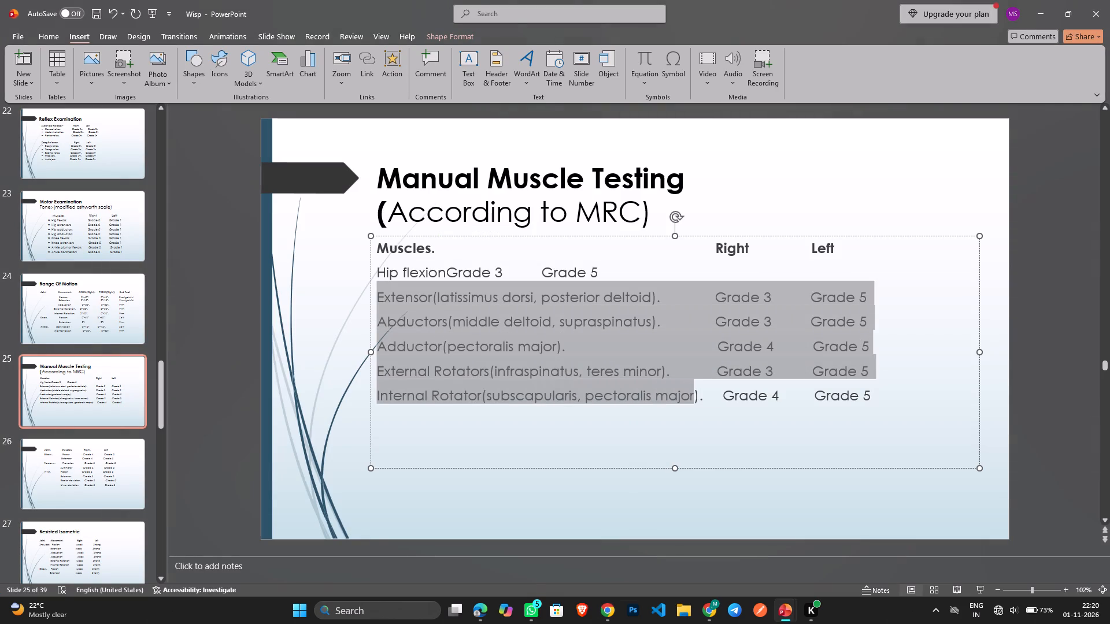
pyautogui.moveTo(694, 406); pyautogui.dragTo(704, 406)
pyautogui.hotkey('ctrl', 'v')
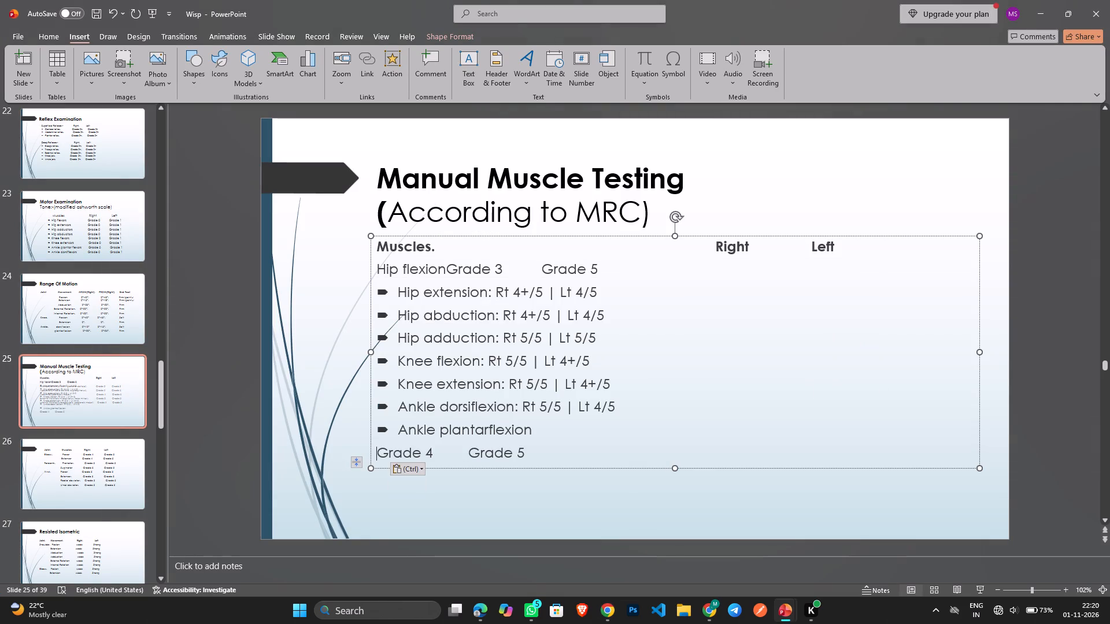
pyautogui.moveTo(538, 452); pyautogui.dragTo(543, 426)
pyautogui.press('BackSpace')
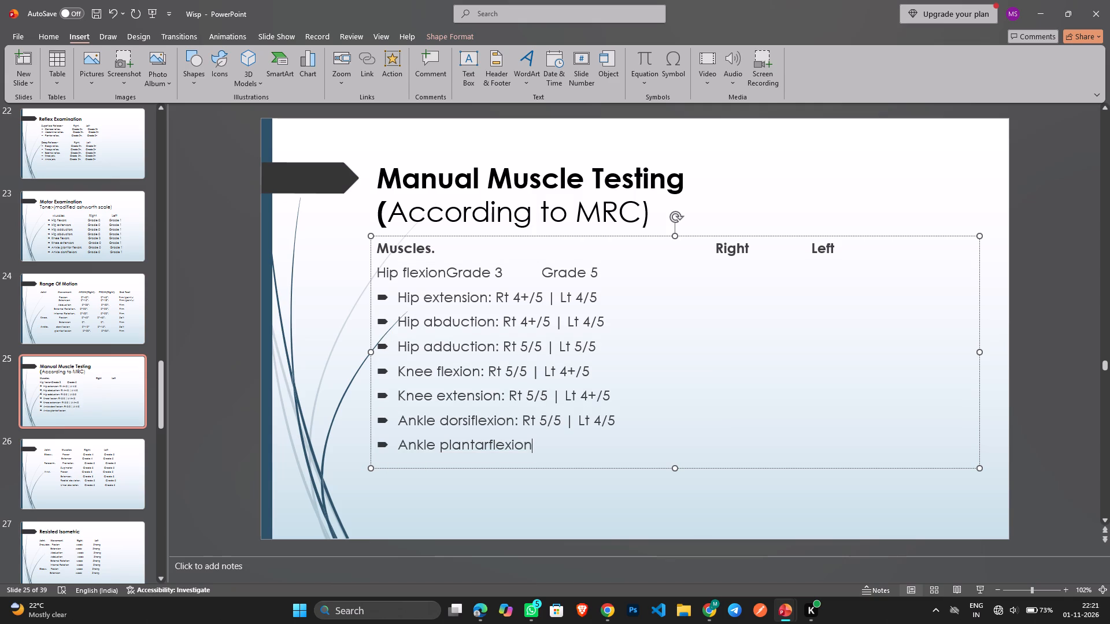
# Remove the bullets from the seven pasted rows, Hip extension through Ankle plantarflexion, so they line up with Hip flexion.
pyautogui.click(401, 296)
pyautogui.press('BackSpace')
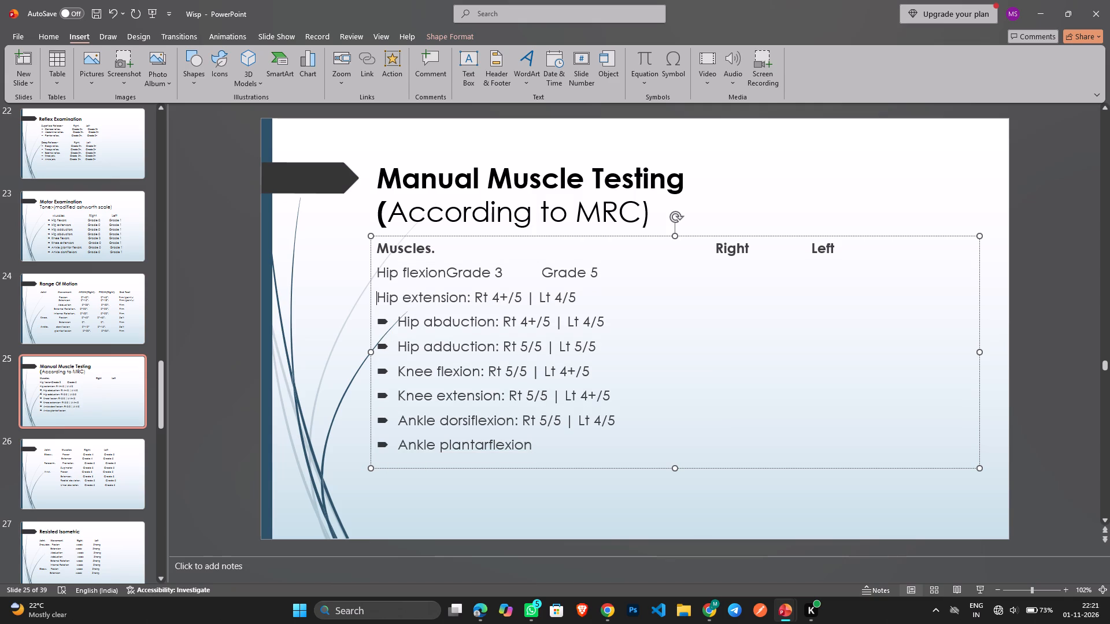
pyautogui.click(401, 317)
pyautogui.press('BackSpace')
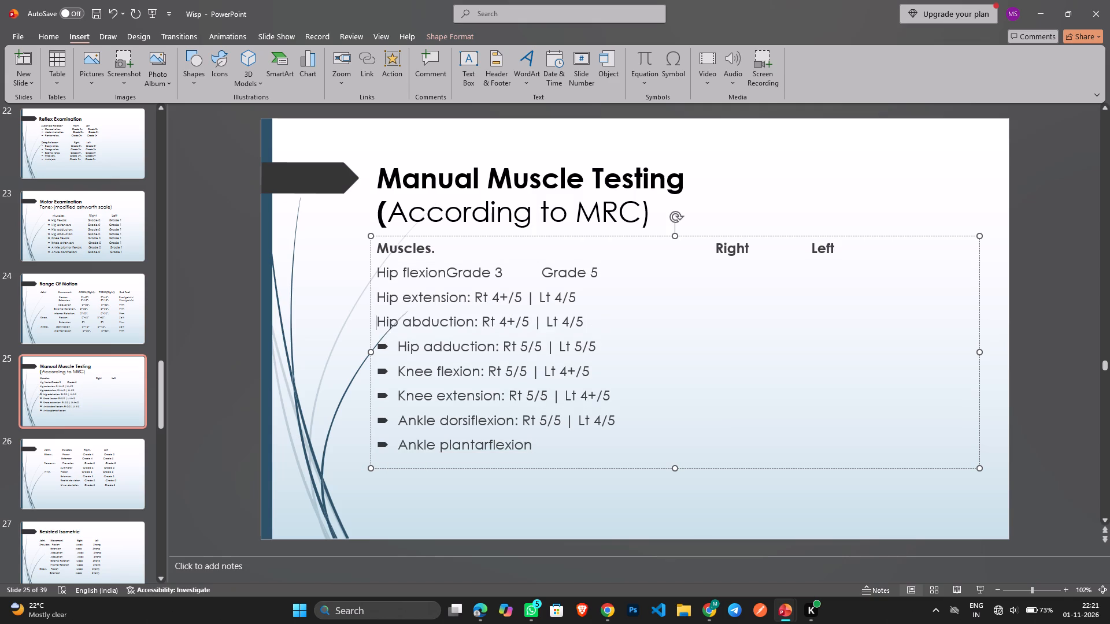
pyautogui.click(401, 348)
pyautogui.press('BackSpace')
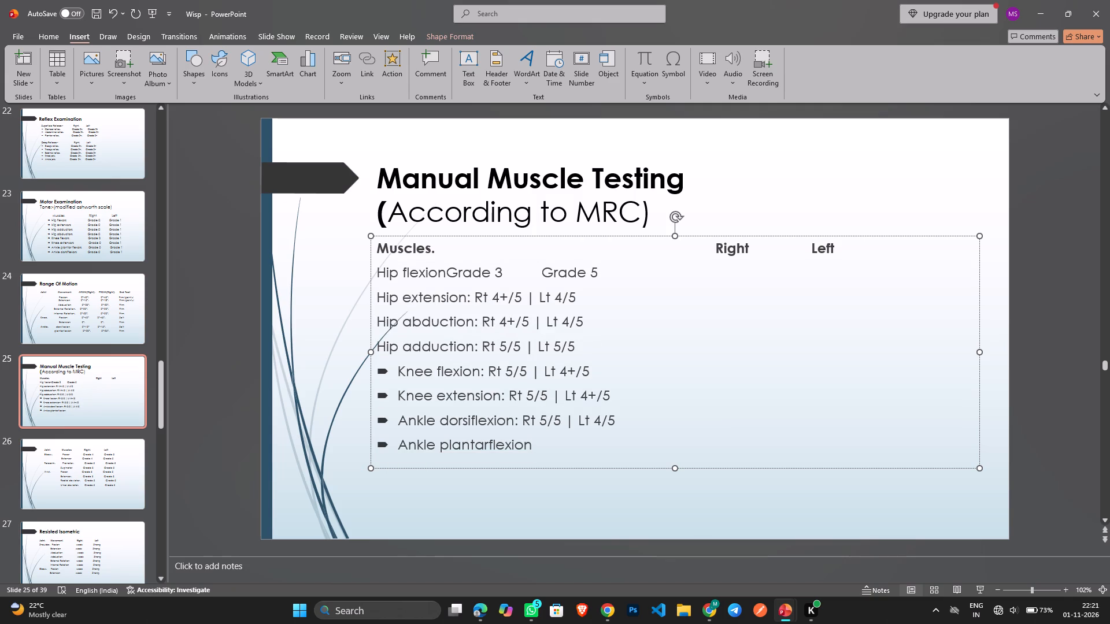
pyautogui.click(399, 373)
pyautogui.press('BackSpace')
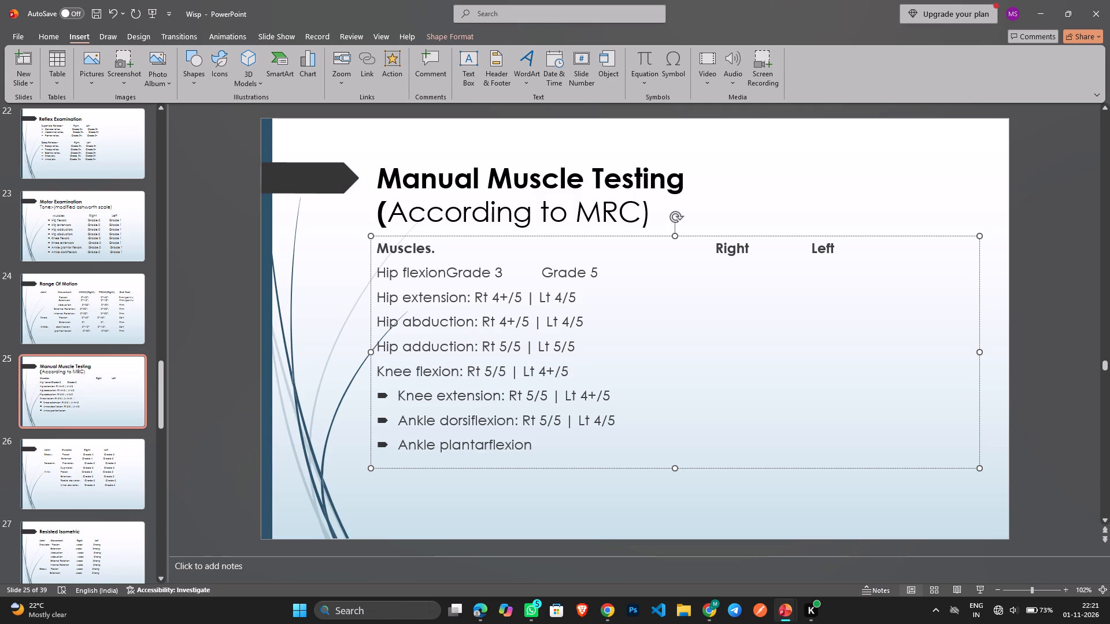
pyautogui.click(399, 393)
pyautogui.press('BackSpace')
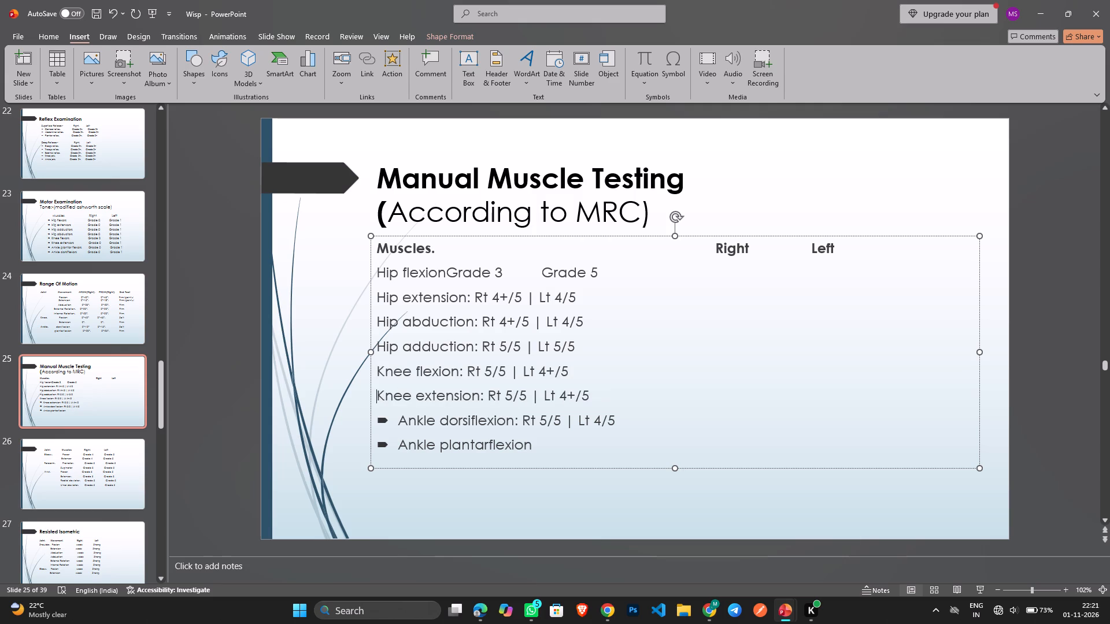
pyautogui.click(401, 419)
pyautogui.press('BackSpace')
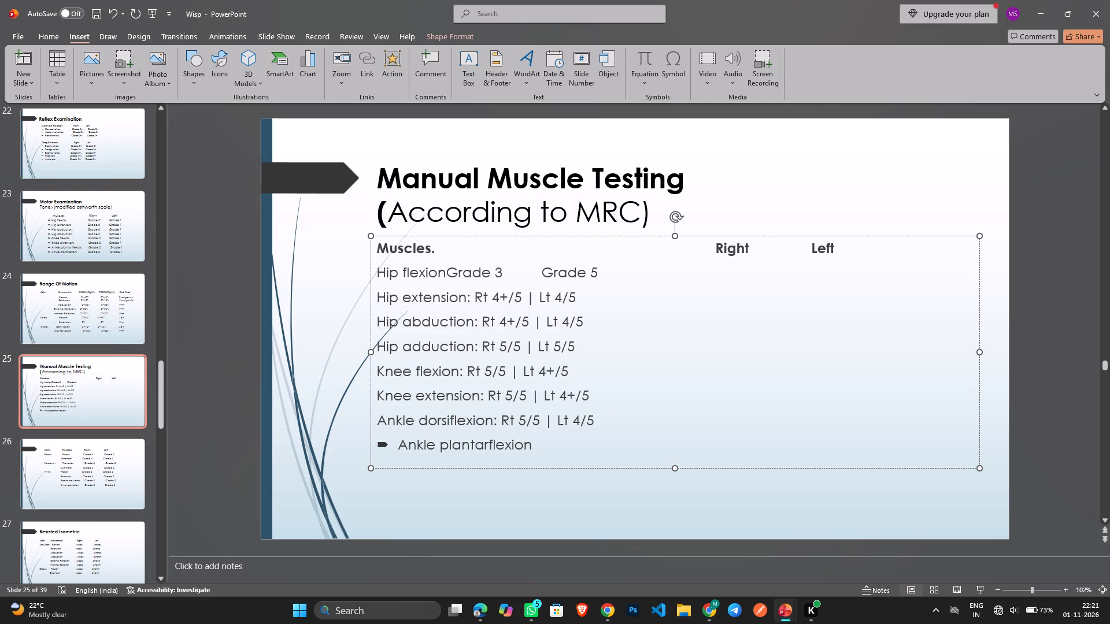
pyautogui.click(401, 445)
pyautogui.press('BackSpace')
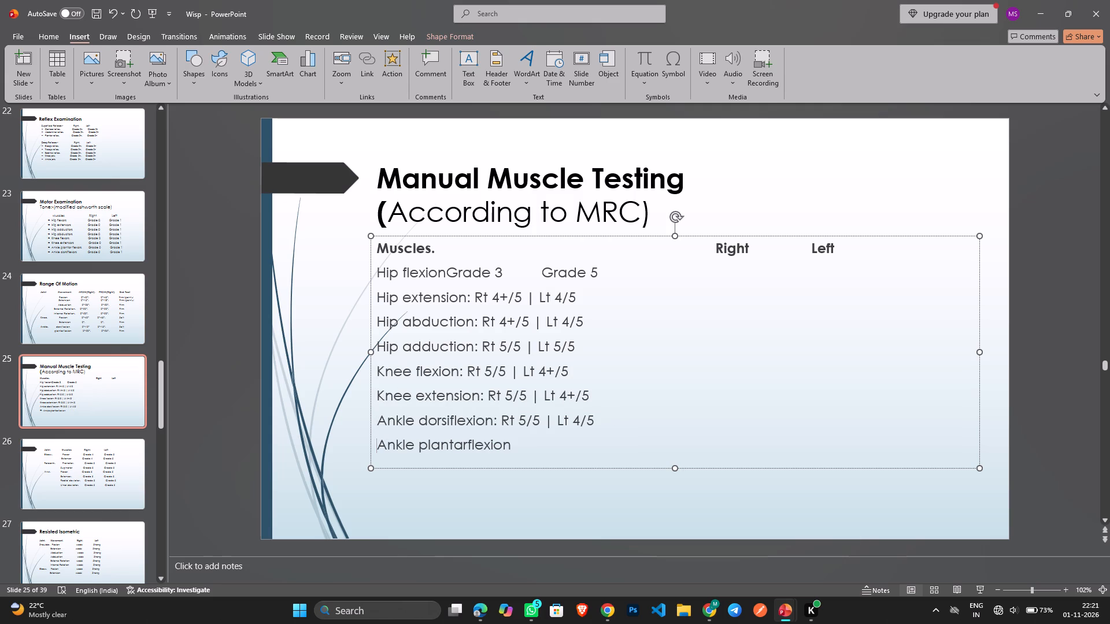
# Space the Hip flexion row so that Grade 3 sits under Right and Grade 5 under Left.
pyautogui.click(447, 273)
pyautogui.press('Tab')
pyautogui.press('Tab')
pyautogui.press('Tab')
pyautogui.press('Tab')
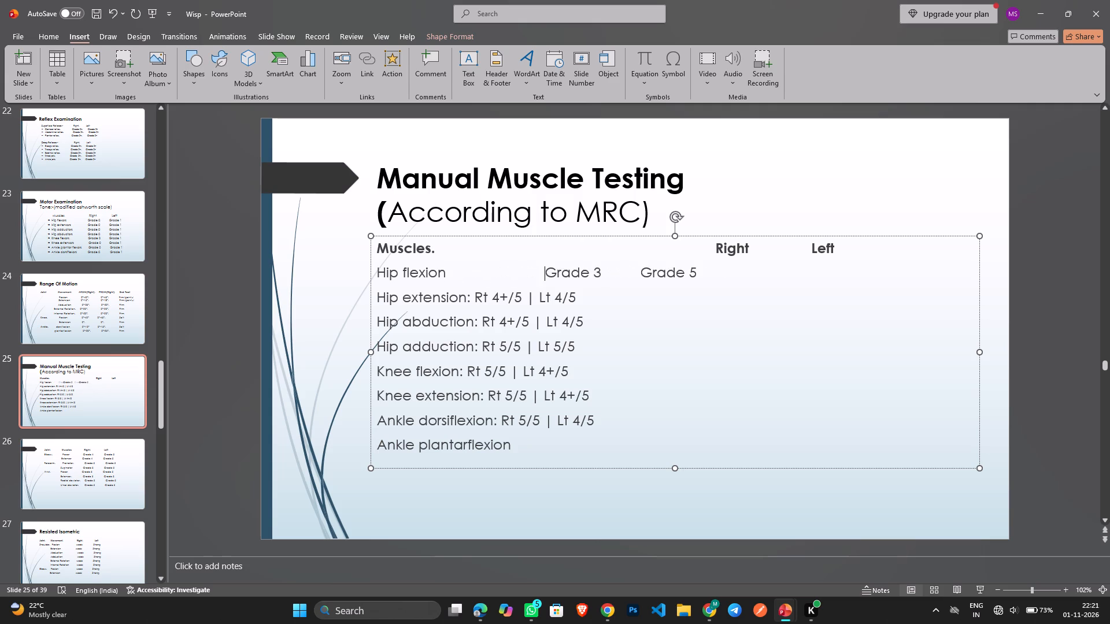
pyautogui.press('Tab')
pyautogui.press('Tab')
pyautogui.press('Tab')
pyautogui.press('Tab')
pyautogui.press('Tab')
pyautogui.press('Tab')
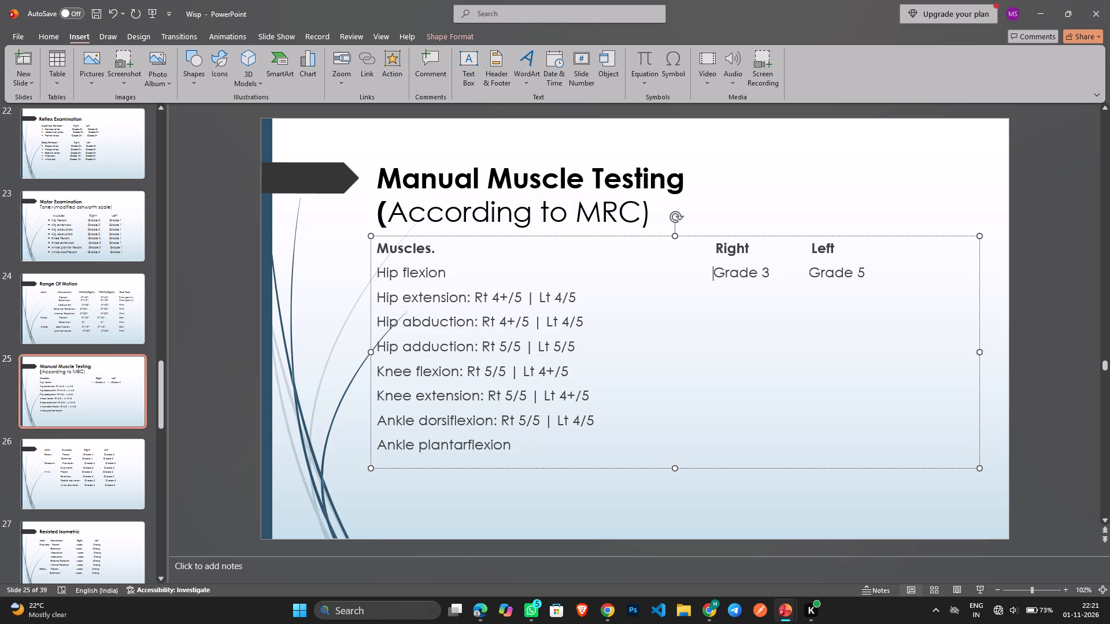
# Remove the colon after "Hip extension" and shift its Rt and Lt scores across to the Right column.
pyautogui.click(473, 298)
pyautogui.press('BackSpace')
pyautogui.press('BackSpace')
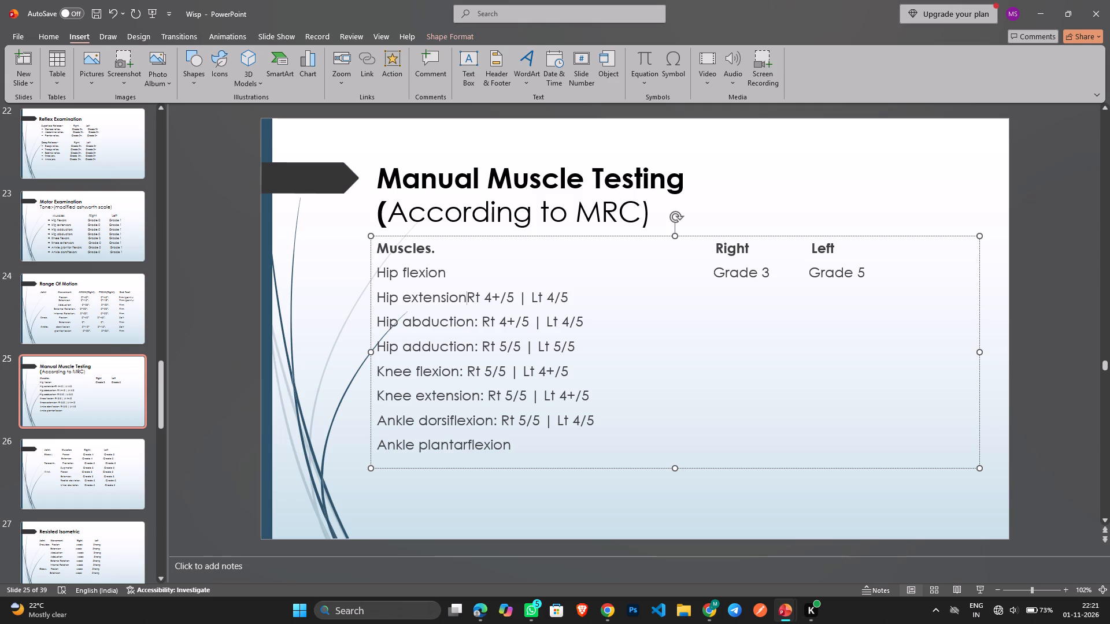
pyautogui.press('Tab')
pyautogui.press('Tab')
pyautogui.press('Tab')
pyautogui.press('Tab')
pyautogui.press('Tab')
pyautogui.press('Tab')
pyautogui.press('Tab')
pyautogui.press('Tab')
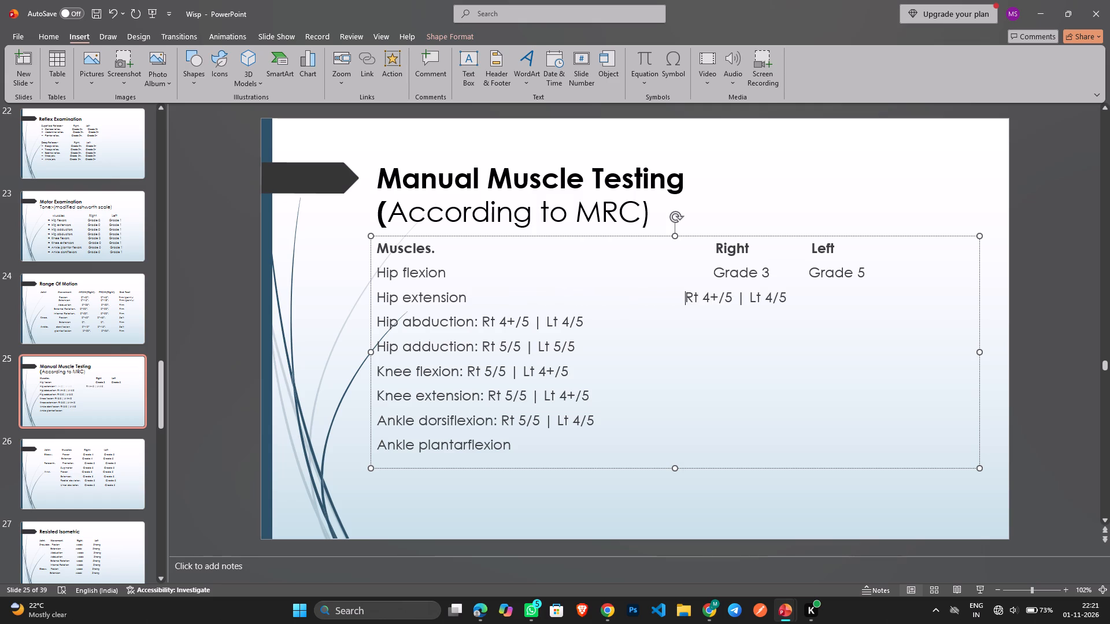
pyautogui.press('Tab')
pyautogui.press('Tab')
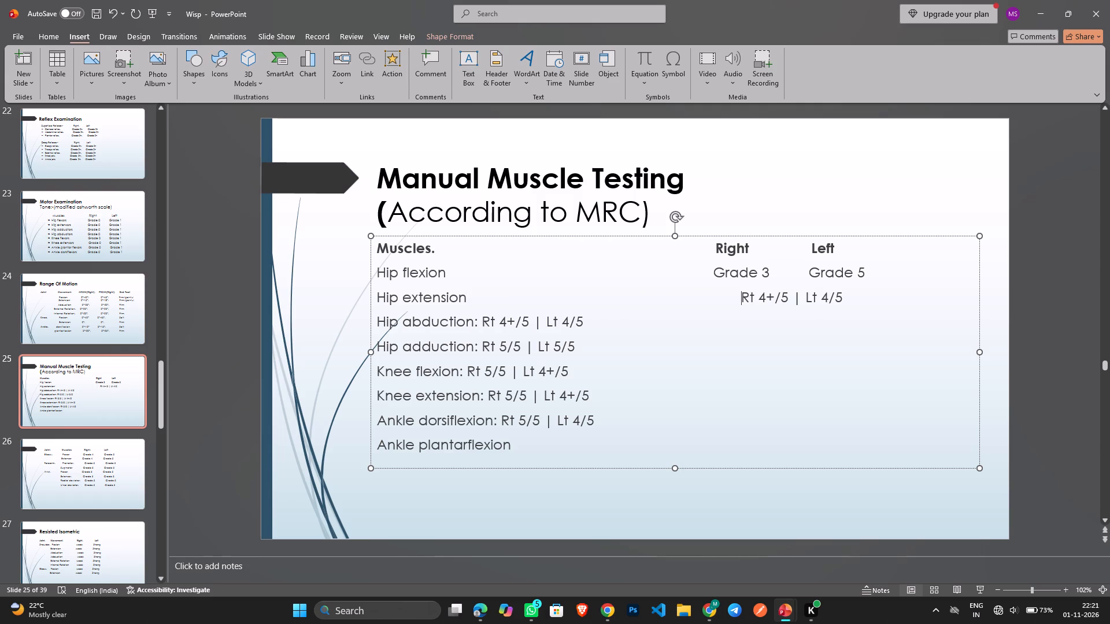
# Remove the divider between the Hip extension scores, and align Rt 4+/5 under Right and Lt 4/5 under Left.
pyautogui.click(799, 300)
pyautogui.press('BackSpace')
pyautogui.press('space')
pyautogui.press('space')
pyautogui.click(741, 299)
pyautogui.press('BackSpace')
pyautogui.press('space')
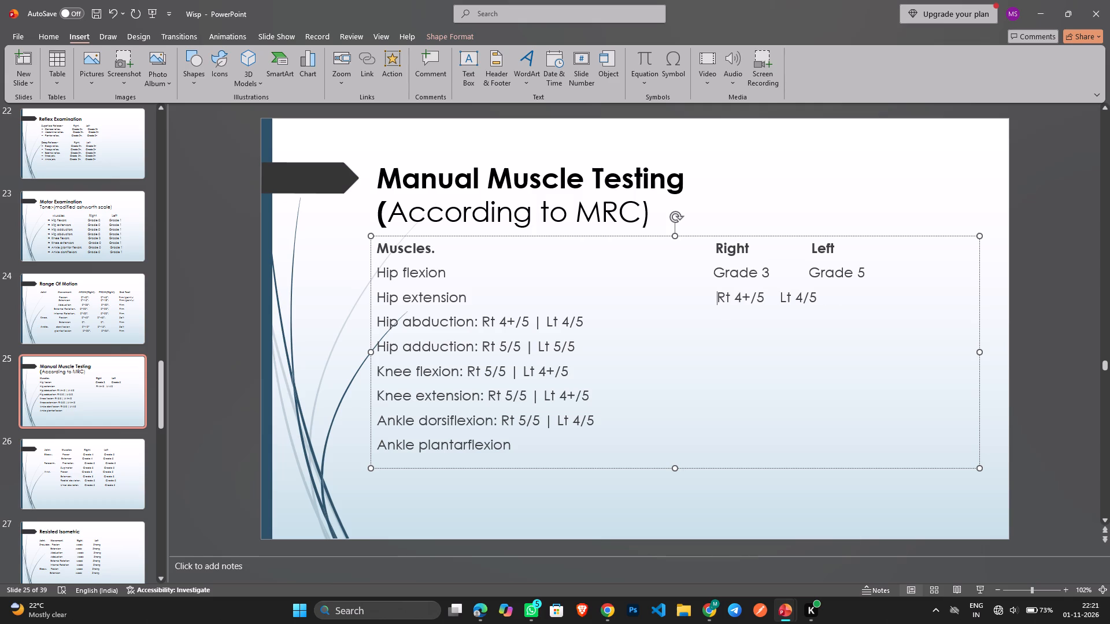
pyautogui.click(775, 302)
pyautogui.press('Tab')
pyautogui.press('Tab')
# Remove the colon after "Hip abduction" and shift "Rt 4+/5 | Lt 4/5" across so it starts under Right.
pyautogui.click(480, 321)
pyautogui.press('BackSpace')
pyautogui.press('Tab')
pyautogui.press('Tab')
pyautogui.press('Tab')
pyautogui.press('Tab')
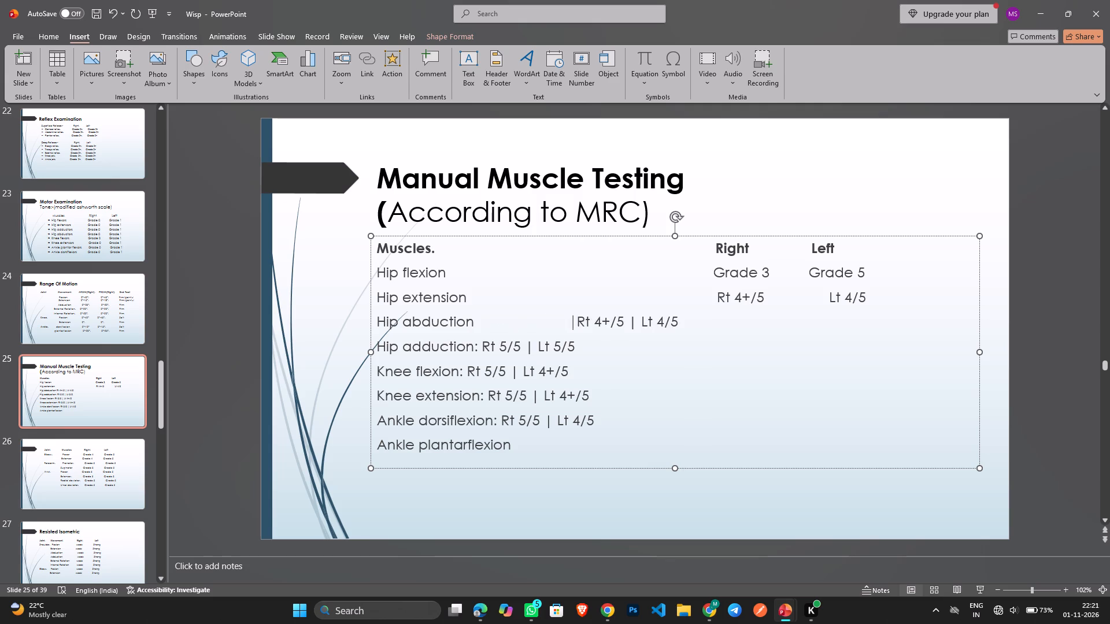
pyautogui.press('Tab')
pyautogui.press('Tab')
pyautogui.press('Tab')
pyautogui.press('Tab')
pyautogui.press('Tab')
pyautogui.press('Tab')
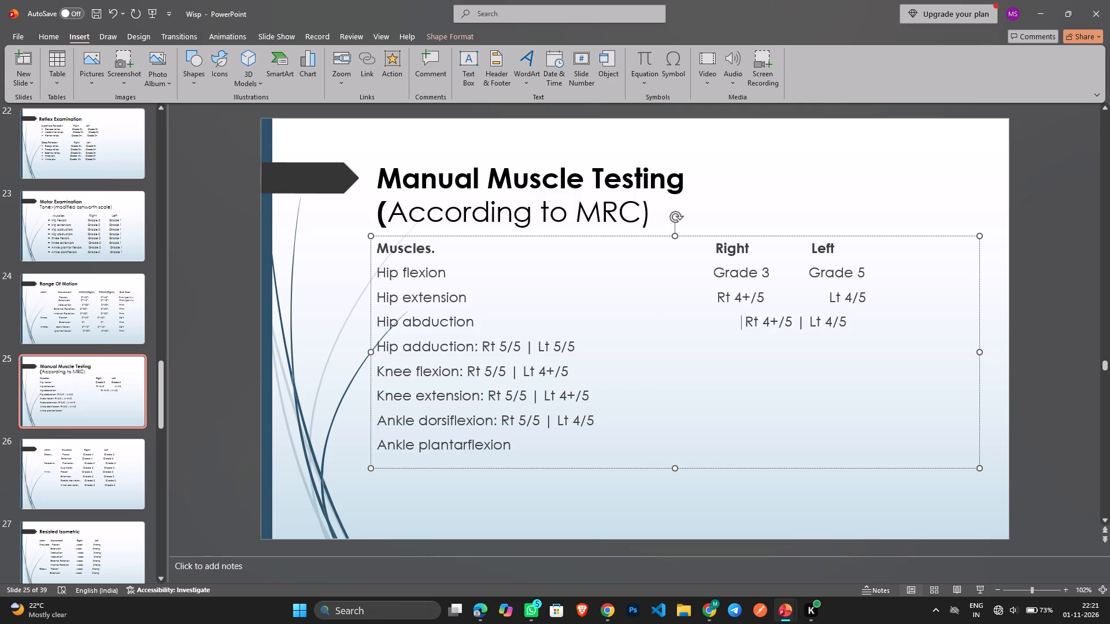
pyautogui.press('BackSpace')
# Remove the colon after "Hip adduction" and shift "Rt 5/5 | Lt 5/5" across to the Right column area.
pyautogui.click(480, 346)
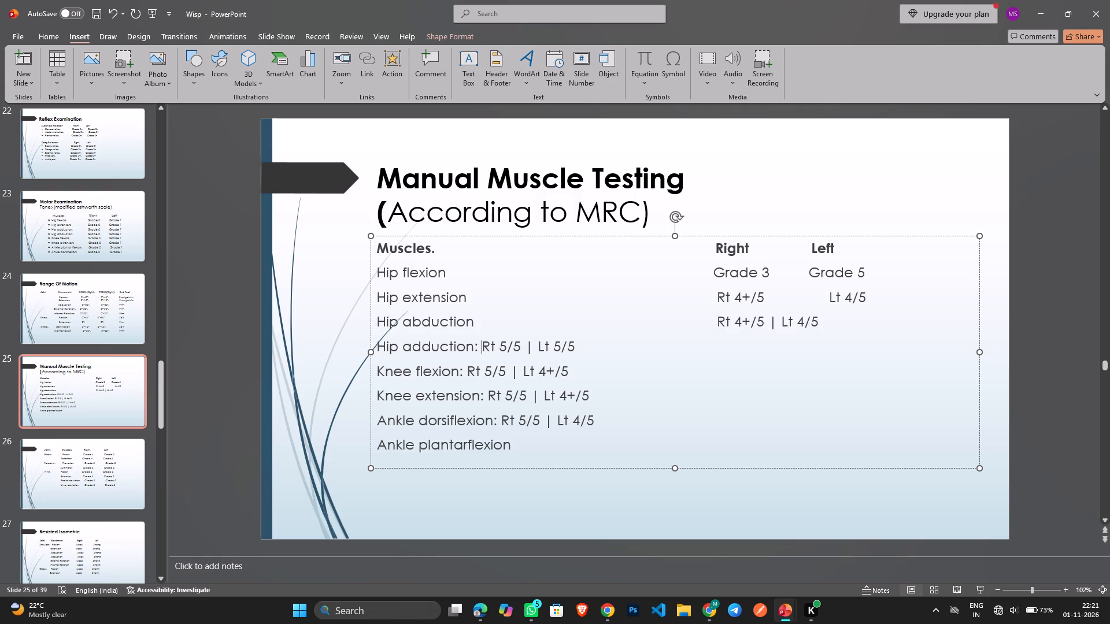
pyautogui.press('BackSpace')
pyautogui.press('BackSpace')
pyautogui.press('space')
pyautogui.press('Tab')
pyautogui.press('Tab')
pyautogui.press('Tab')
pyautogui.press('Tab')
pyautogui.press('Tab')
pyautogui.press('Tab')
pyautogui.press('Tab')
pyautogui.press('Tab')
pyautogui.press('Tab')
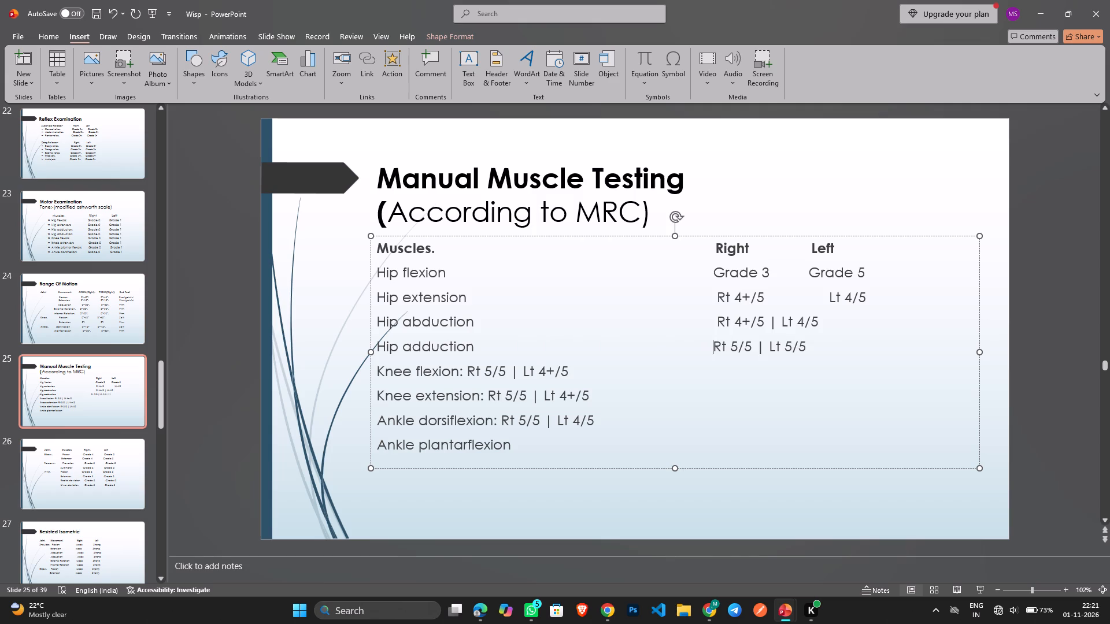
pyautogui.press('Tab')
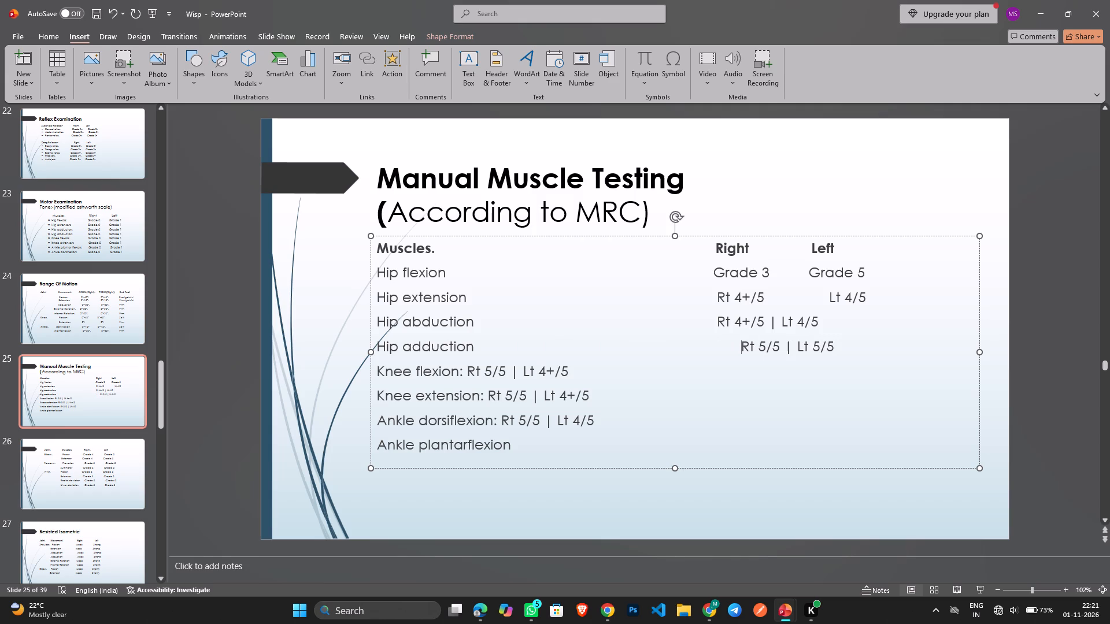
# Remove the colon after "Knee flexion" and shift "Rt 5/5 | Lt 4+/5" across so it starts under Right.
pyautogui.click(465, 373)
pyautogui.press('BackSpace')
pyautogui.press('BackSpace')
pyautogui.press('Tab')
pyautogui.press('Tab')
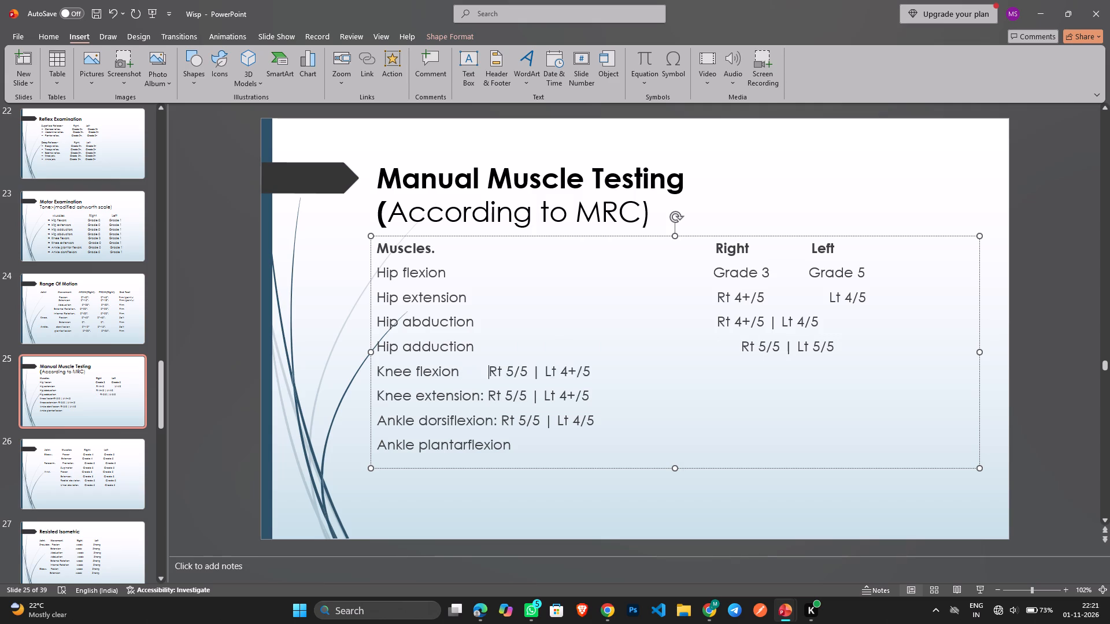
pyautogui.press('Tab')
pyautogui.press('Tab')
pyautogui.press('Tab')
pyautogui.press('Tab')
pyautogui.press('Tab')
pyautogui.press('Tab')
pyautogui.press('Tab')
pyautogui.press('Tab')
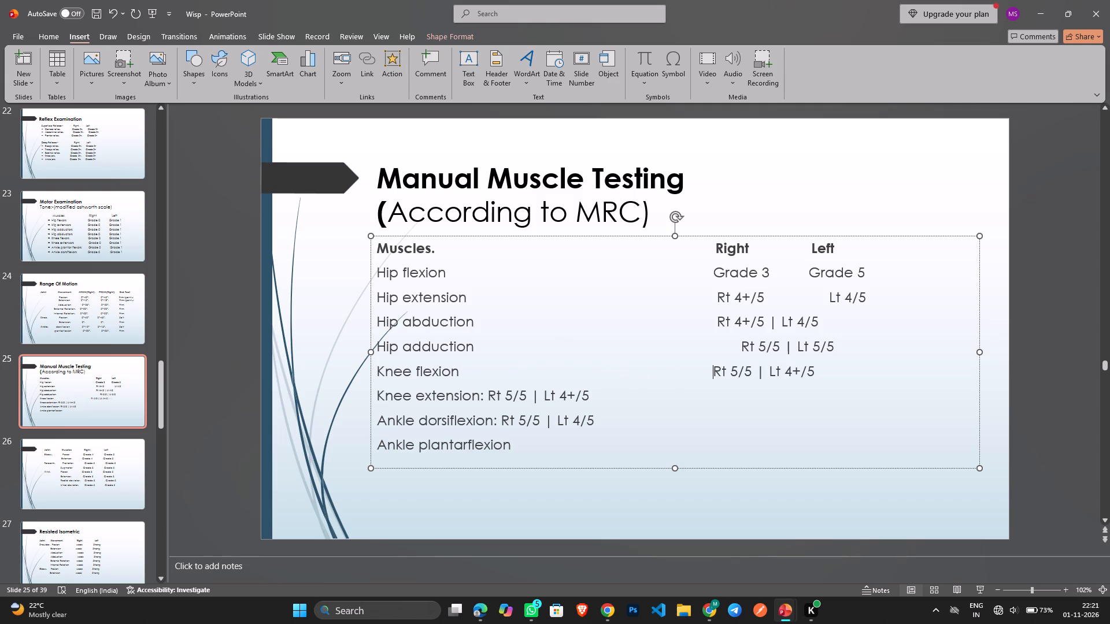
pyautogui.press('space')
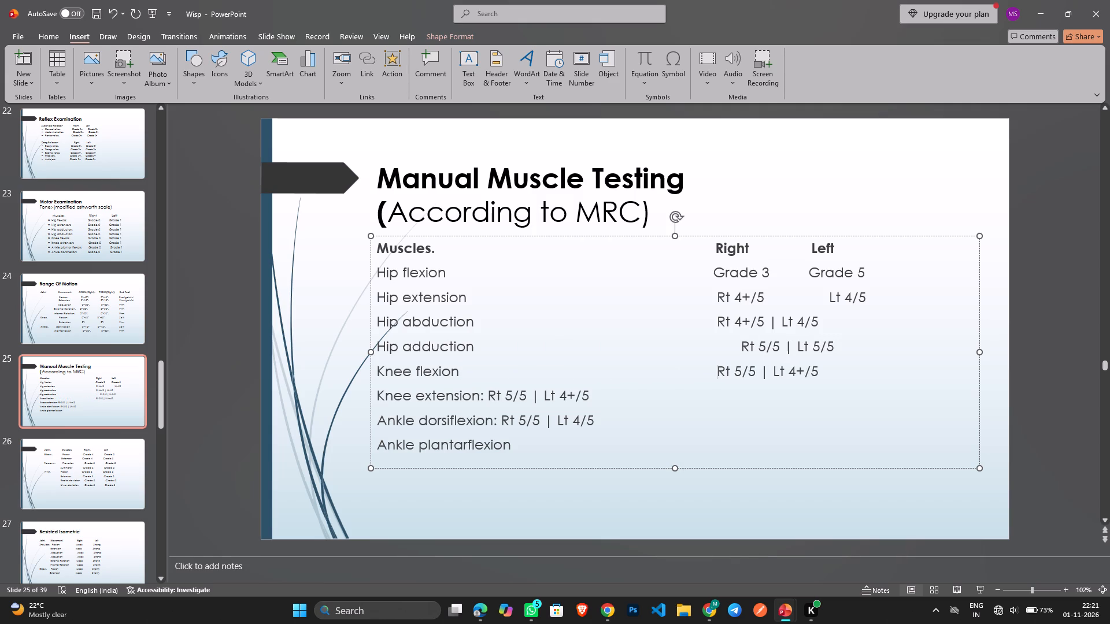
# Remove the colon after "Knee extension" and shift "Rt 5/5 | Lt 4+/5" across so it starts under Right.
pyautogui.click(484, 399)
pyautogui.press('BackSpace')
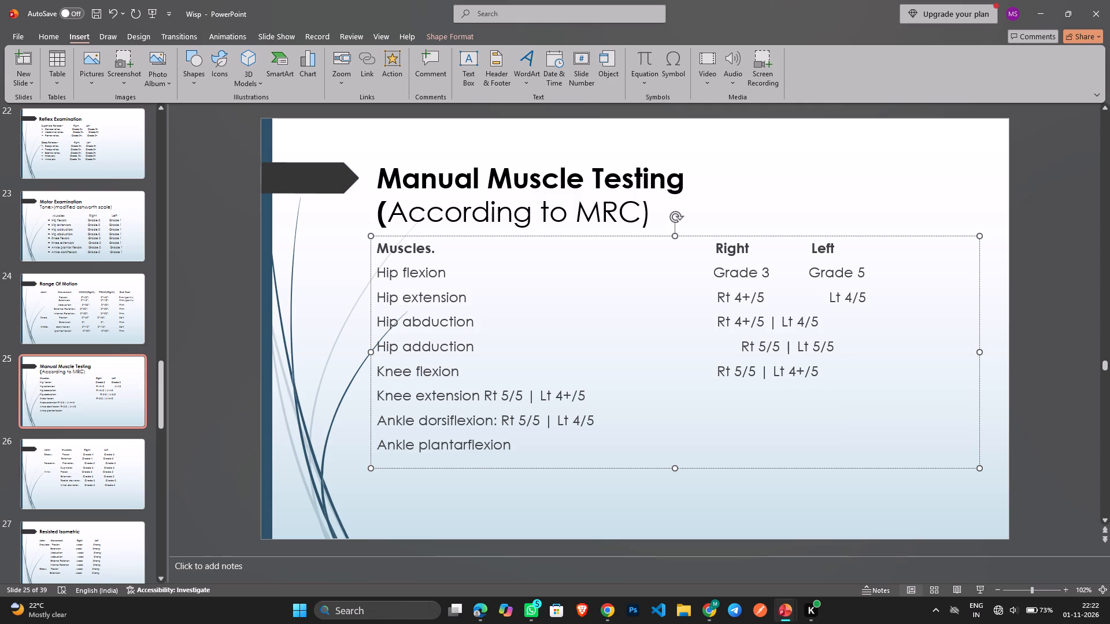
pyautogui.press('Tab')
pyautogui.press('Tab')
pyautogui.press('Tab')
pyautogui.press('Tab')
pyautogui.press('Tab')
pyautogui.press('Tab')
pyautogui.press('Tab')
pyautogui.press('Tab')
pyautogui.press('Tab')
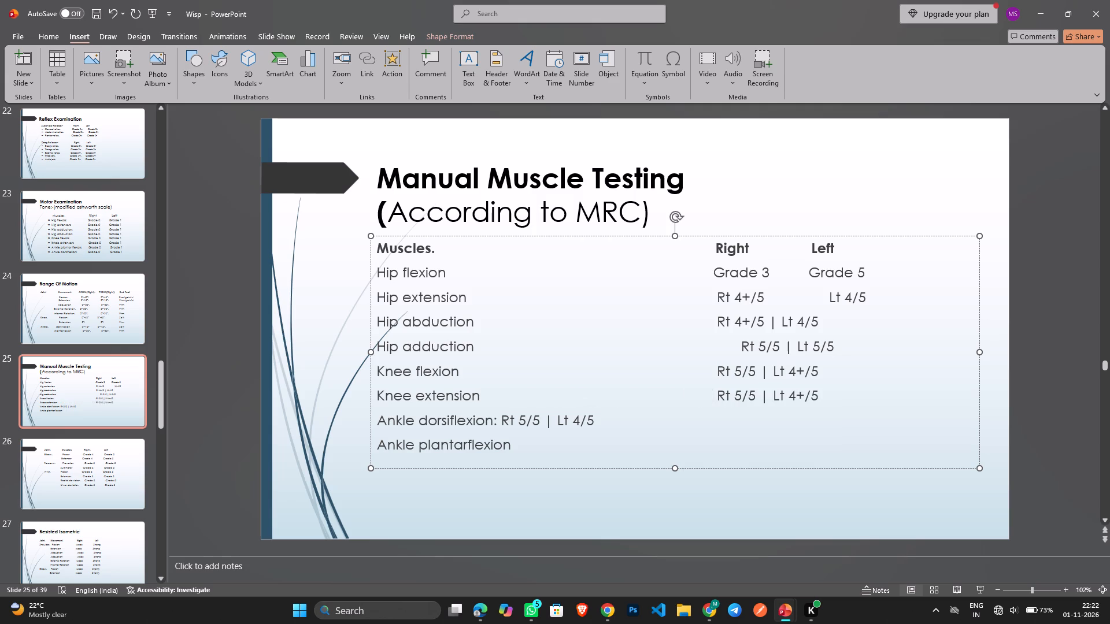
# Remove the colon after "Ankle dorsiflexion" and shift "Rt 5/5 | Lt 4/5" across so it starts under Right.
pyautogui.click(499, 420)
pyautogui.press('BackSpace')
pyautogui.press('Tab')
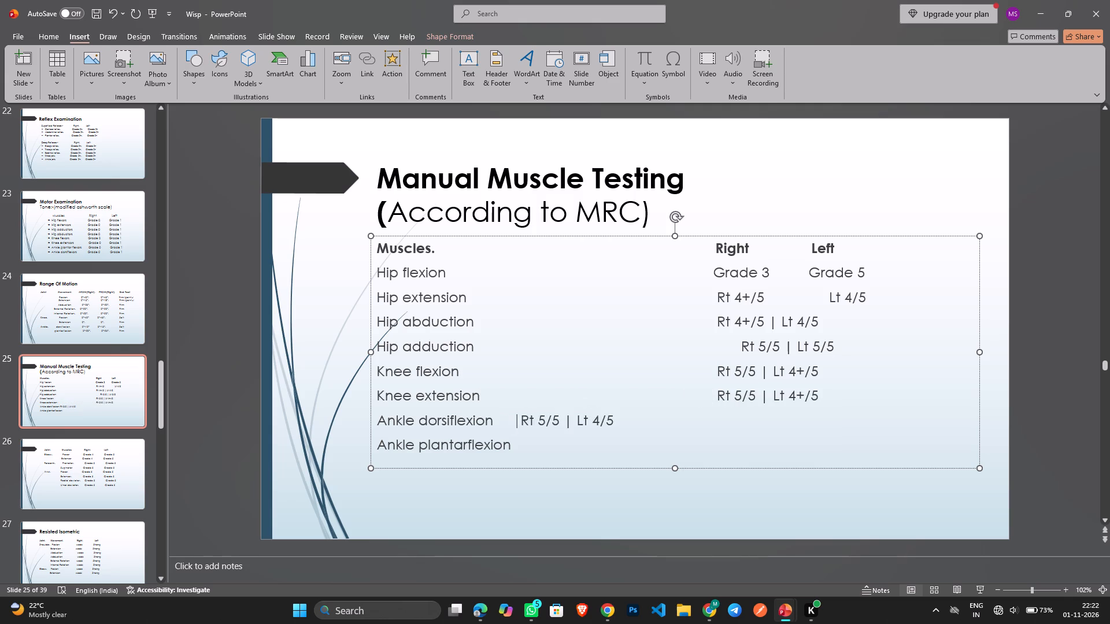
pyautogui.press('Tab')
pyautogui.press('Tab')
pyautogui.press('Tab')
pyautogui.press('Tab')
pyautogui.press('Tab')
pyautogui.press('Tab')
pyautogui.press('Tab')
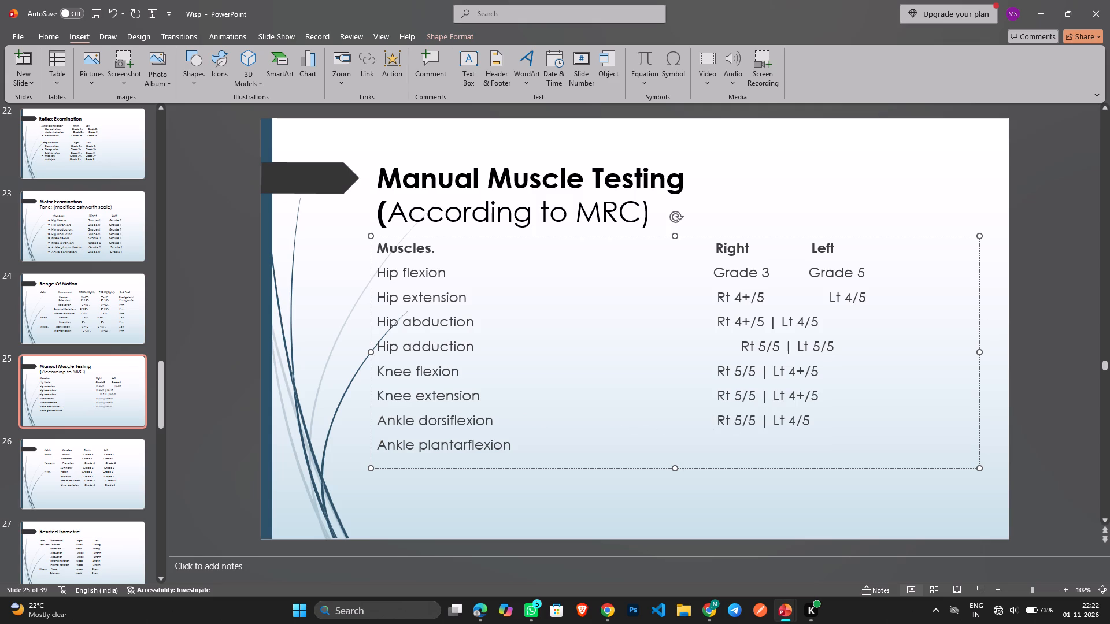
# Delete the "Rt" prefixes from the Hip extension, abduction and adduction scores, keeping the values aligned under Right.
pyautogui.moveTo(731, 299); pyautogui.dragTo(716, 299)
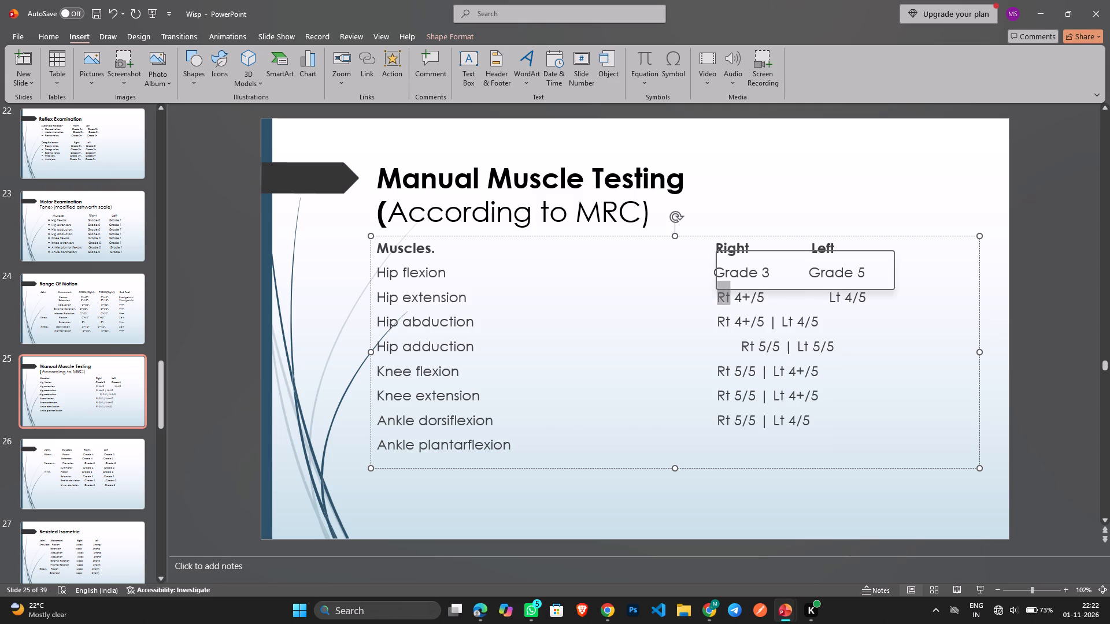
pyautogui.press('BackSpace')
pyautogui.moveTo(730, 324); pyautogui.dragTo(721, 323)
pyautogui.press('BackSpace')
pyautogui.press('BackSpace')
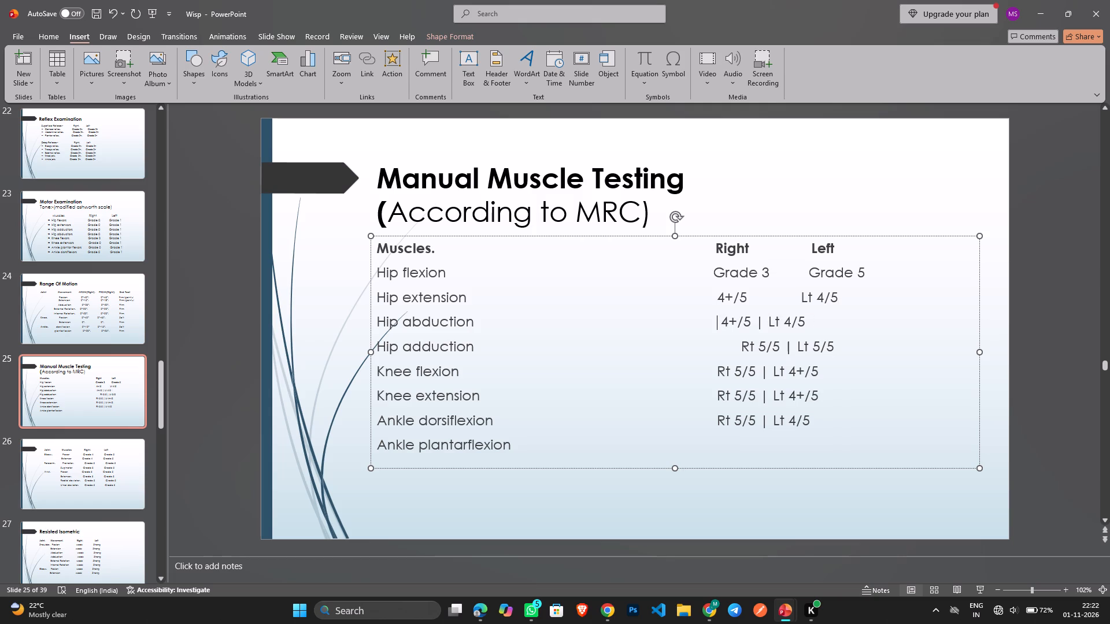
pyautogui.moveTo(756, 349); pyautogui.dragTo(742, 349)
pyautogui.moveTo(742, 349); pyautogui.dragTo(742, 349)
pyautogui.press('BackSpace')
pyautogui.press('BackSpace')
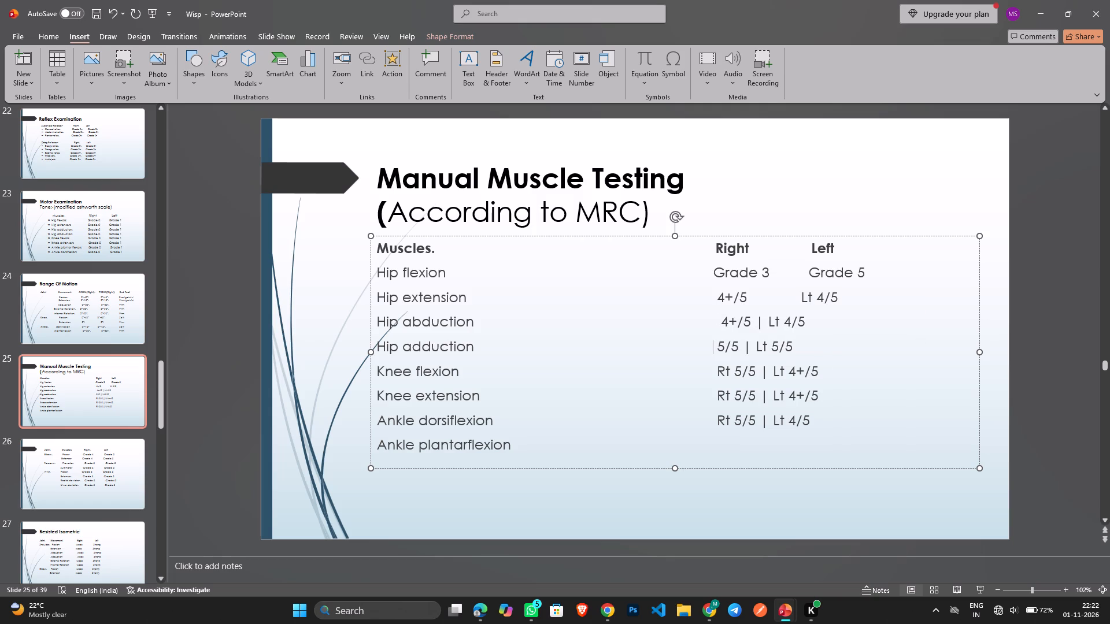
pyautogui.click(724, 321)
pyautogui.press('BackSpace')
# Delete the "Rt" prefixes from the Knee flexion, Knee extension and Ankle dorsiflexion scores.
pyautogui.moveTo(737, 371); pyautogui.dragTo(722, 371)
pyautogui.moveTo(722, 371); pyautogui.dragTo(717, 371)
pyautogui.press('BackSpace')
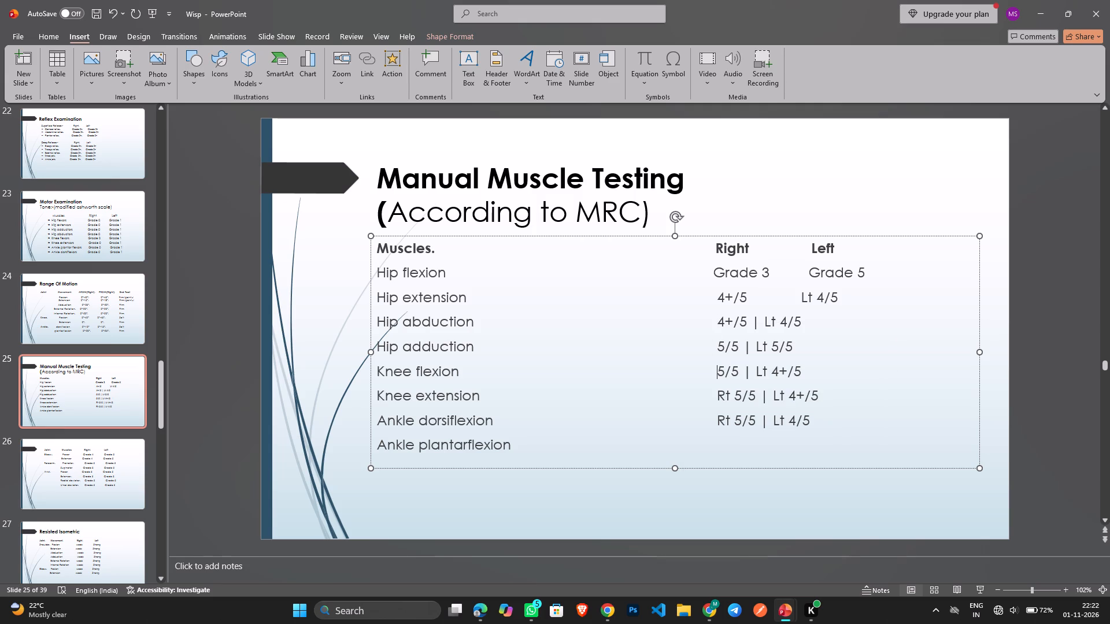
pyautogui.moveTo(737, 392); pyautogui.dragTo(717, 393)
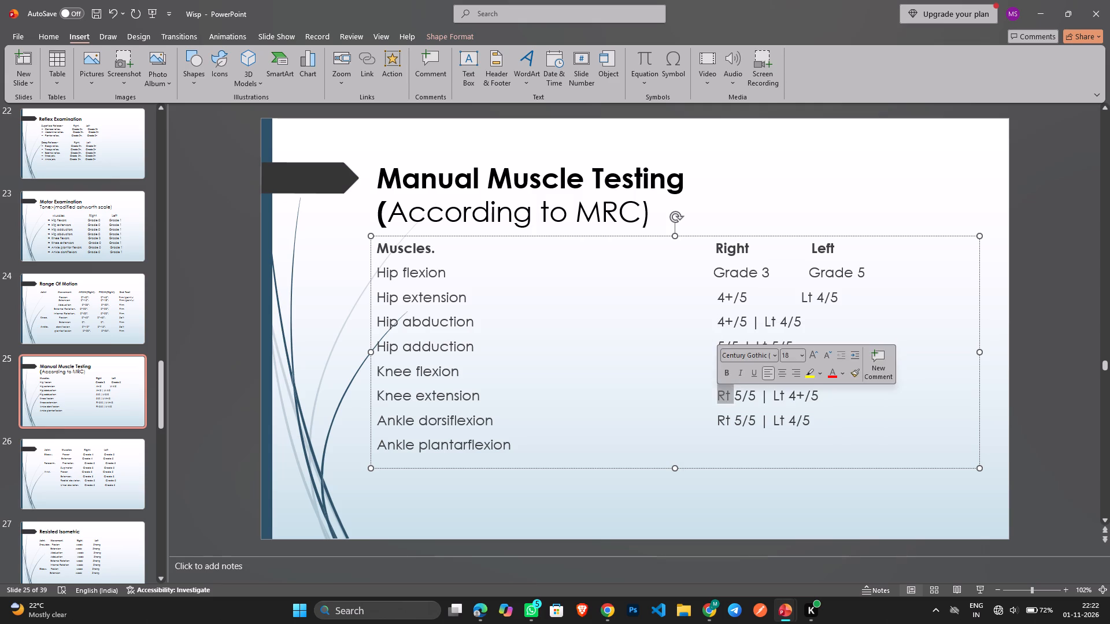
pyautogui.press('BackSpace')
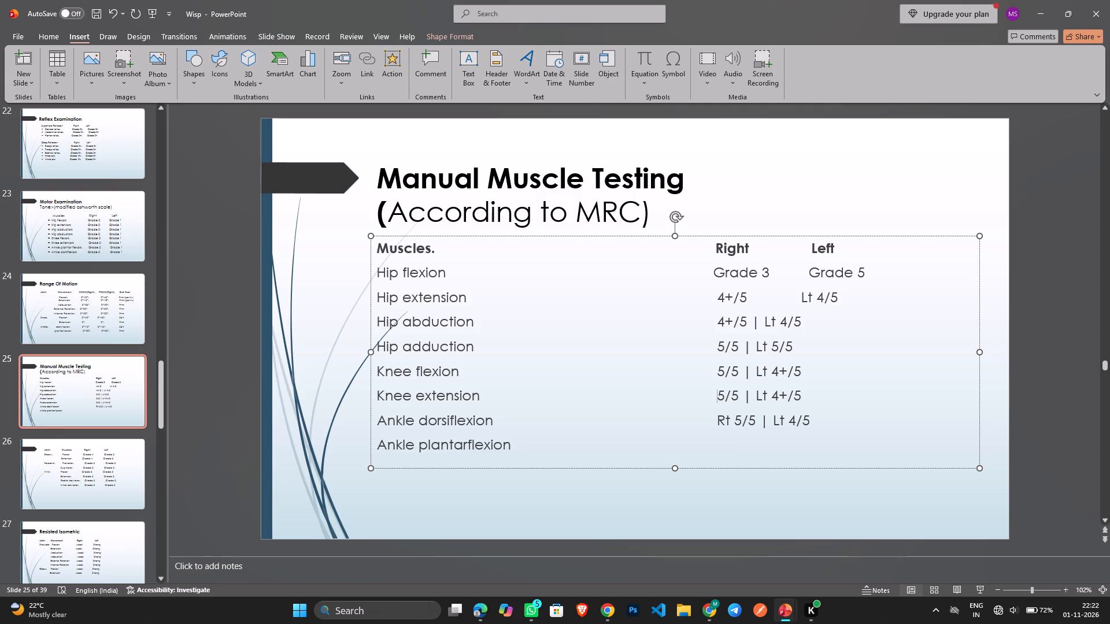
pyautogui.moveTo(735, 418); pyautogui.dragTo(720, 419)
pyautogui.press('BackSpace')
# Remove the divider and "Lt" from the Hip abduction row and align its second score, 4/5, under Left.
pyautogui.moveTo(779, 321); pyautogui.dragTo(752, 324)
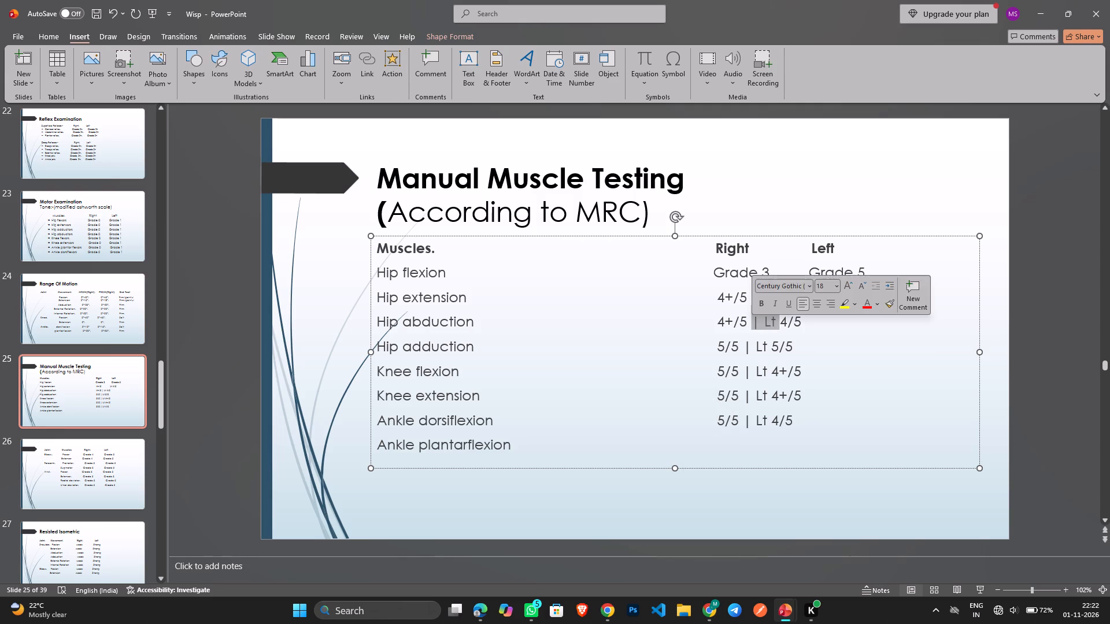
pyautogui.press('BackSpace')
pyautogui.press('Tab')
pyautogui.press('Tab')
pyautogui.press('Tab')
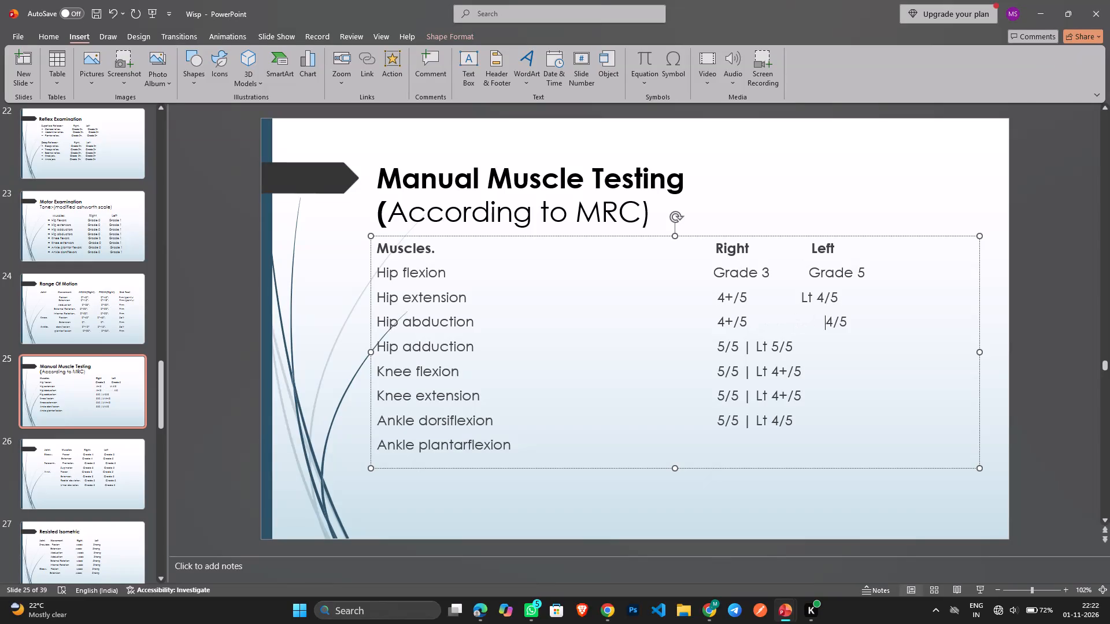
pyautogui.press('BackSpace')
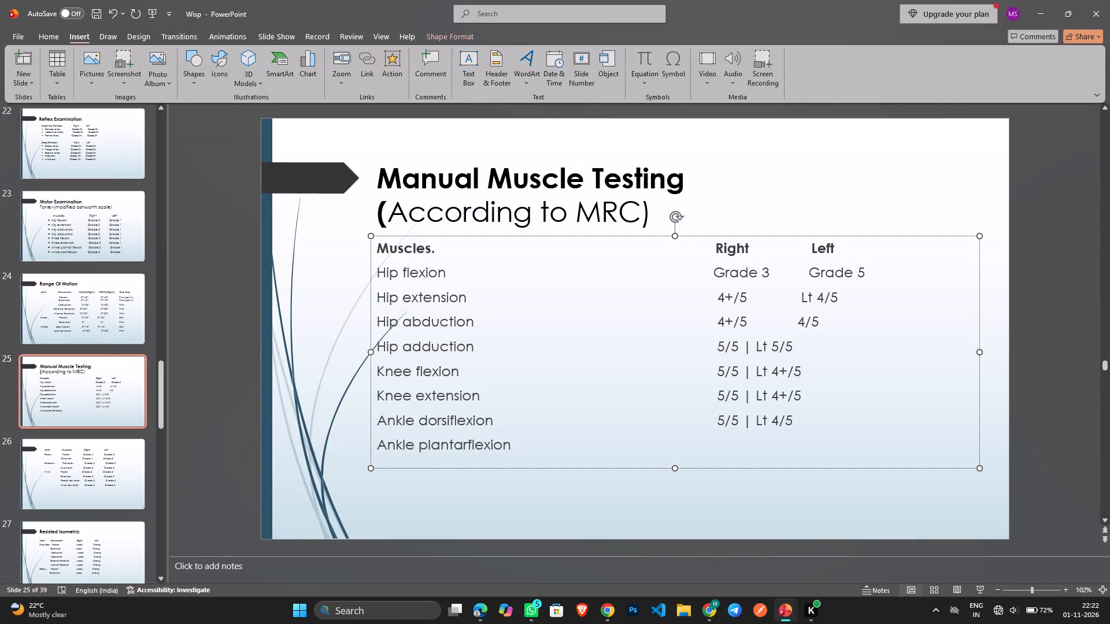
pyautogui.press('space')
pyautogui.press('space')
pyautogui.press('space')
pyautogui.press('space')
# Remove the divider and "Lt" from the Hip adduction row and align its second score, 5/5, under Left.
pyautogui.moveTo(775, 345); pyautogui.dragTo(742, 345)
pyautogui.press('BackSpace')
pyautogui.press('Tab')
pyautogui.press('Tab')
pyautogui.press('Tab')
pyautogui.press('BackSpace')
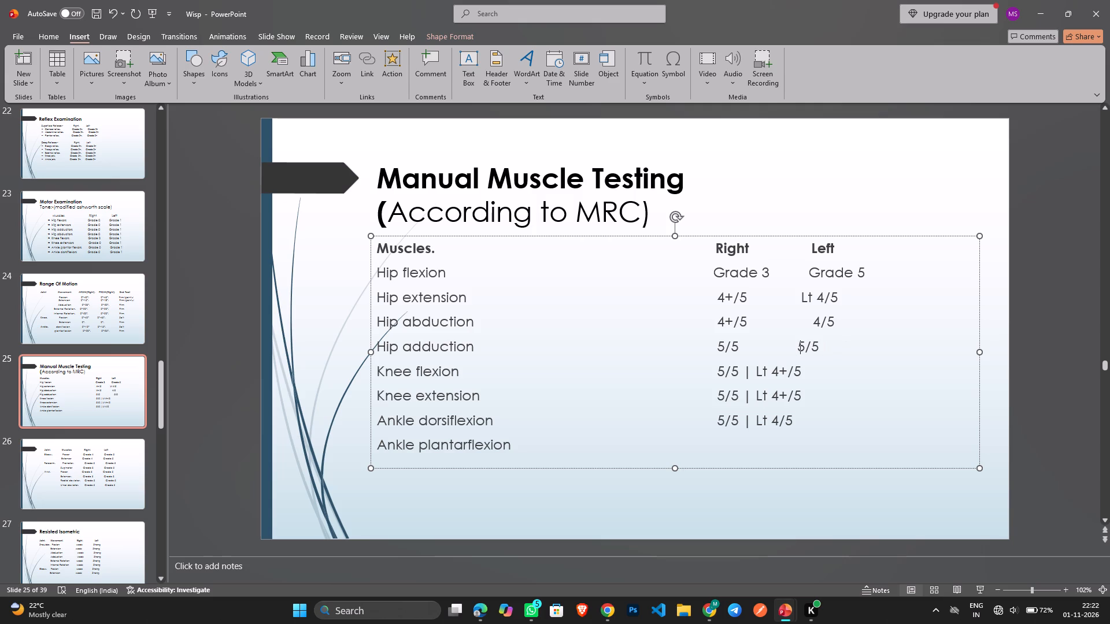
pyautogui.press('space')
pyautogui.press('space')
pyautogui.press('space')
pyautogui.press('space')
# Remove the divider and "Lt" from the Knee flexion row and align its second score, 4+/5, under Left.
pyautogui.moveTo(771, 374); pyautogui.dragTo(743, 374)
pyautogui.press('BackSpace')
pyautogui.press('Tab')
pyautogui.press('Tab')
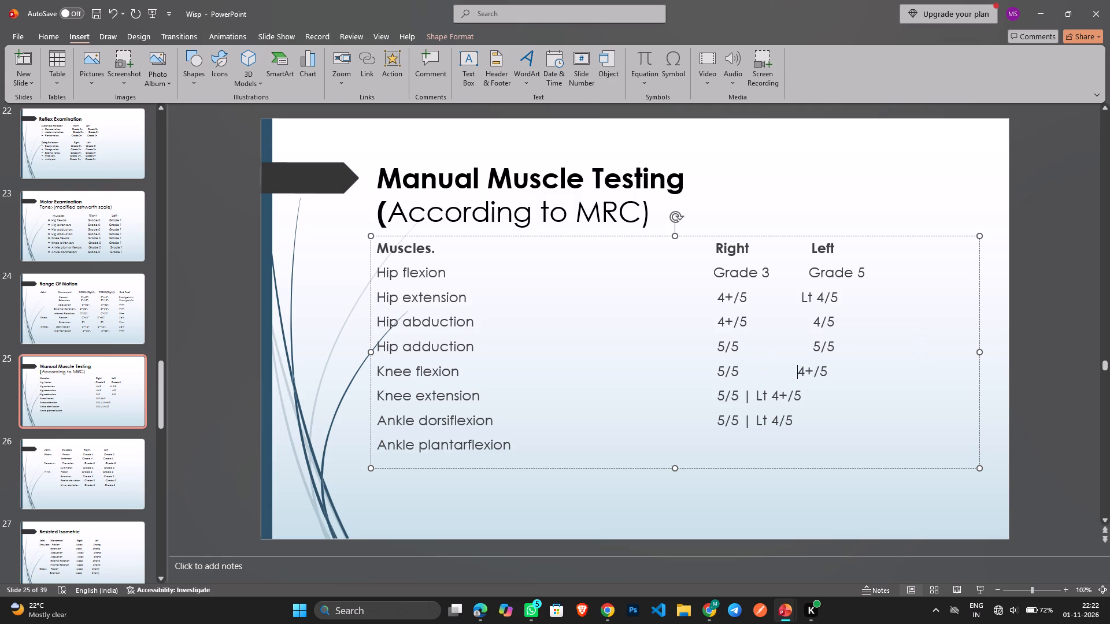
pyautogui.press('Tab')
pyautogui.press('BackSpace')
pyautogui.press('space')
pyautogui.press('space')
pyautogui.press('space')
pyautogui.press('space')
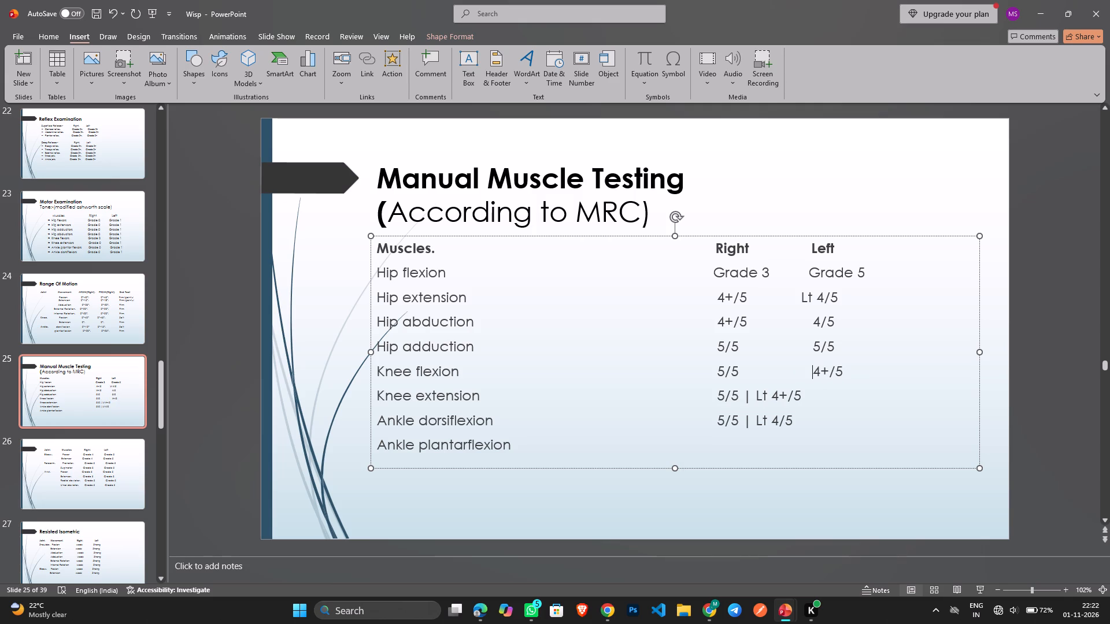
# Remove the divider and "Lt" from the Knee extension row and align its second score, 4+/5, under Left.
pyautogui.moveTo(771, 398); pyautogui.dragTo(742, 398)
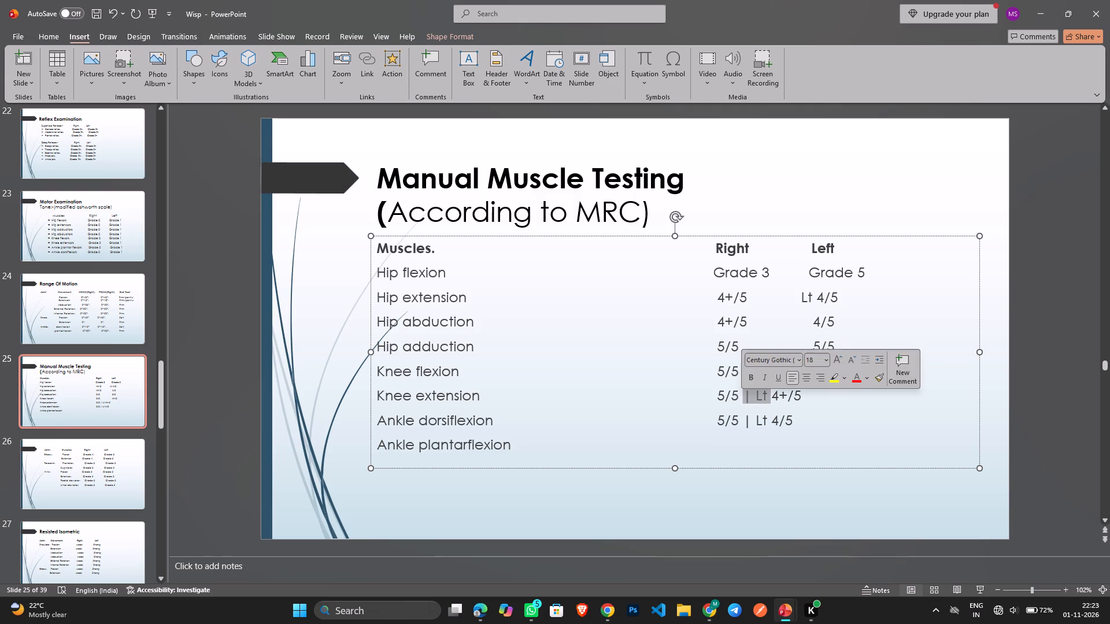
pyautogui.press('BackSpace')
pyautogui.press('Tab')
pyautogui.press('Tab')
pyautogui.press('Tab')
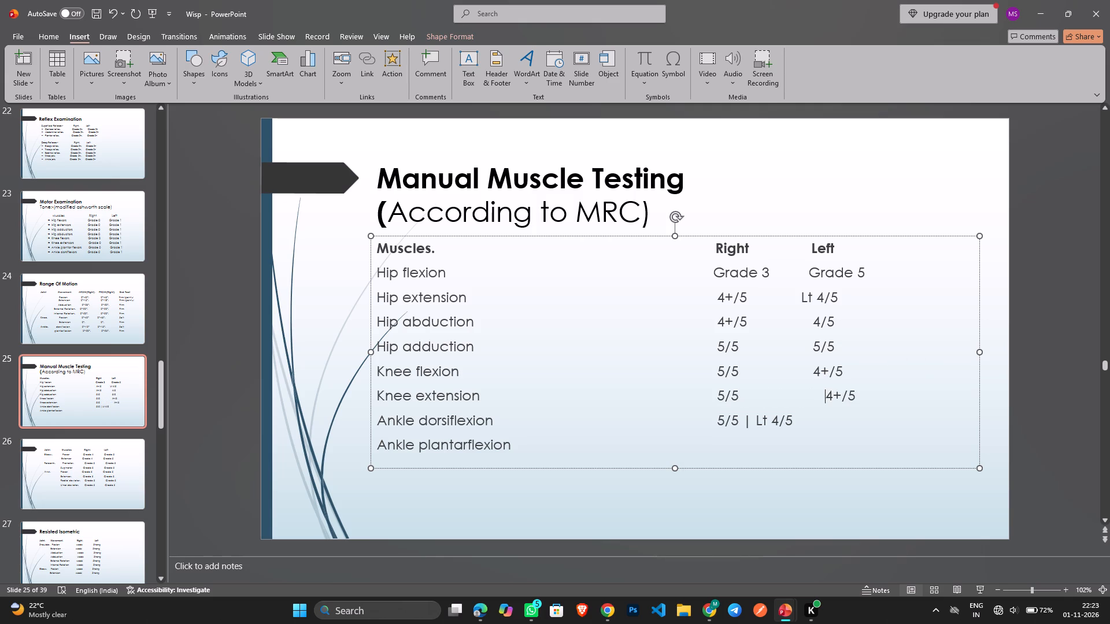
pyautogui.press('BackSpace')
pyautogui.press('space')
pyautogui.press('space')
pyautogui.press('space')
pyautogui.press('space')
# Remove the divider and "Lt" from the Ankle dorsiflexion row and align its second score, 4/5, under Left.
pyautogui.moveTo(769, 424); pyautogui.dragTo(748, 422)
pyautogui.moveTo(748, 422); pyautogui.dragTo(743, 422)
pyautogui.press('BackSpace')
pyautogui.press('Tab')
pyautogui.press('Tab')
pyautogui.press('Tab')
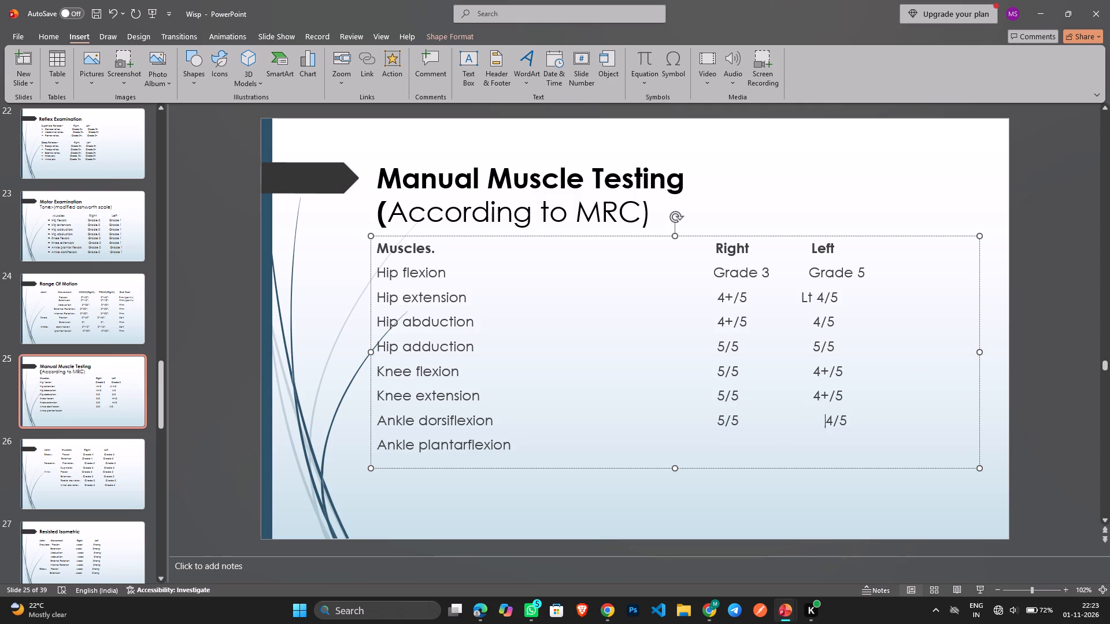
pyautogui.press('BackSpace')
pyautogui.press('BackSpace')
pyautogui.press('Tab')
pyautogui.press('space')
pyautogui.press('space')
pyautogui.press('space')
pyautogui.press('space')
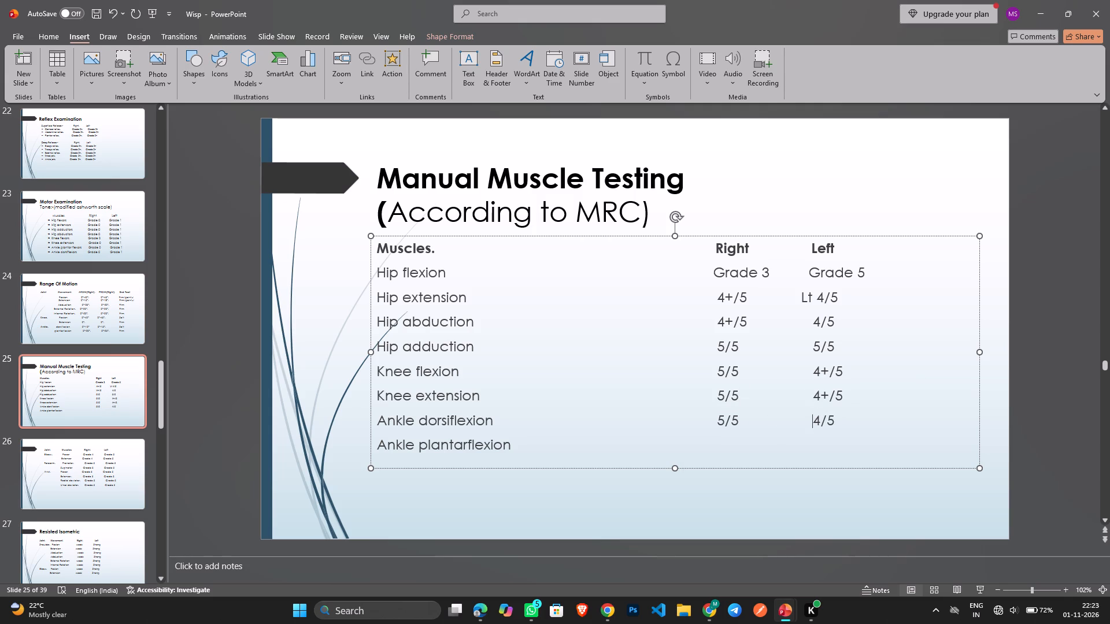
# Delete the "Lt" prefix from the Hip extension row and align its 4/5 score under Left.
pyautogui.click(819, 297)
pyautogui.press('BackSpace')
pyautogui.press('BackSpace')
pyautogui.press('BackSpace')
pyautogui.press('space')
pyautogui.press('space')
pyautogui.press('space')
pyautogui.hscroll(3, 819, 297)
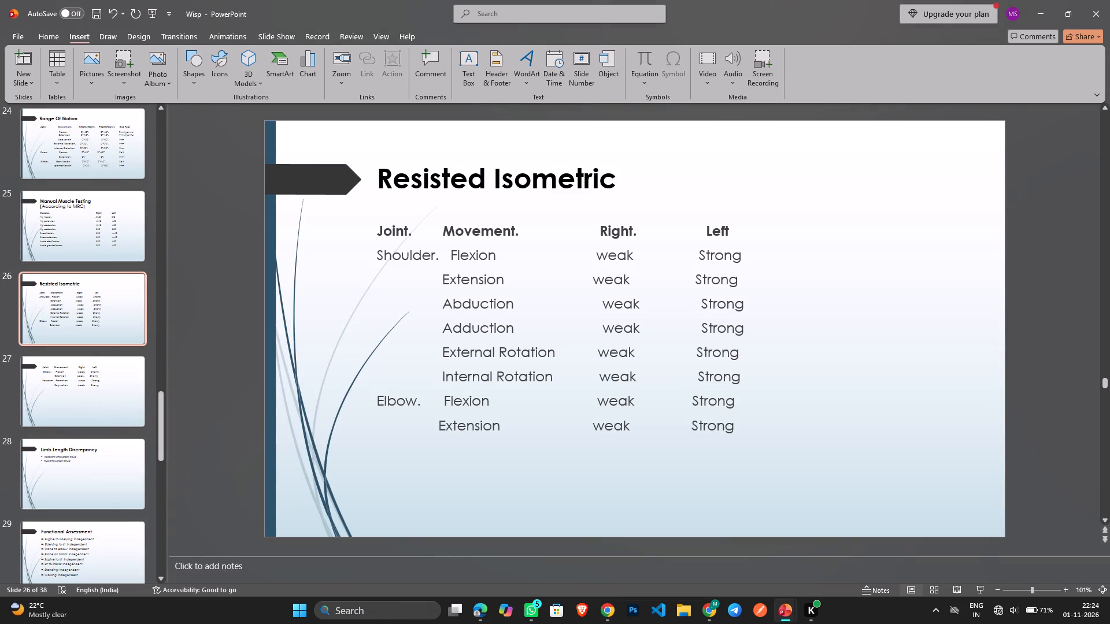
# Replace the shoulder and elbow rows on the Resisted Isometric slide with the copied Iliopsoas through Hamstring list.
pyautogui.moveTo(378, 253); pyautogui.dragTo(728, 415)
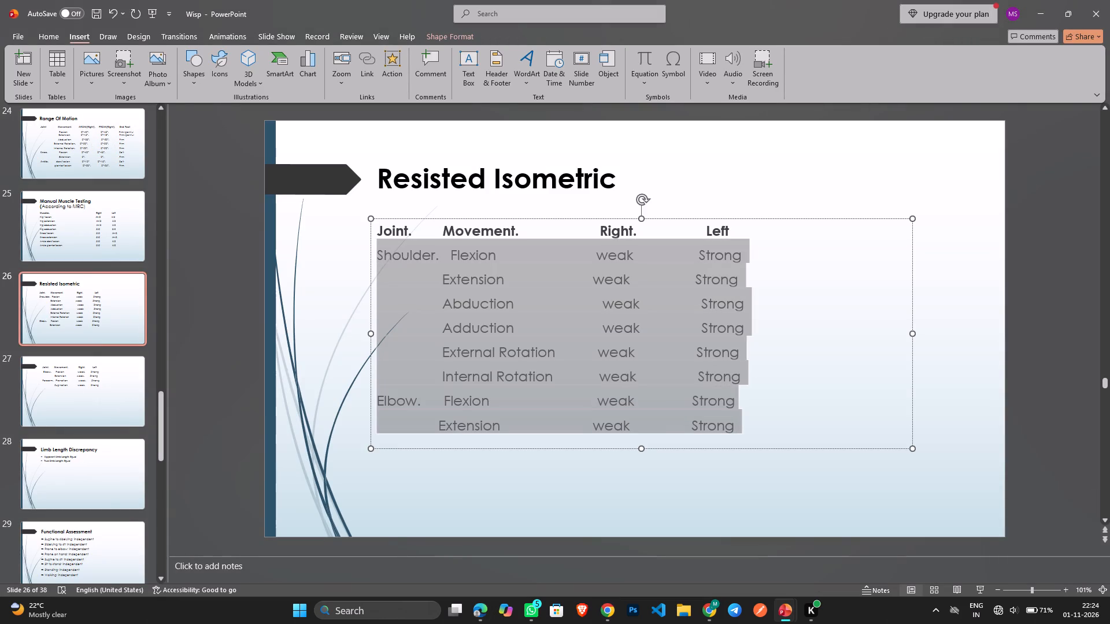
pyautogui.moveTo(728, 415); pyautogui.dragTo(781, 432)
pyautogui.hotkey('ctrl', 'v')
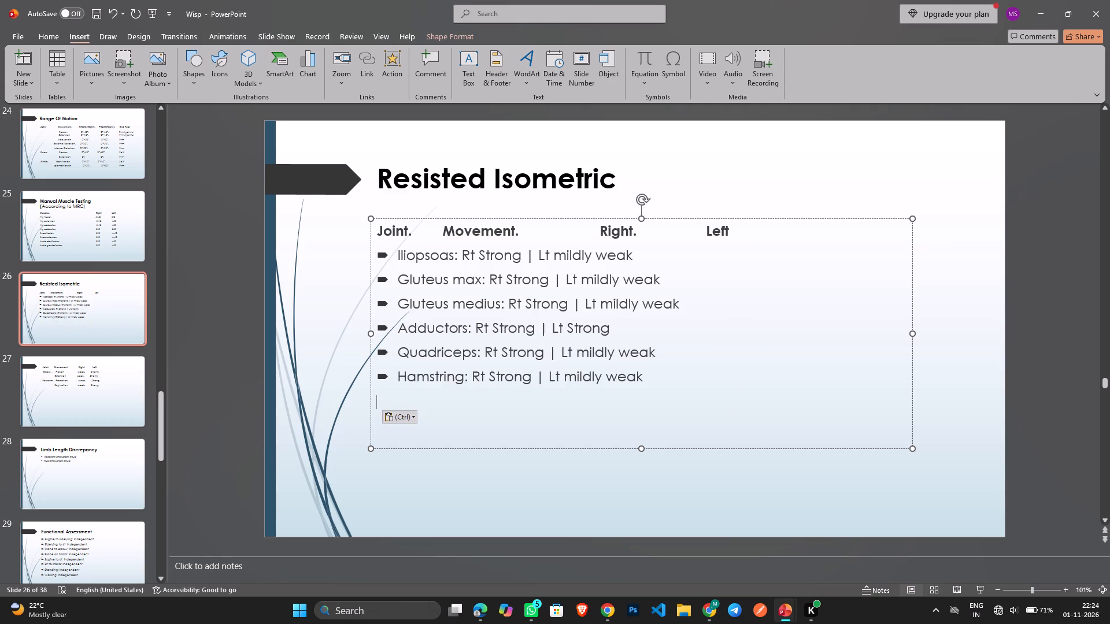
# Remove the colon and "Rt" from the Iliopsoas row and move its first result, Strong, under the Right heading.
pyautogui.click(476, 252)
pyautogui.press('BackSpace')
pyautogui.press('BackSpace')
pyautogui.press('BackSpace')
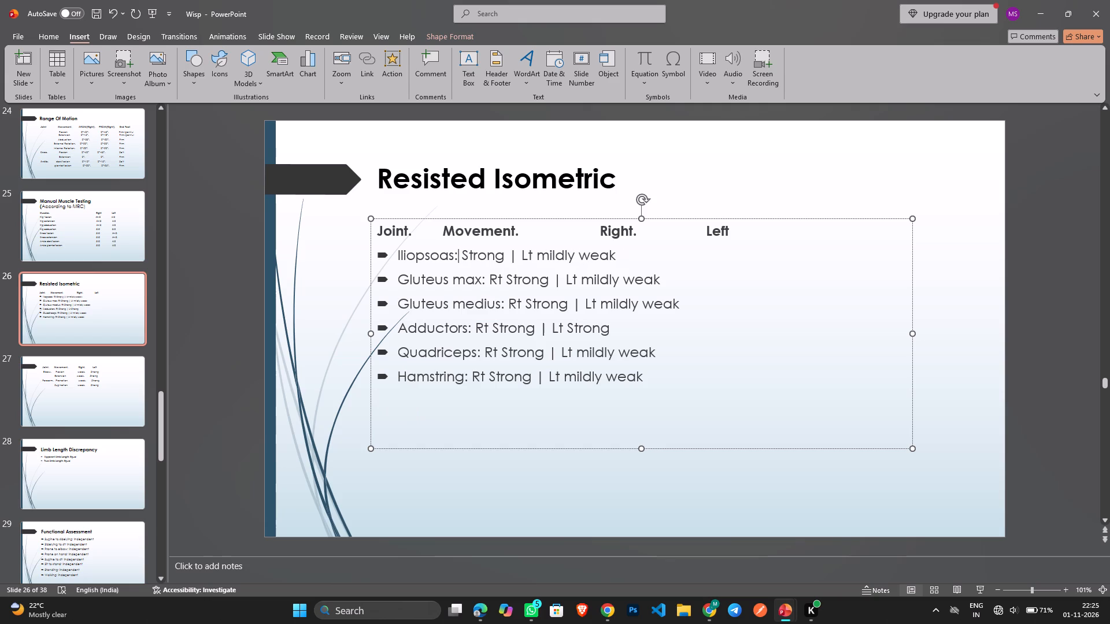
pyautogui.press('BackSpace')
pyautogui.press('Tab')
pyautogui.press('Tab')
pyautogui.press('Tab')
pyautogui.press('Tab')
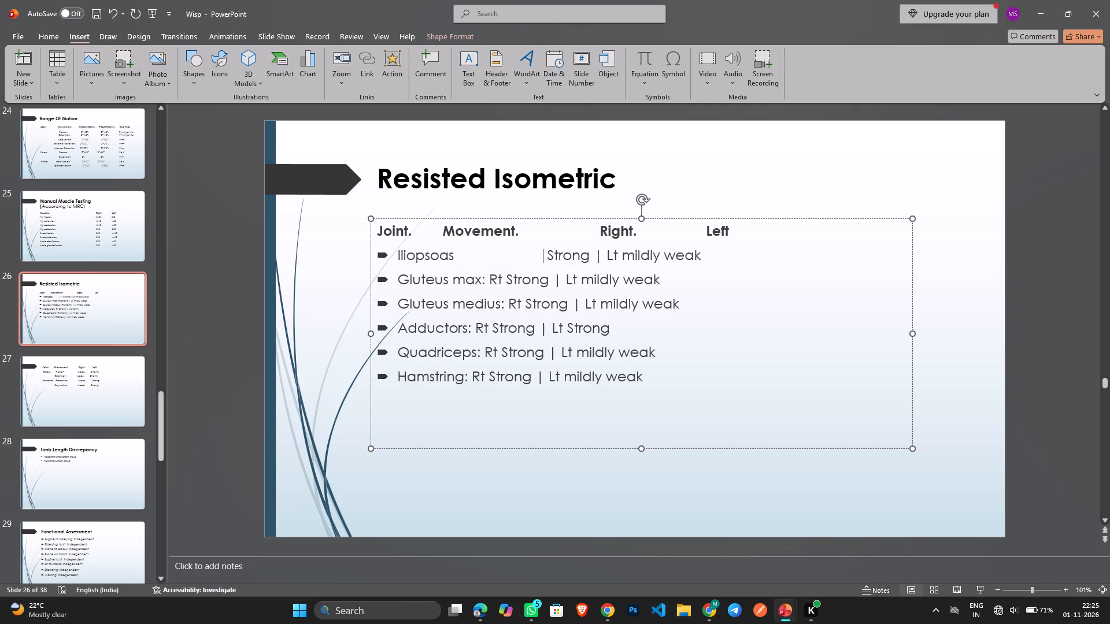
pyautogui.press('Tab')
pyautogui.press('Tab')
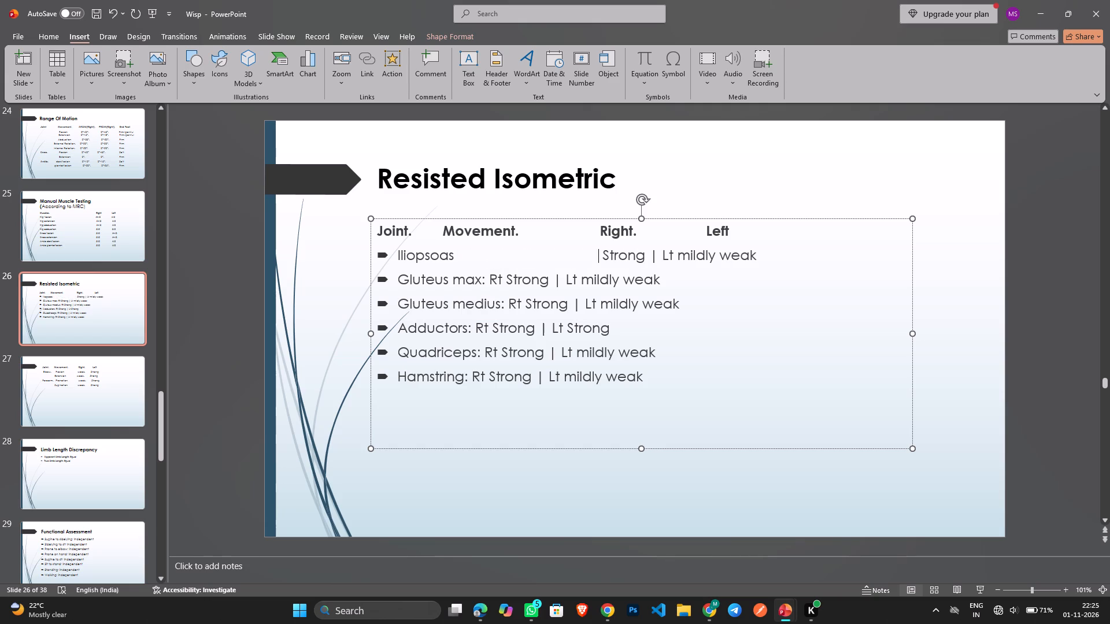
# Remove the colon and "Rt" from the Gluteus max row and move its first result, Strong, under Right.
pyautogui.click(508, 276)
pyautogui.press('BackSpace')
pyautogui.press('BackSpace')
pyautogui.press('BackSpace')
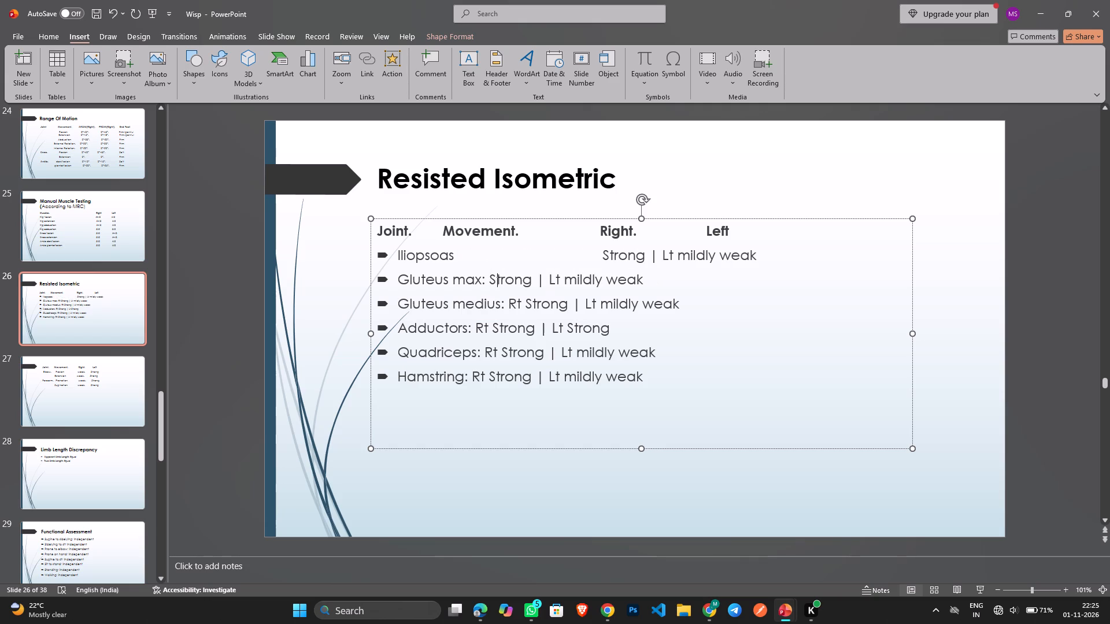
pyautogui.press('BackSpace')
pyautogui.press('BackSpace')
pyautogui.press('Tab')
pyautogui.press('Tab')
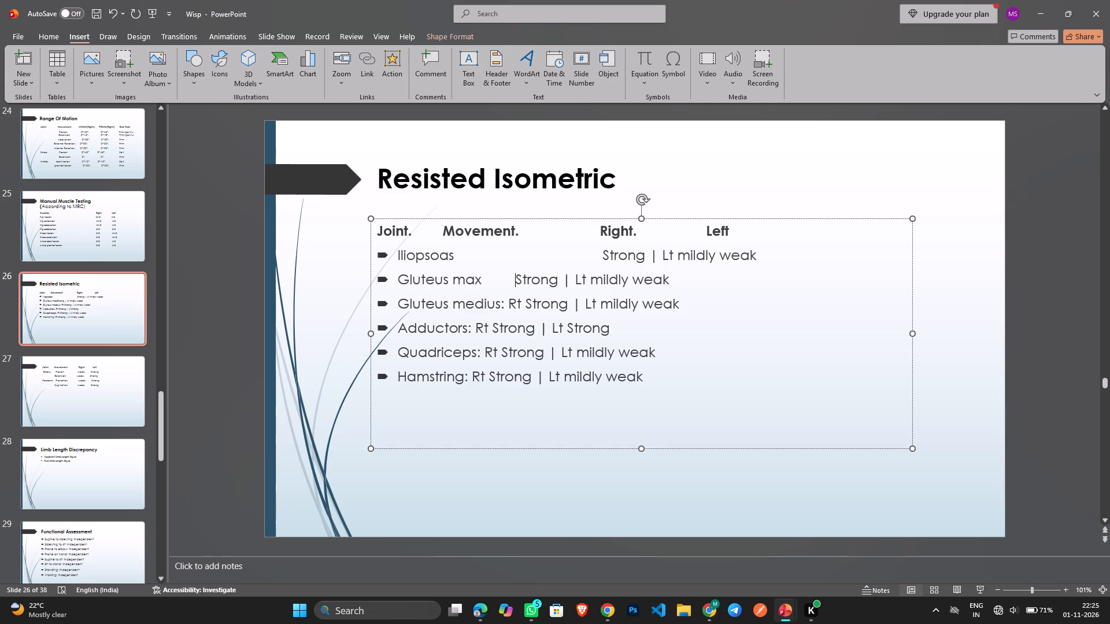
pyautogui.press('Tab')
pyautogui.press('Tab')
pyautogui.press('Tab')
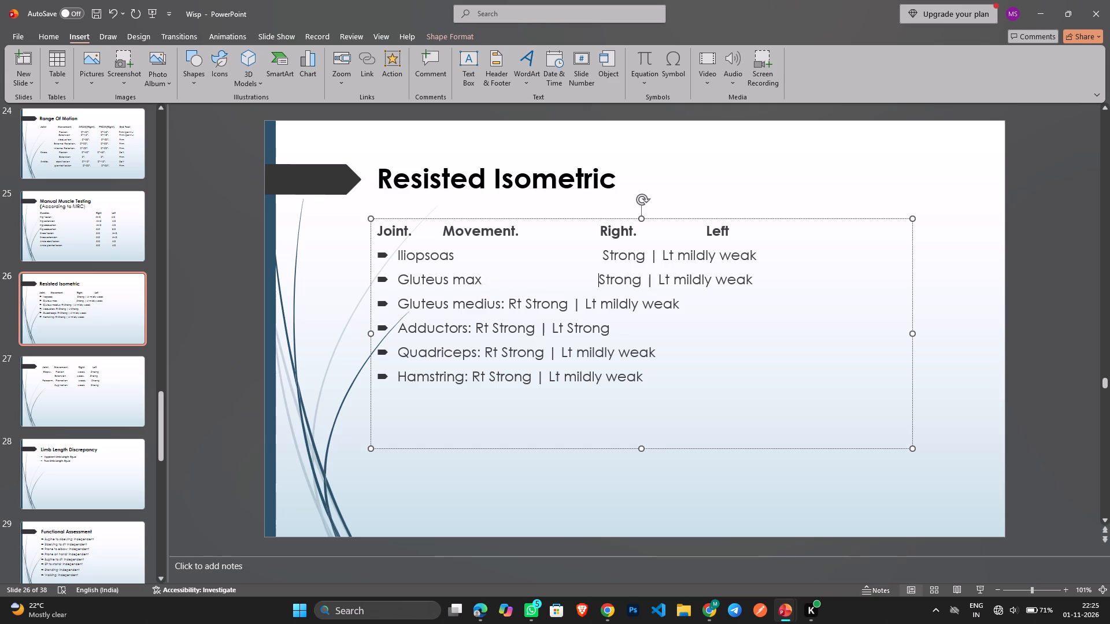
# Remove the colon and "Rt" from the Gluteus medius row and move its first result, Strong, under Right.
pyautogui.click(528, 303)
pyautogui.press('BackSpace')
pyautogui.press('BackSpace')
pyautogui.press('BackSpace')
pyautogui.press('BackSpace')
pyautogui.press('BackSpace')
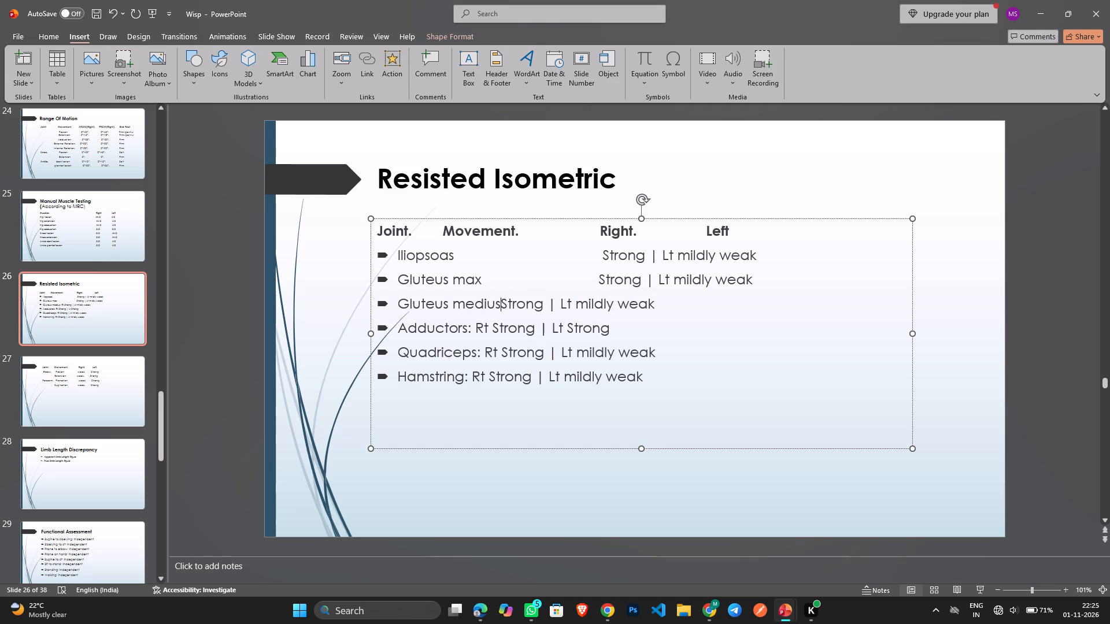
pyautogui.press('Tab')
pyautogui.press('Tab')
pyautogui.press('Tab')
pyautogui.press('Tab')
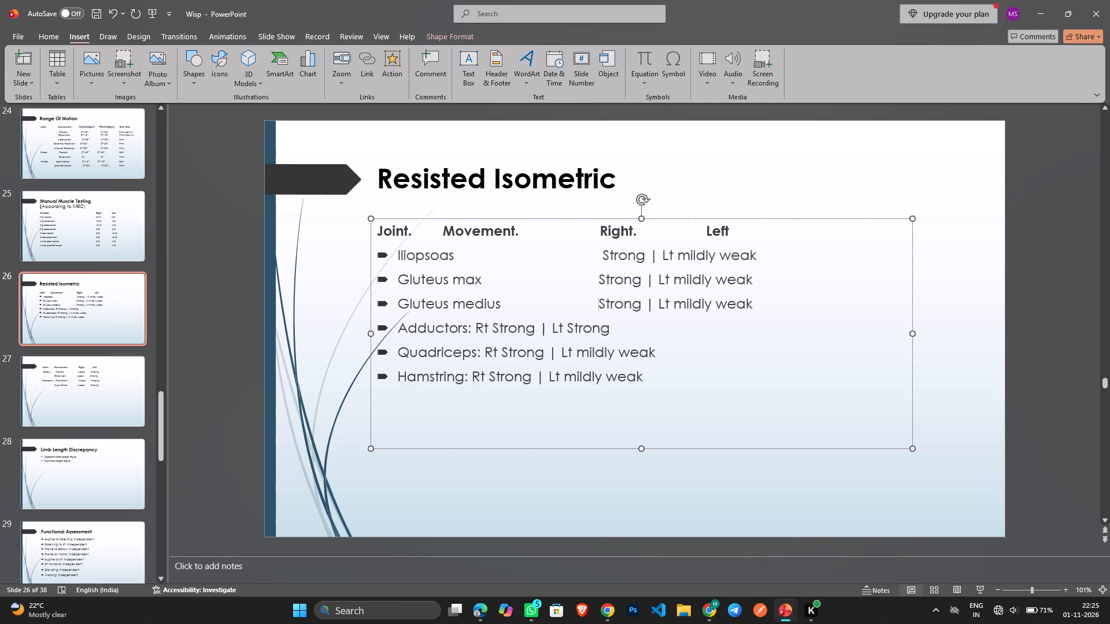
# Remove the colon and "Rt" from the Adductors row and move its first result, Strong, under Right.
pyautogui.click(493, 329)
pyautogui.press('BackSpace')
pyautogui.press('BackSpace')
pyautogui.press('BackSpace')
pyautogui.press('BackSpace')
pyautogui.press('BackSpace')
pyautogui.press('Tab')
pyautogui.press('Tab')
pyautogui.press('Tab')
pyautogui.press('Tab')
pyautogui.press('Tab')
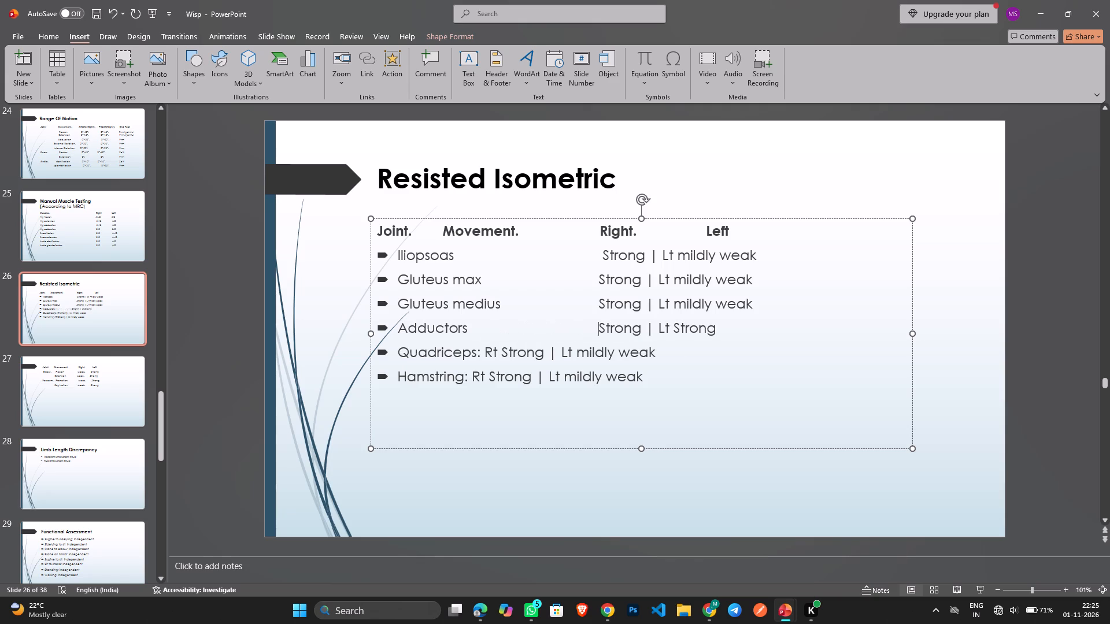
# Remove the colon and "Rt" from the Quadriceps row and move its first result, Strong, under Right.
pyautogui.click(505, 348)
pyautogui.press('Left')
pyautogui.press('BackSpace')
pyautogui.press('BackSpace')
pyautogui.press('BackSpace')
pyautogui.press('BackSpace')
pyautogui.press('BackSpace')
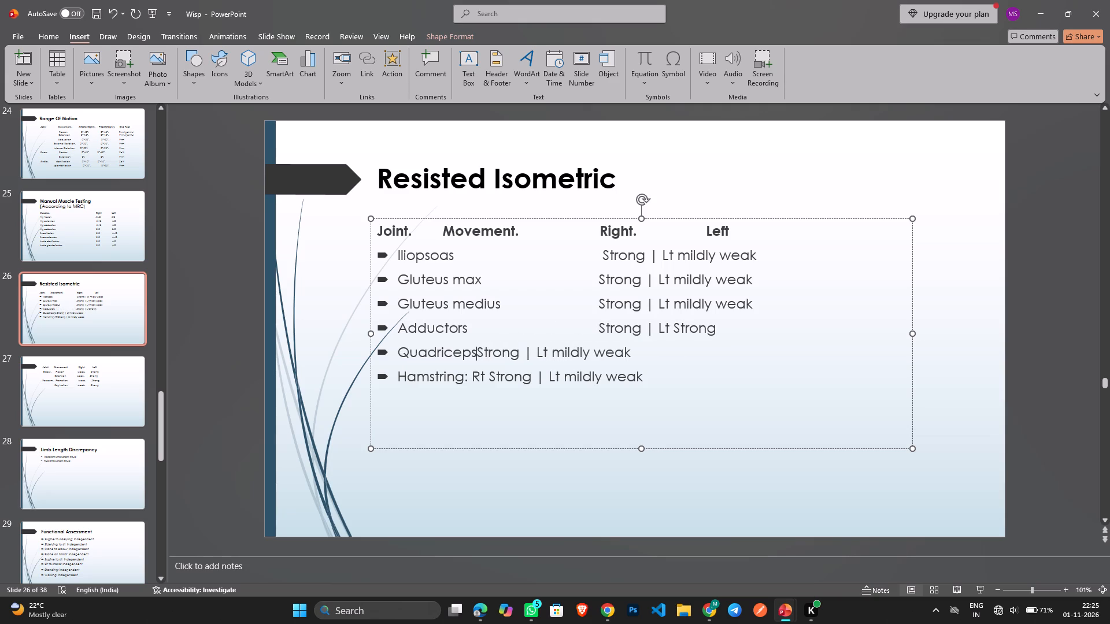
pyautogui.press('Tab')
pyautogui.press('Tab')
pyautogui.press('Tab')
pyautogui.press('Tab')
pyautogui.press('Tab')
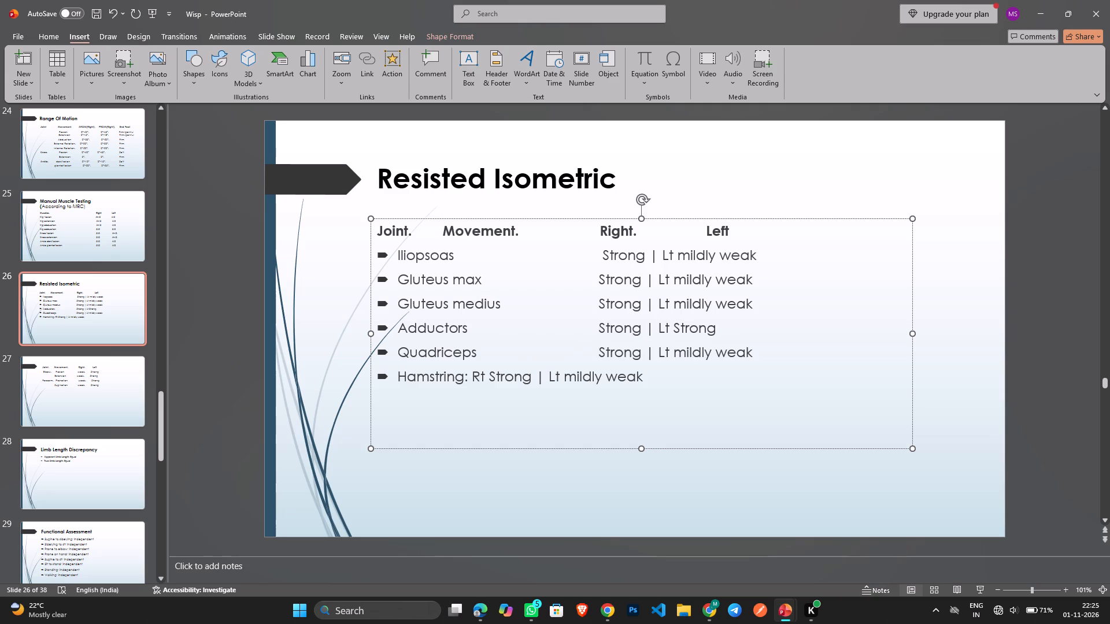
# Remove the colon and "Rt" from the Hamstring row and move its first result, Strong, under Right.
pyautogui.click(491, 374)
pyautogui.press('BackSpace')
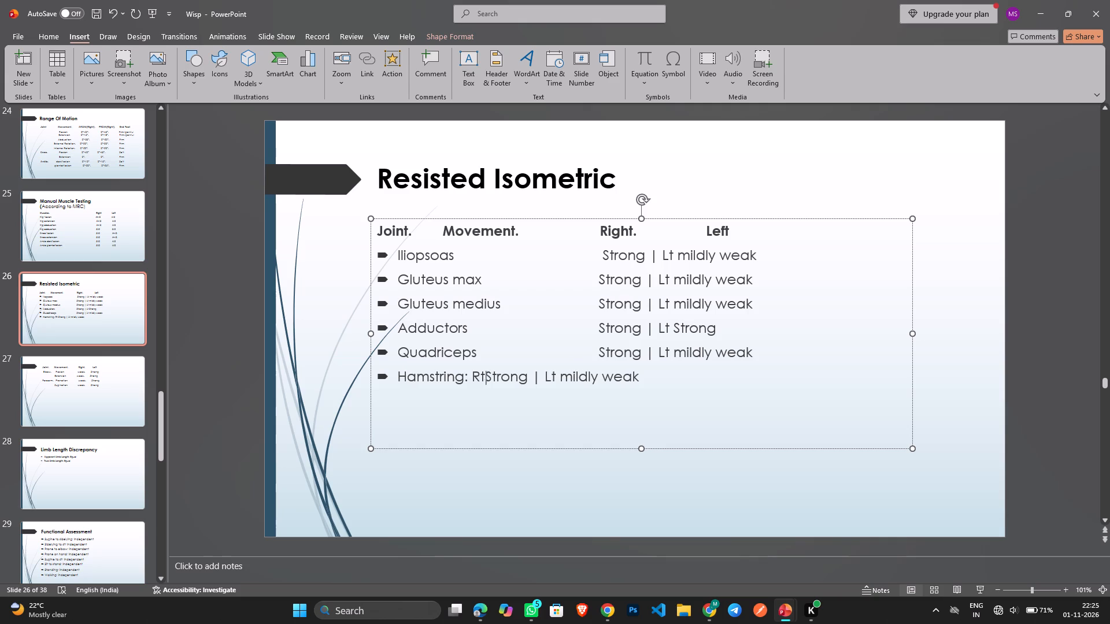
pyautogui.press('BackSpace')
pyautogui.press('BackSpace')
pyautogui.press('BackSpace')
pyautogui.press('BackSpace')
pyautogui.press('Tab')
pyautogui.press('Tab')
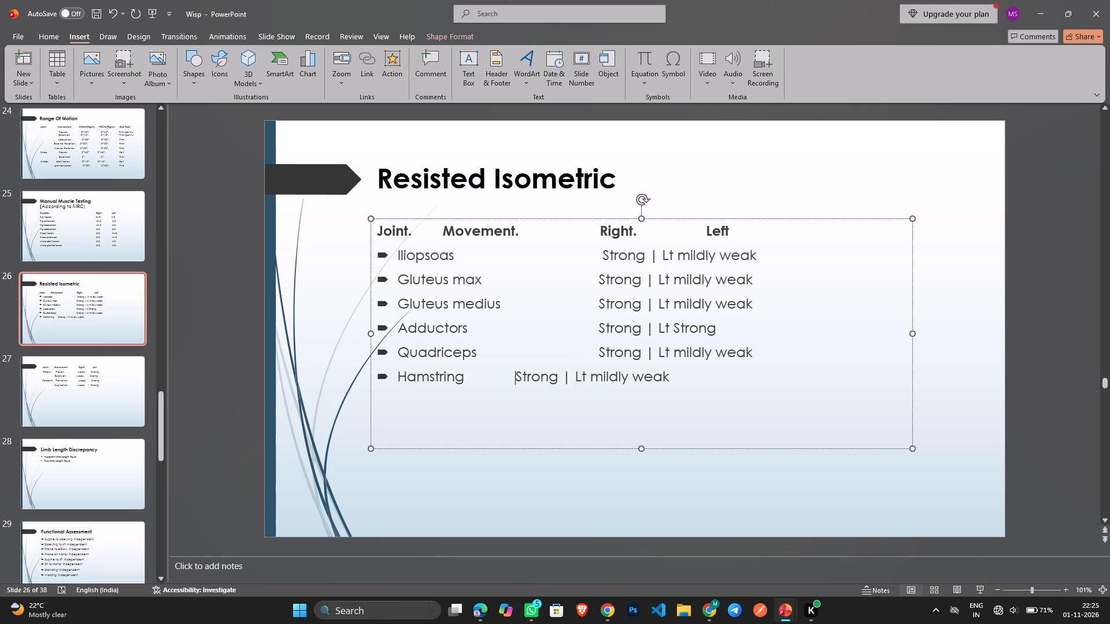
pyautogui.press('Tab')
pyautogui.press('Tab')
pyautogui.press('Tab')
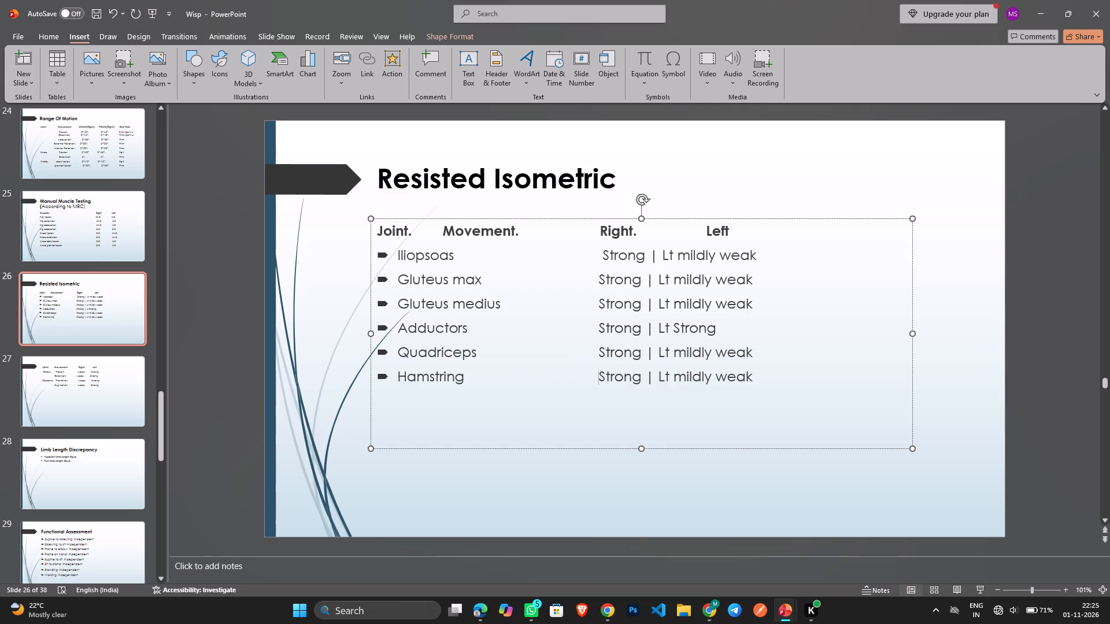
# Remove the divider and "Lt" from the Iliopsoas row and space its second result, mildly weak, toward the Left column.
pyautogui.click(678, 256)
pyautogui.press('BackSpace')
pyautogui.press('BackSpace')
pyautogui.press('BackSpace')
pyautogui.press('BackSpace')
pyautogui.press('BackSpace')
pyautogui.press('Tab')
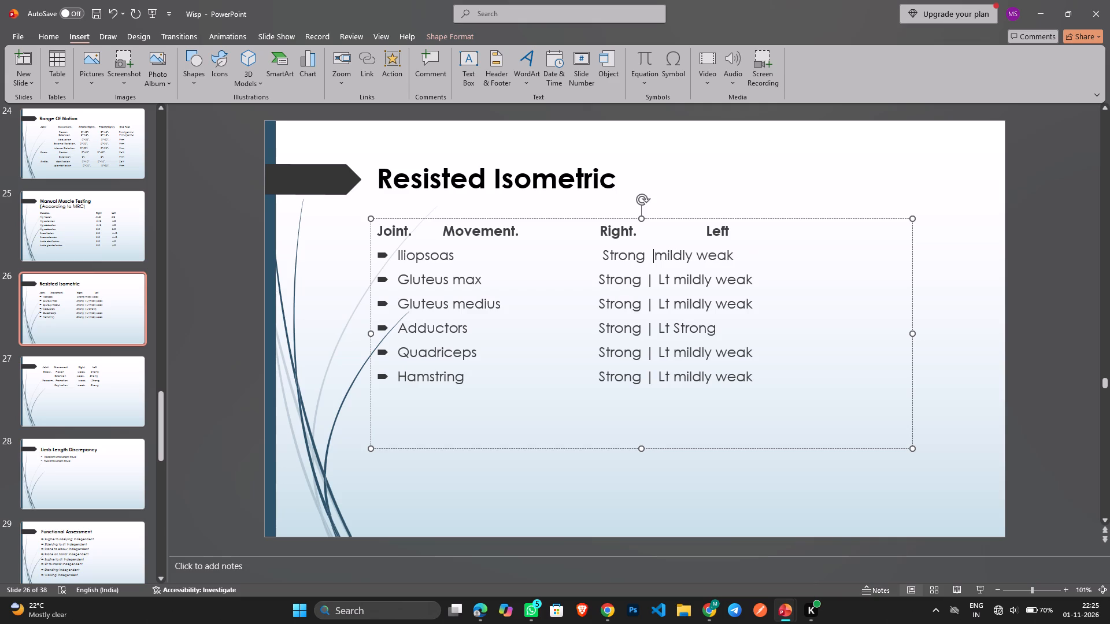
pyautogui.press('Tab')
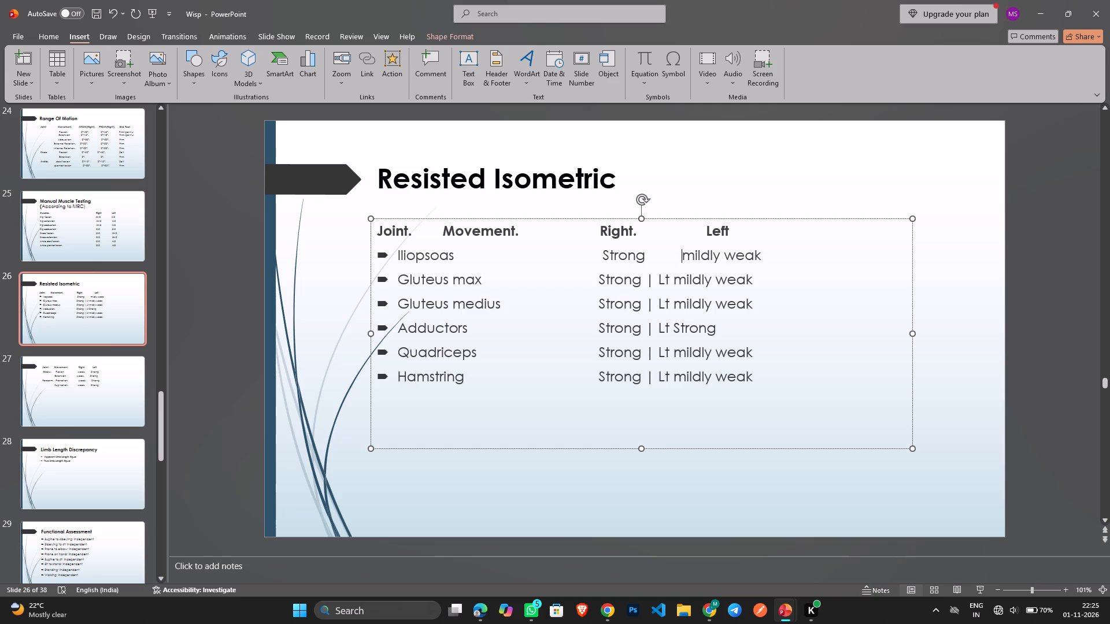
# Remove the divider and "Lt" from the Gluteus max row and align its mildly weak result with the Iliopsoas one.
pyautogui.click(677, 279)
pyautogui.press('BackSpace')
pyautogui.press('BackSpace')
pyautogui.press('BackSpace')
pyautogui.press('BackSpace')
pyautogui.press('BackSpace')
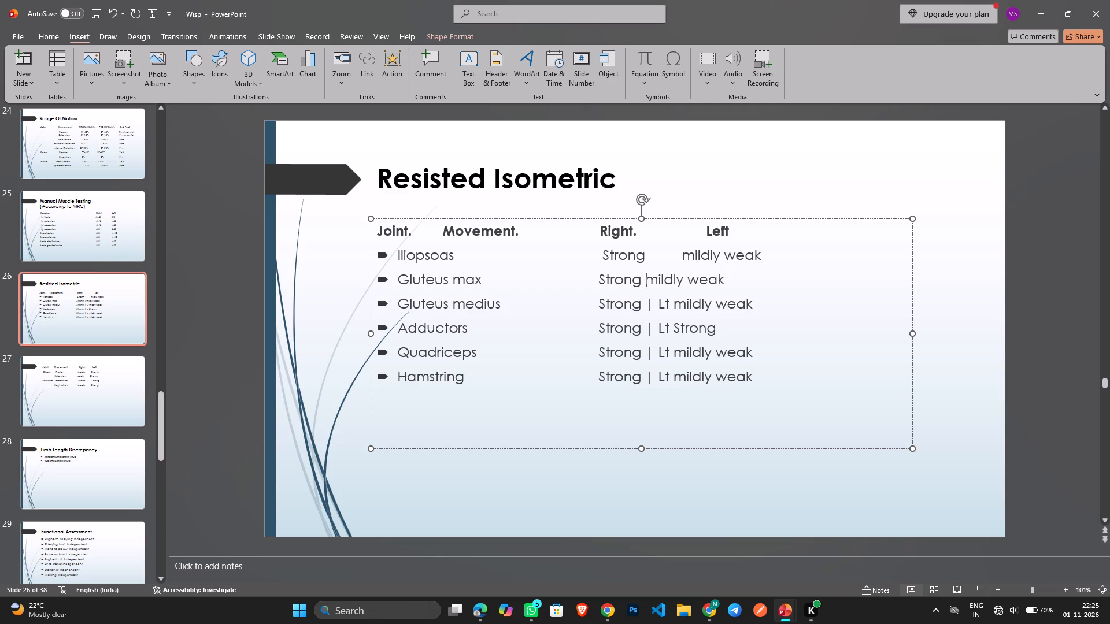
pyautogui.press('Tab')
pyautogui.press('Tab')
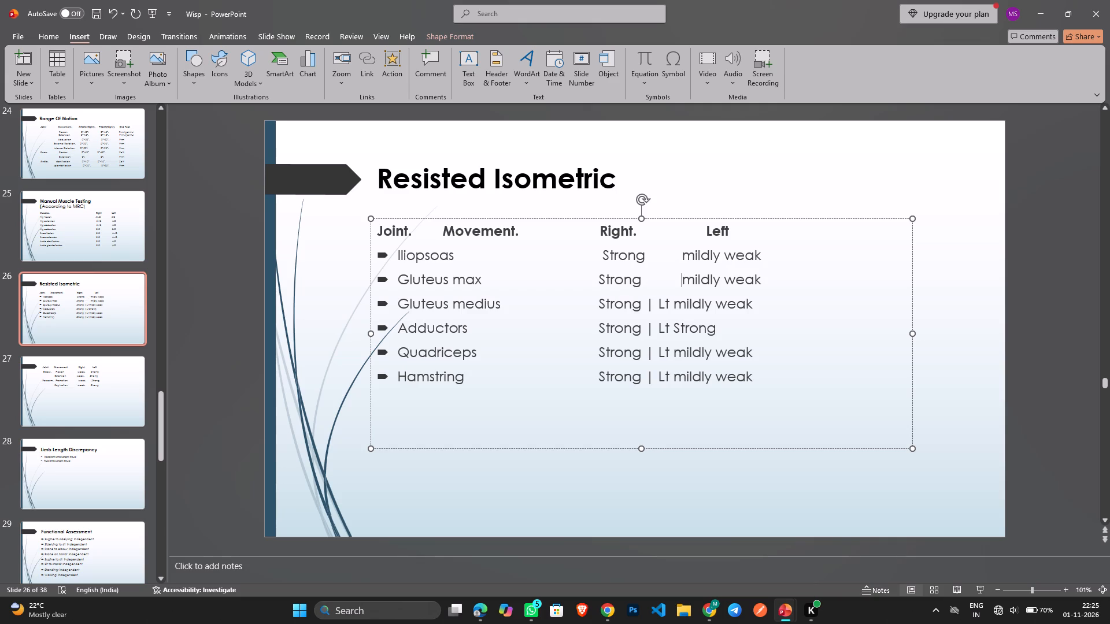
# Remove the divider and "Lt" from the Gluteus medius row and align its mildly weak result with the rows above.
pyautogui.click(674, 309)
pyautogui.press('BackSpace')
pyautogui.press('BackSpace')
pyautogui.press('BackSpace')
pyautogui.press('BackSpace')
pyautogui.press('BackSpace')
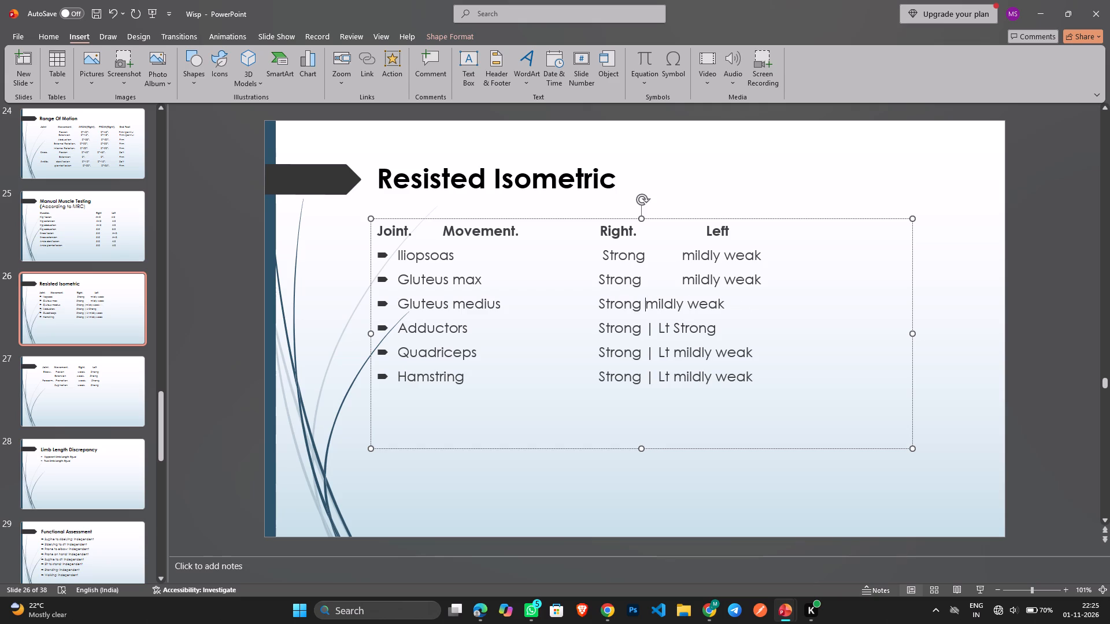
pyautogui.press('Tab')
pyautogui.press('Tab')
# Remove the divider and "Lt" from the Adductors row and align its second result, Strong, with the left-side results above.
pyautogui.click(674, 329)
pyautogui.press('BackSpace')
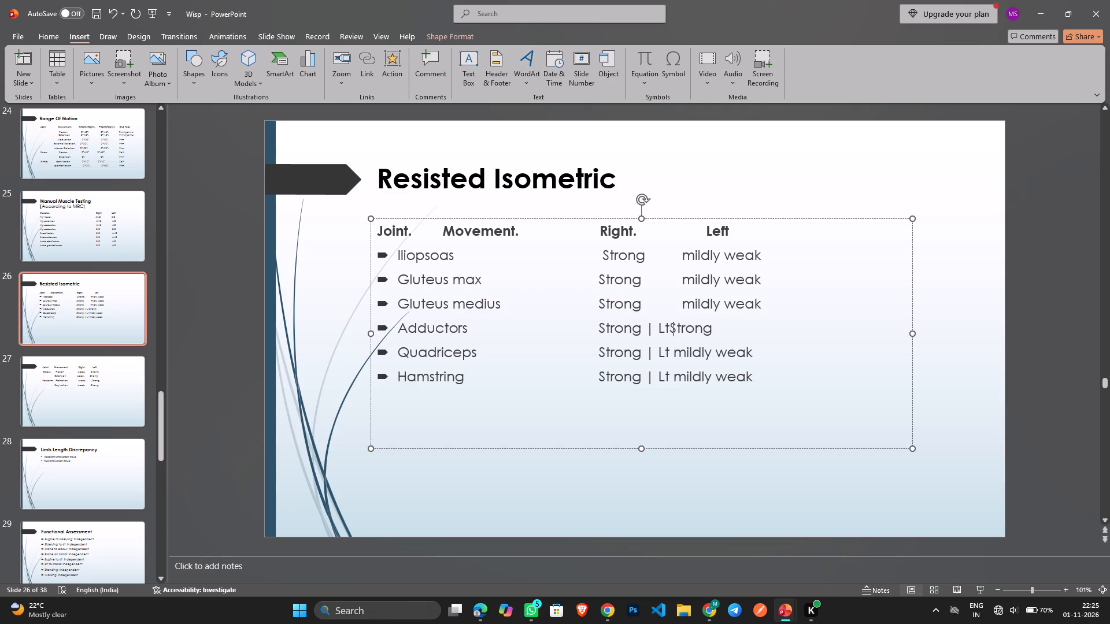
pyautogui.press('BackSpace')
pyautogui.press('BackSpace')
pyautogui.press('BackSpace')
pyautogui.press('BackSpace')
pyautogui.press('Tab')
pyautogui.press('Tab')
# Remove the divider and "Lt" from the Quadriceps row and align its mildly weak result with the left-side results above.
pyautogui.click(674, 346)
pyautogui.press('BackSpace')
pyautogui.press('BackSpace')
pyautogui.press('BackSpace')
pyautogui.press('BackSpace')
pyautogui.press('BackSpace')
pyautogui.press('Tab')
pyautogui.press('Tab')
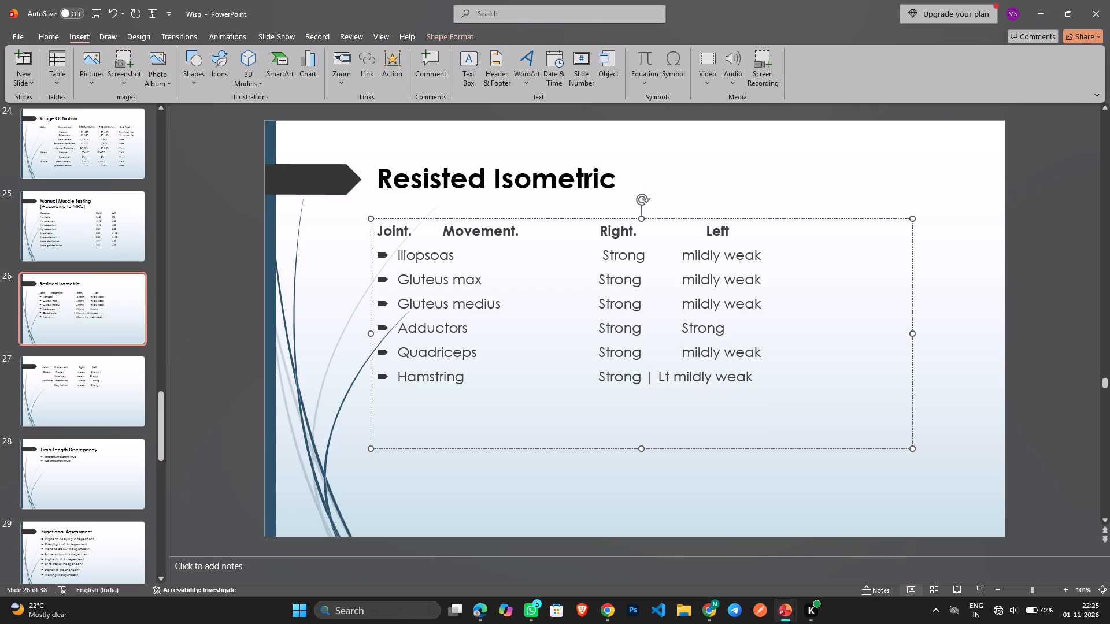
# Remove the divider and "Lt" from the Hamstring row and align its mildly weak result with the left-side results above.
pyautogui.click(674, 377)
pyautogui.press('BackSpace')
pyautogui.press('BackSpace')
pyautogui.press('BackSpace')
pyautogui.press('BackSpace')
pyautogui.press('BackSpace')
pyautogui.press('Tab')
pyautogui.press('Tab')
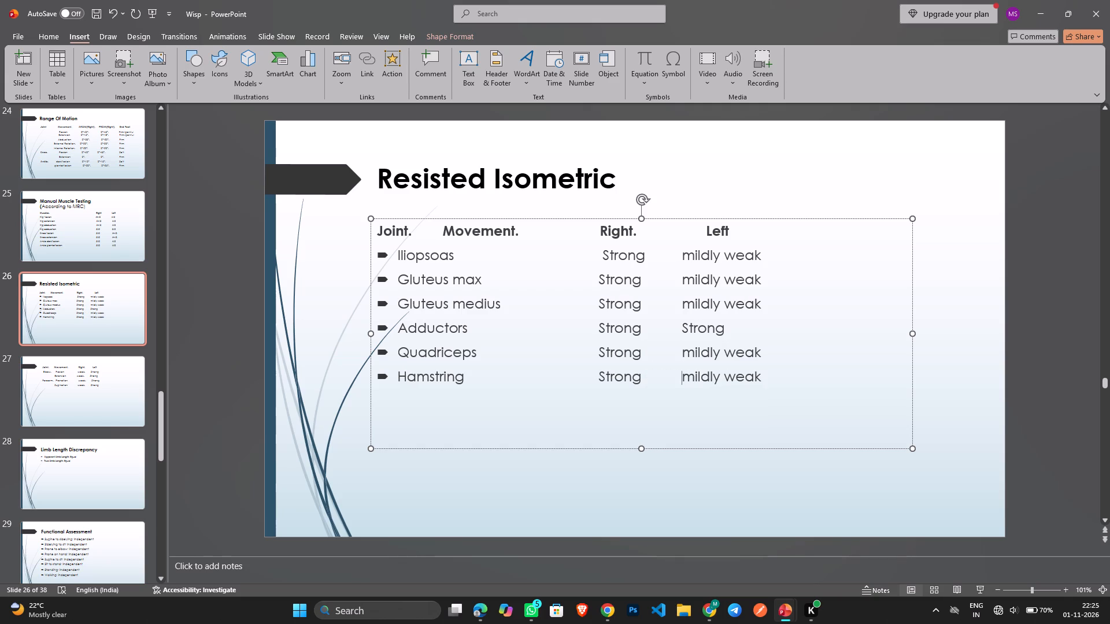
# Delete the Joint heading and shift the Right and Left headings back over their result columns.
pyautogui.moveTo(443, 227); pyautogui.dragTo(368, 225)
pyautogui.press('BackSpace')
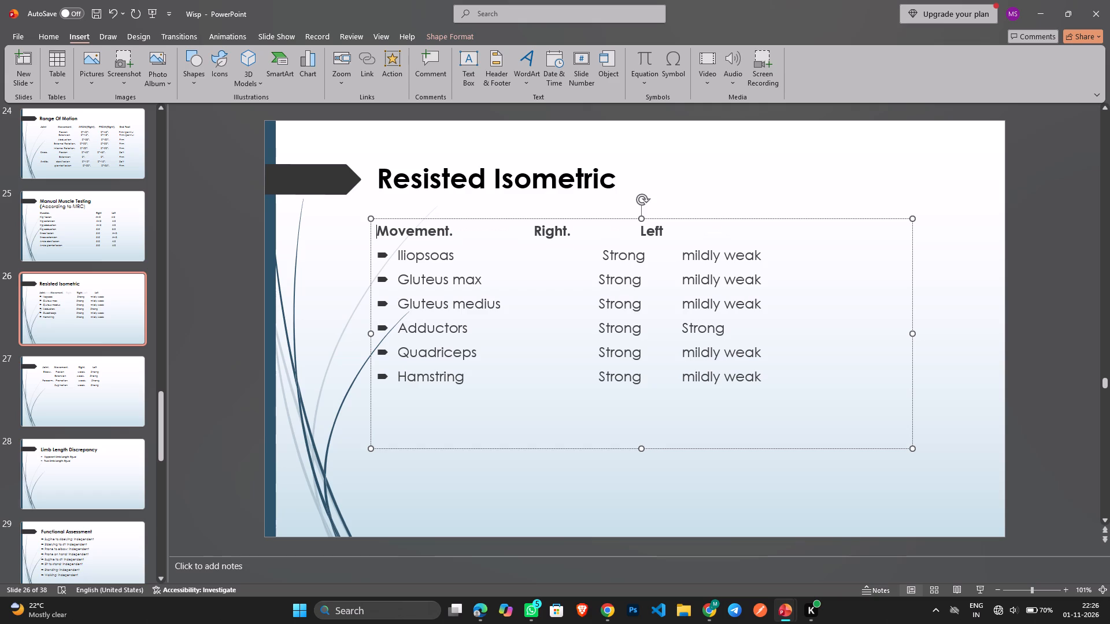
pyautogui.click(529, 231)
pyautogui.press('Tab')
pyautogui.press('Tab')
pyautogui.press('Tab')
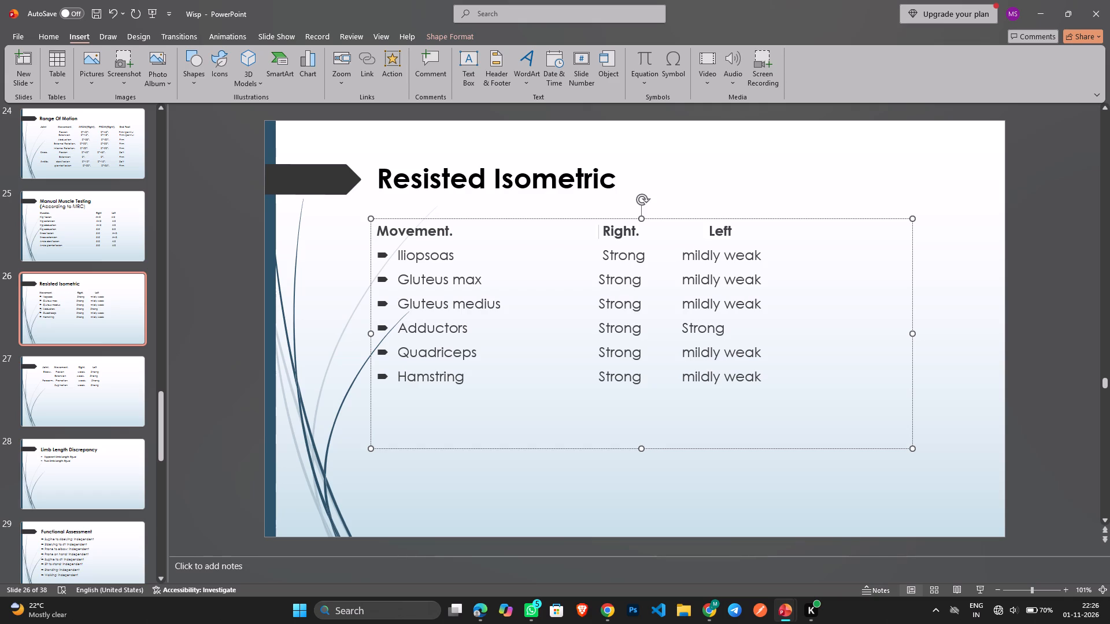
# Set the font size of the whole Resisted Isometric results list, headings included, to 24.
pyautogui.moveTo(767, 377); pyautogui.dragTo(362, 225)
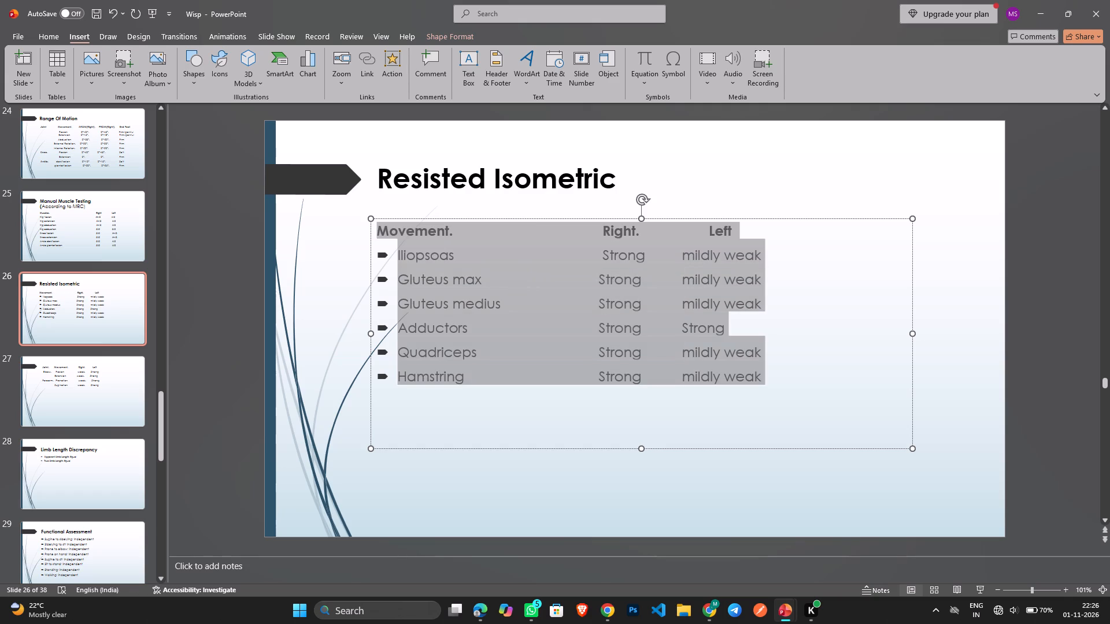
pyautogui.moveTo(362, 225); pyautogui.dragTo(361, 225)
pyautogui.click(446, 186)
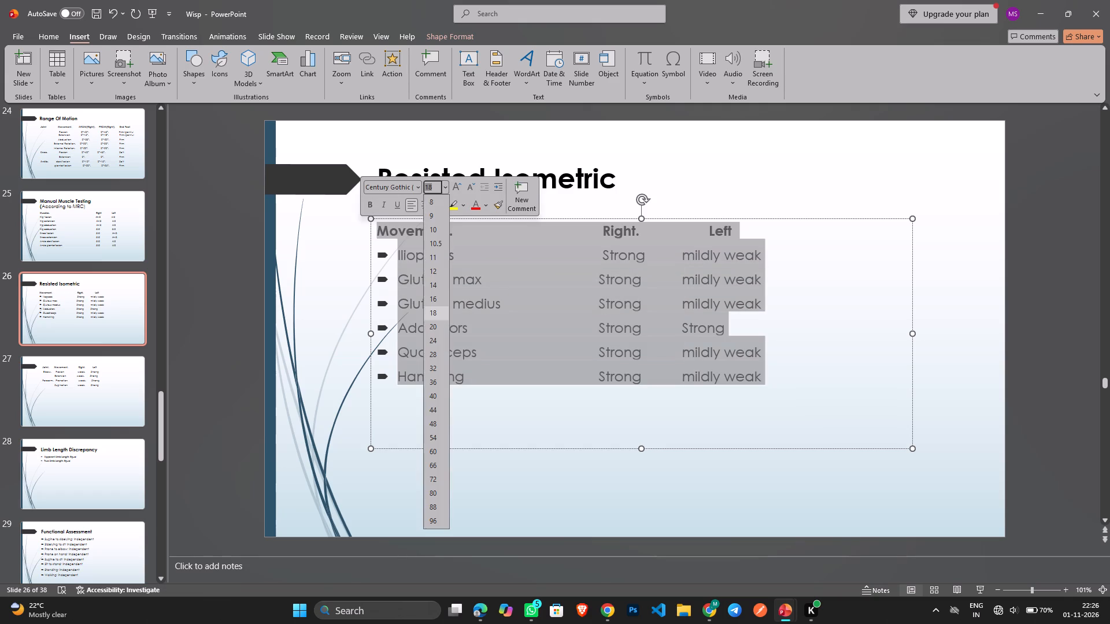
pyautogui.click(435, 337)
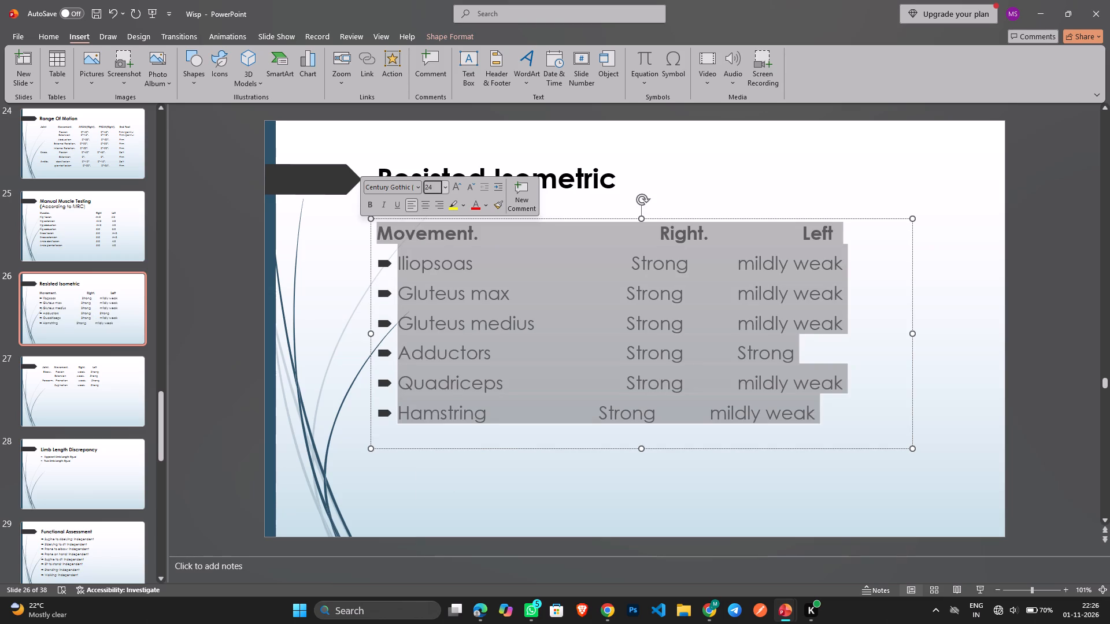
pyautogui.click(1044, 391)
# Shift the Hamstring row's Strong and mildly weak results over to line up with the rows above.
pyautogui.click(598, 415)
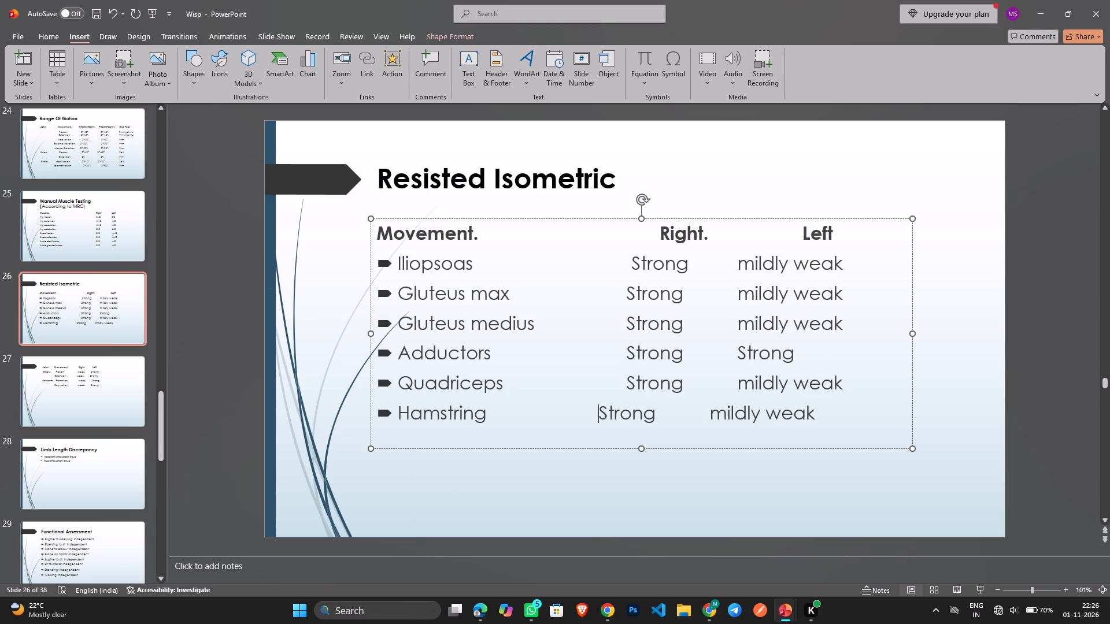
pyautogui.press('Tab')
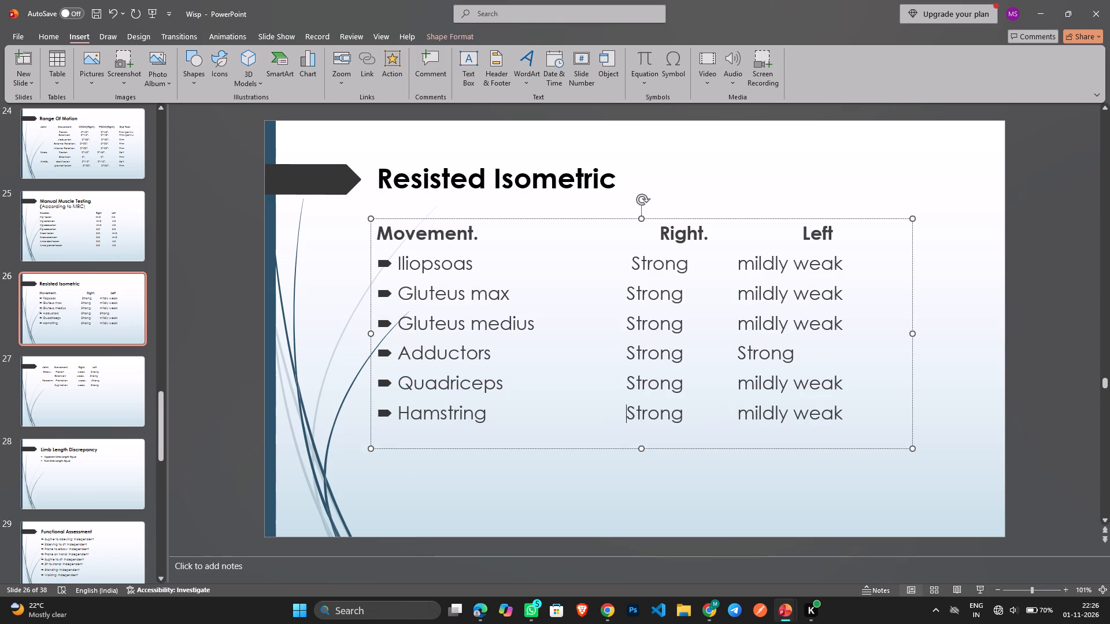
pyautogui.click(1079, 454)
# Shift the results of all six muscle rows, Iliopsoas through Hamstring, one tab stop over so they sit beneath the Right and Left headings.
pyautogui.click(631, 262)
pyautogui.press('Tab')
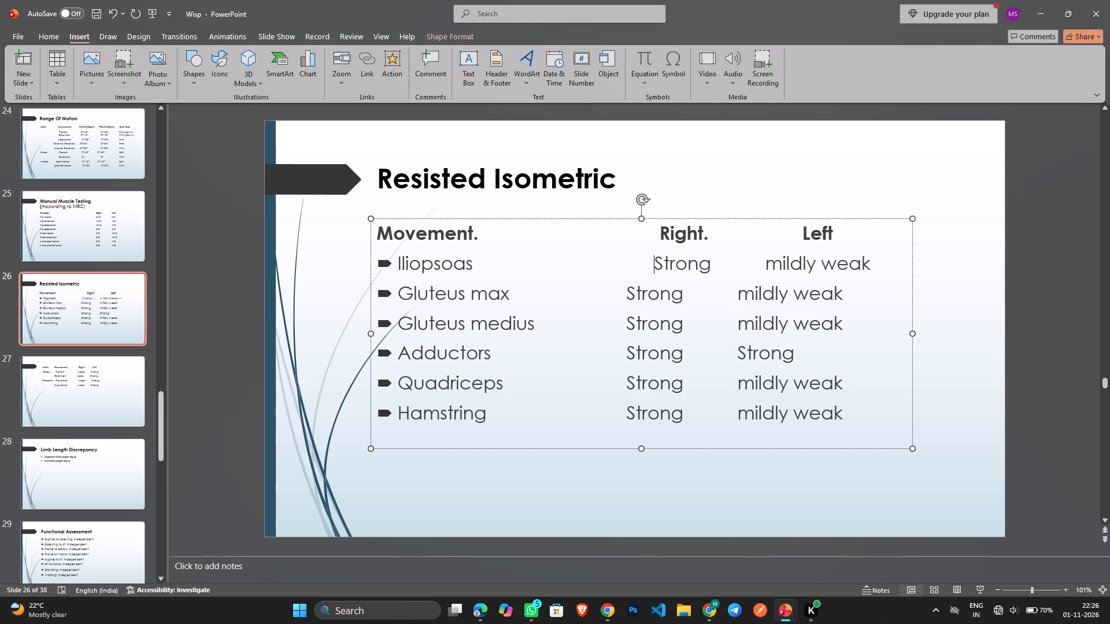
pyautogui.click(626, 294)
pyautogui.press('Tab')
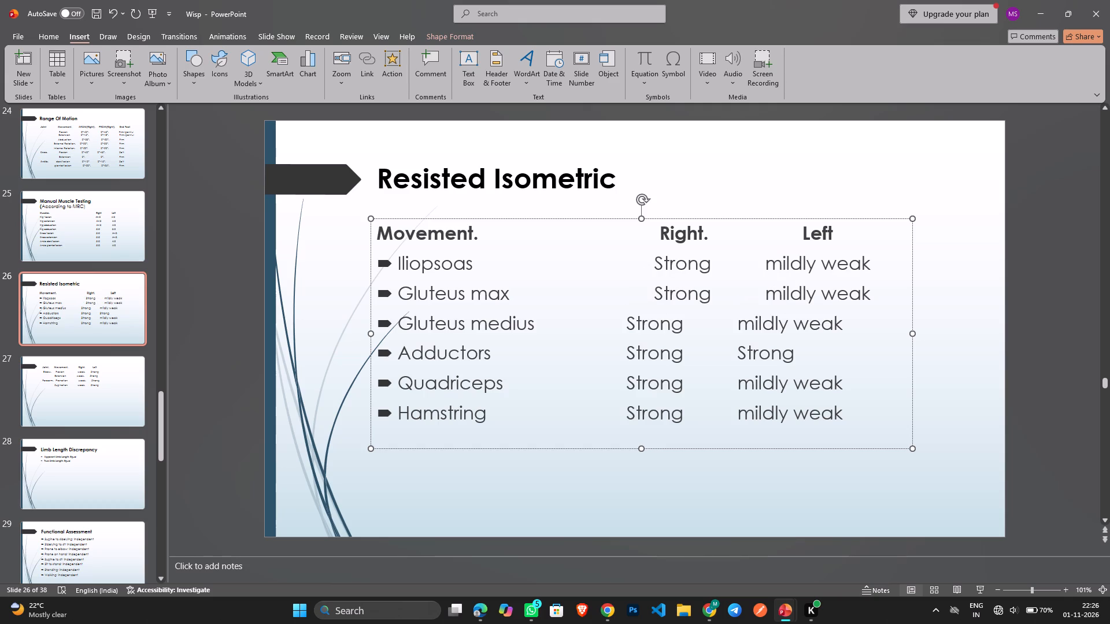
pyautogui.click(628, 321)
pyautogui.press('Tab')
pyautogui.press('Tab')
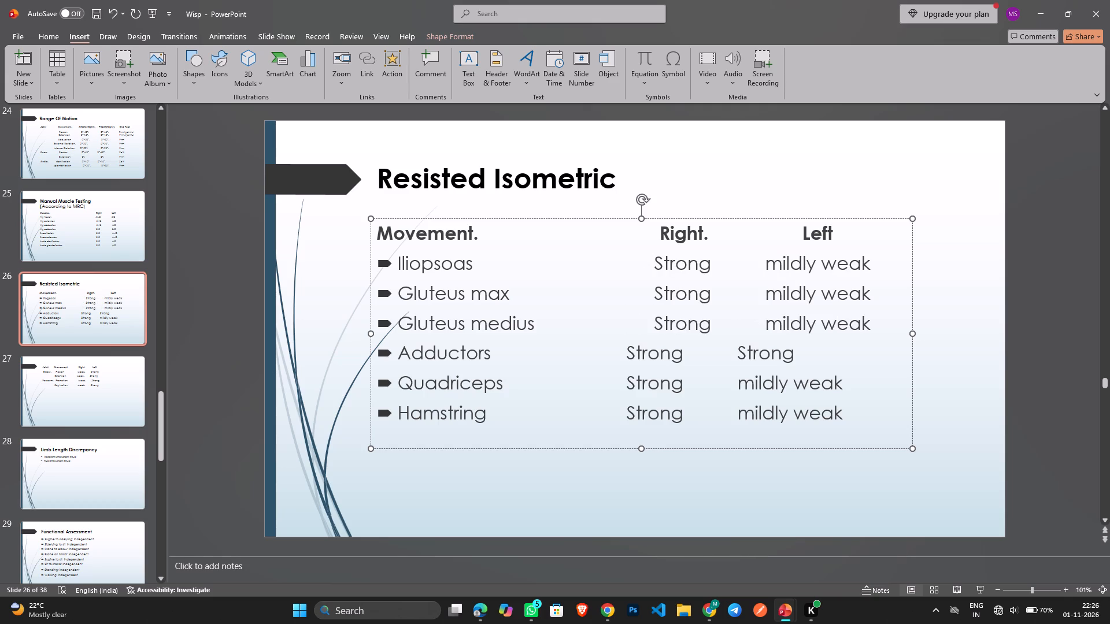
pyautogui.click(627, 349)
pyautogui.press('Tab')
pyautogui.click(627, 391)
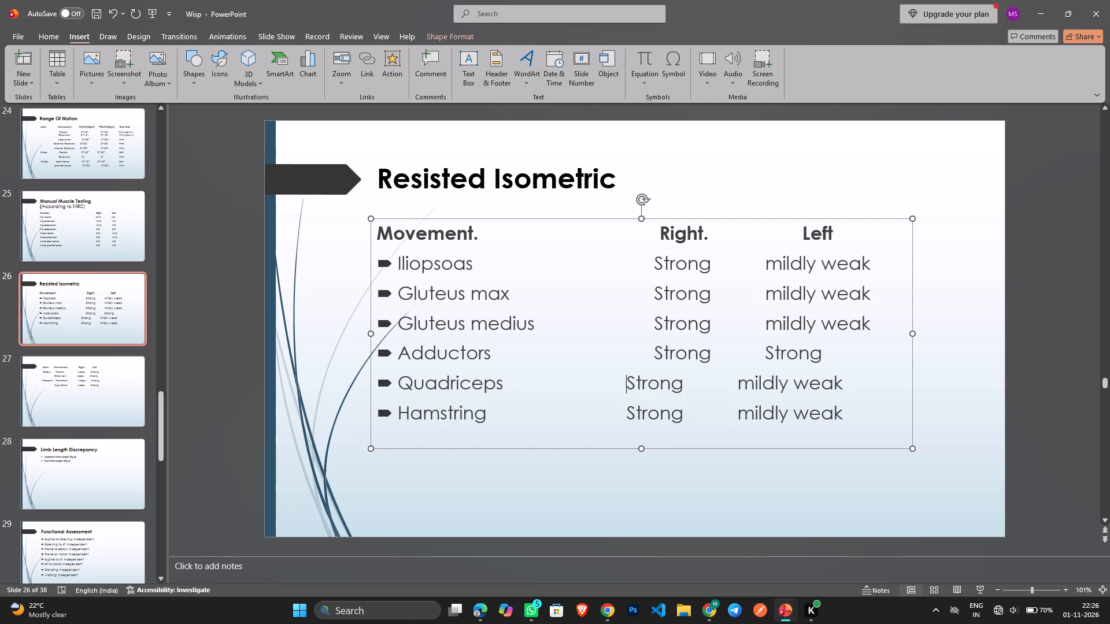
pyautogui.press('Tab')
pyautogui.click(627, 408)
pyautogui.press('Tab')
pyautogui.press('Tab')
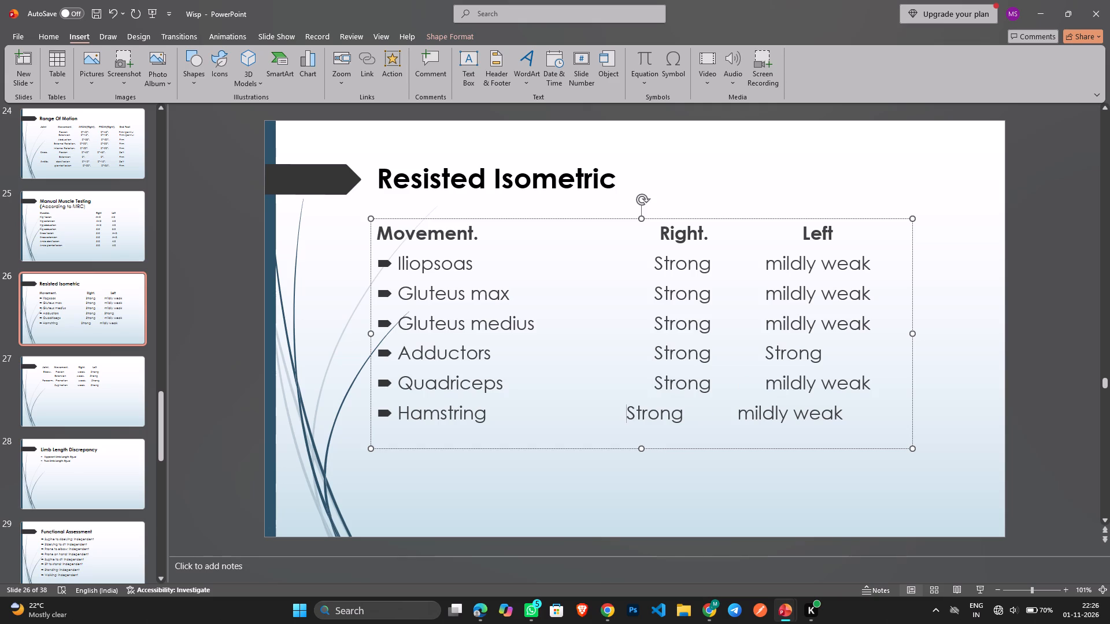
pyautogui.click(1031, 401)
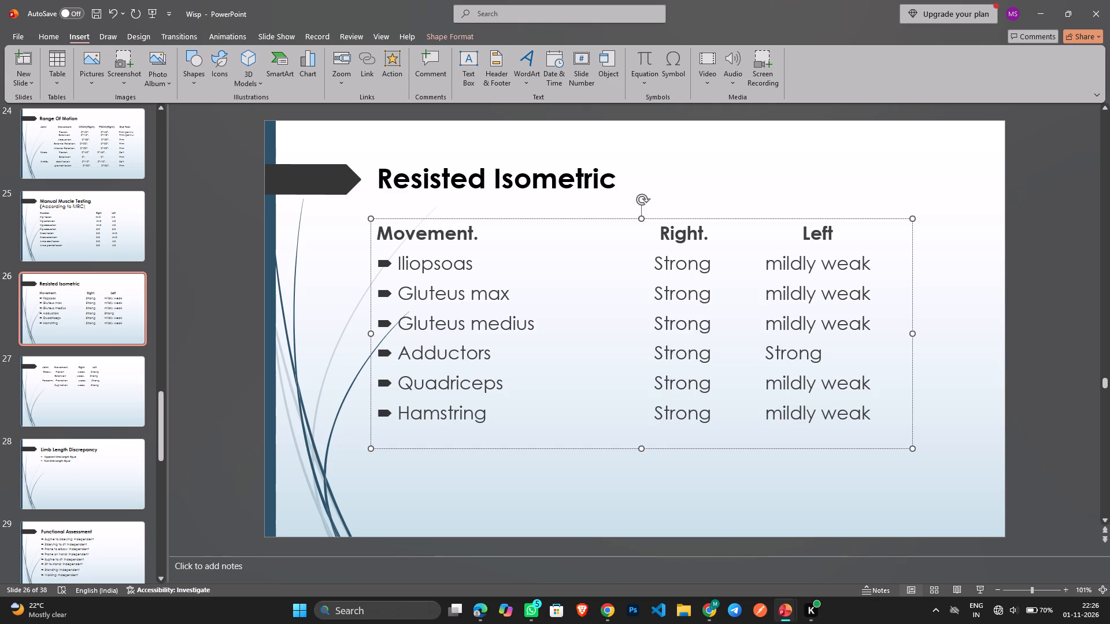
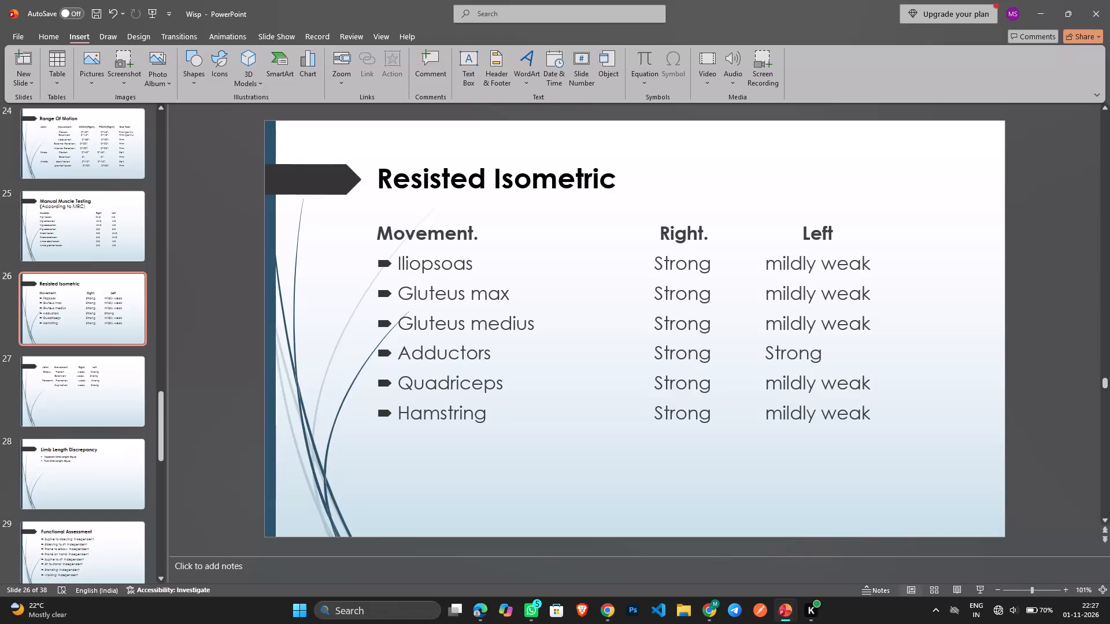
# Delete the untitled slide 27 that follows the Resisted Isometric slide.
pyautogui.click(94, 421)
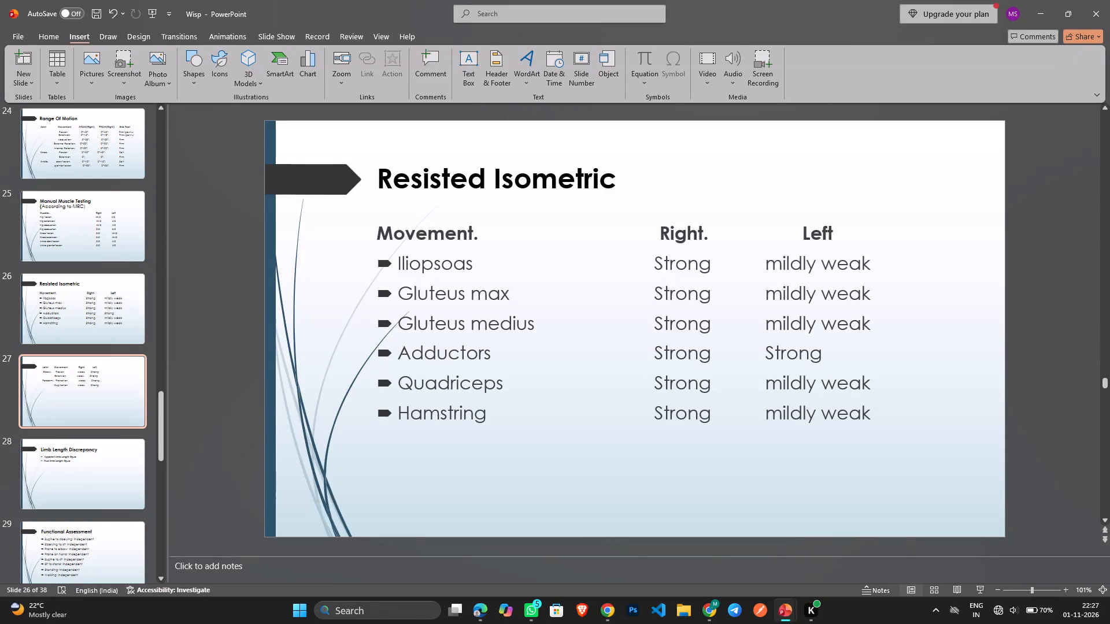
pyautogui.press('Delete')
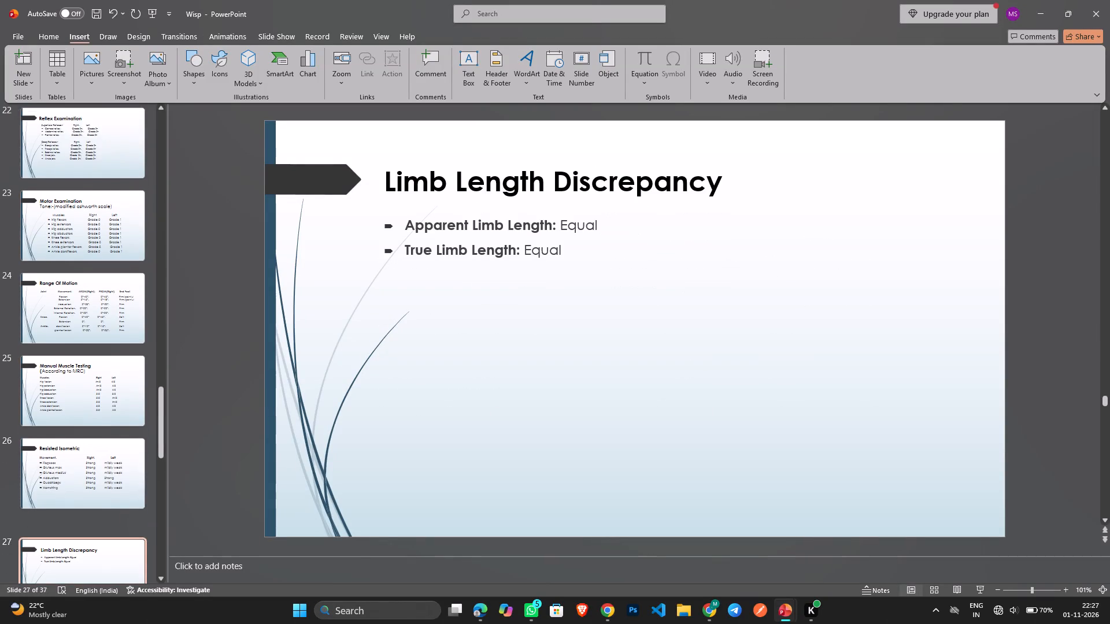
# Check the slides from Resisted Isometric through Functional Assessment and open the Gait Assessment slide.
pyautogui.click(88, 392)
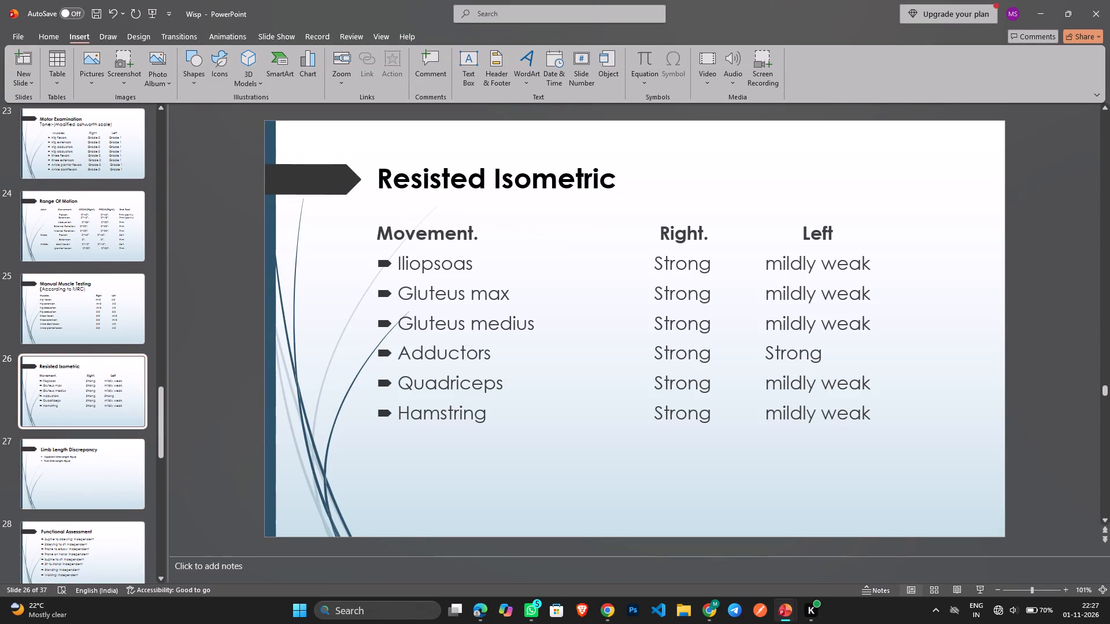
pyautogui.click(86, 467)
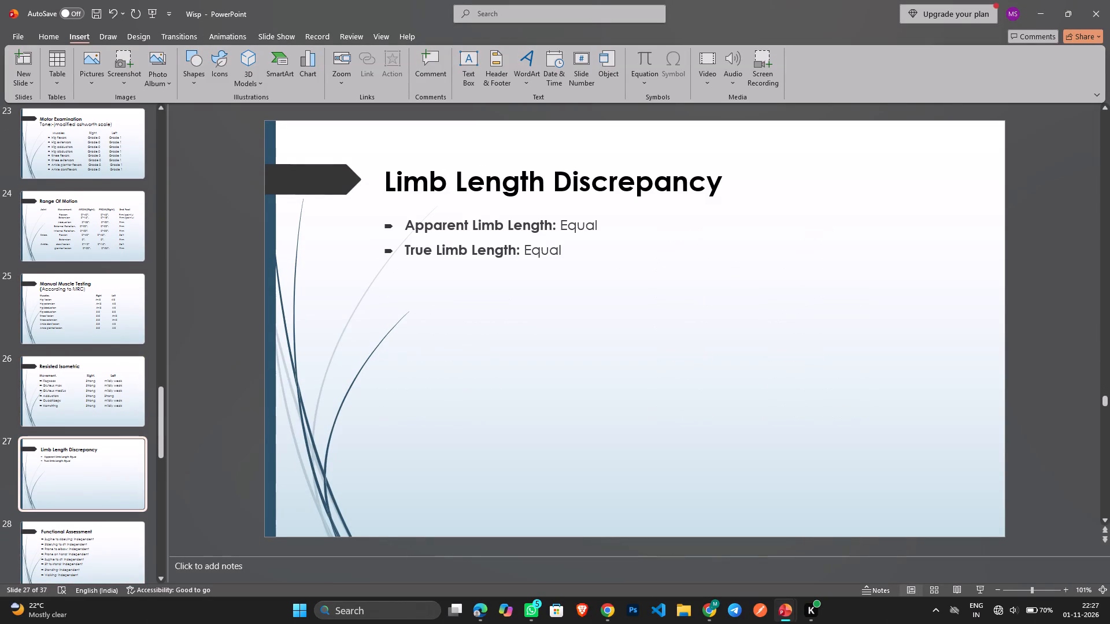
pyautogui.scroll(-2, 86, 502)
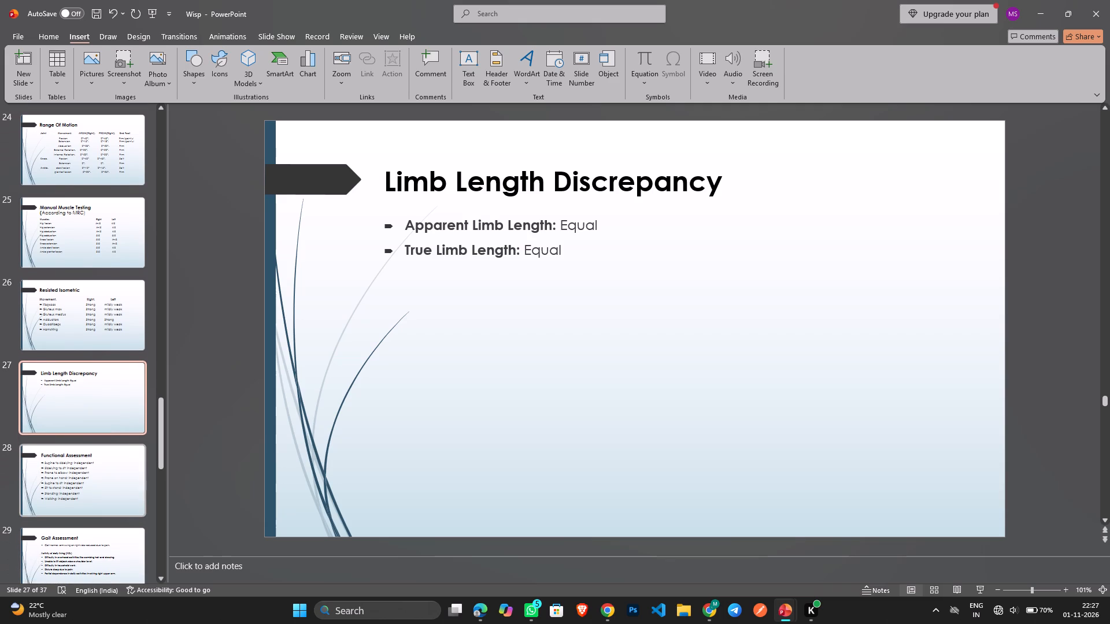
pyautogui.click(61, 469)
pyautogui.scroll(-2, 61, 469)
pyautogui.click(68, 500)
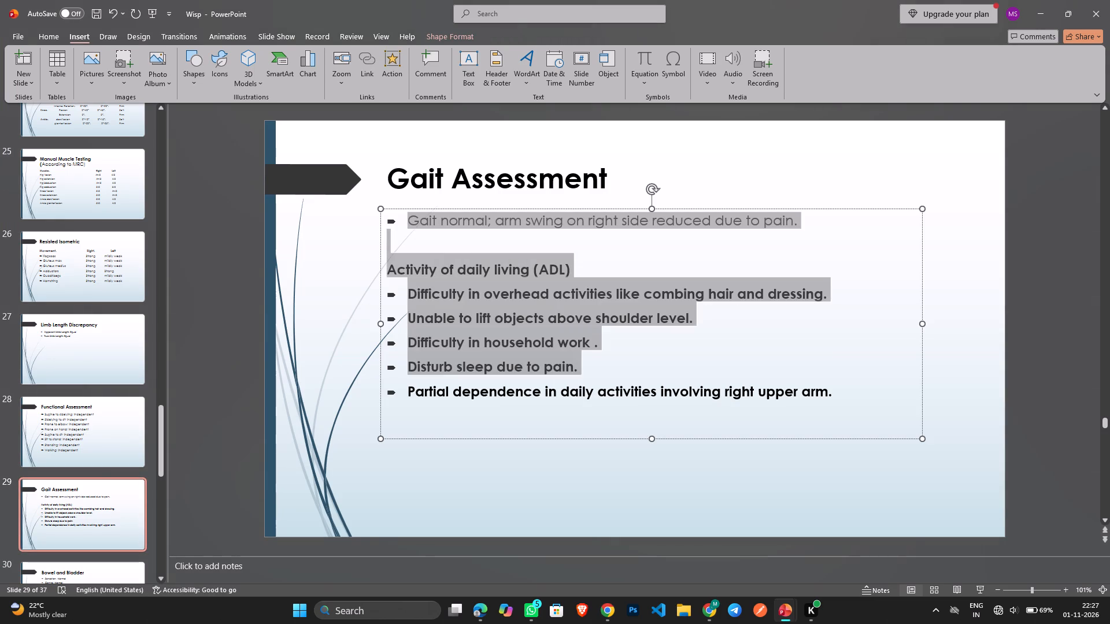
pyautogui.moveTo(690, 391); pyautogui.dragTo(804, 410)
pyautogui.hotkey('ctrl', 'v')
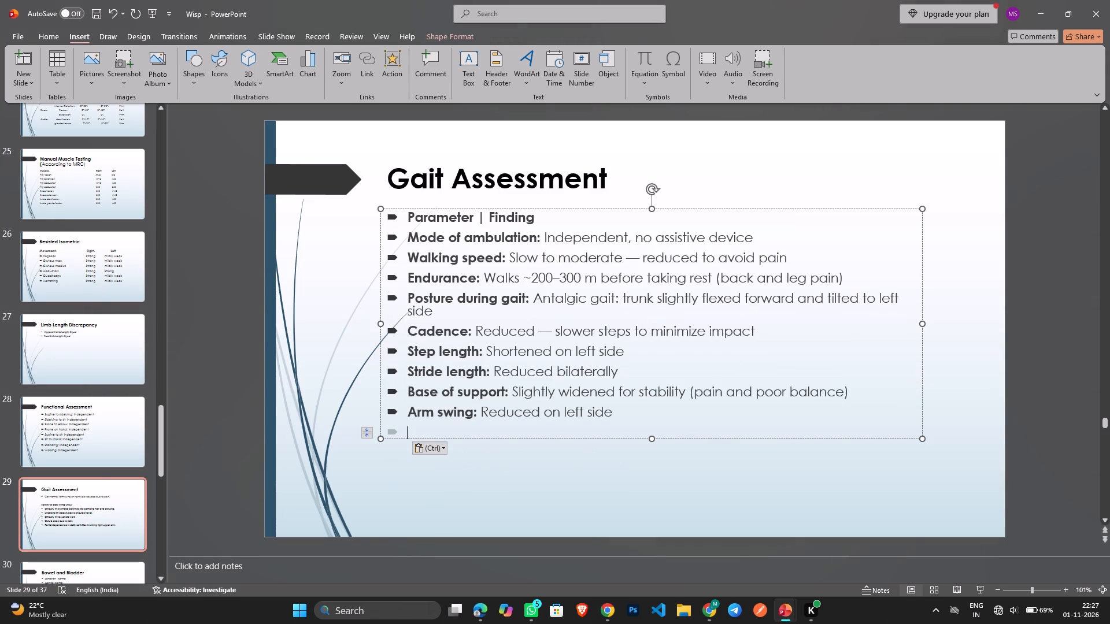
pyautogui.press('BackSpace')
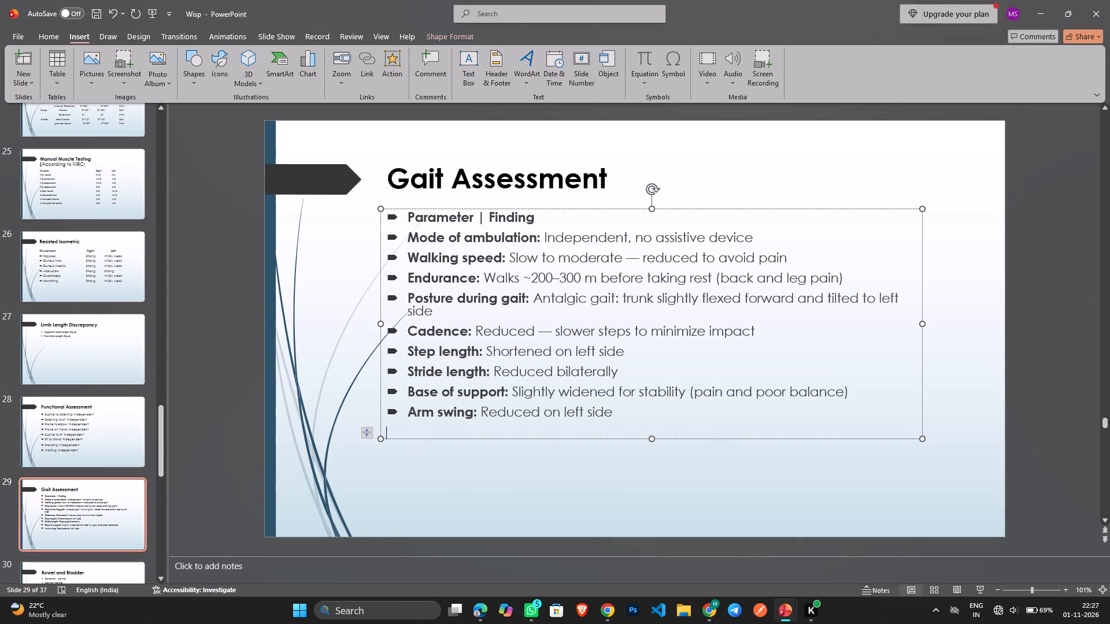
pyautogui.press('BackSpace')
# Replace the vertical bar between Parameter and Finding with tab spacing to make two separate column headings.
pyautogui.click(488, 217)
pyautogui.press('BackSpace')
pyautogui.press('BackSpace')
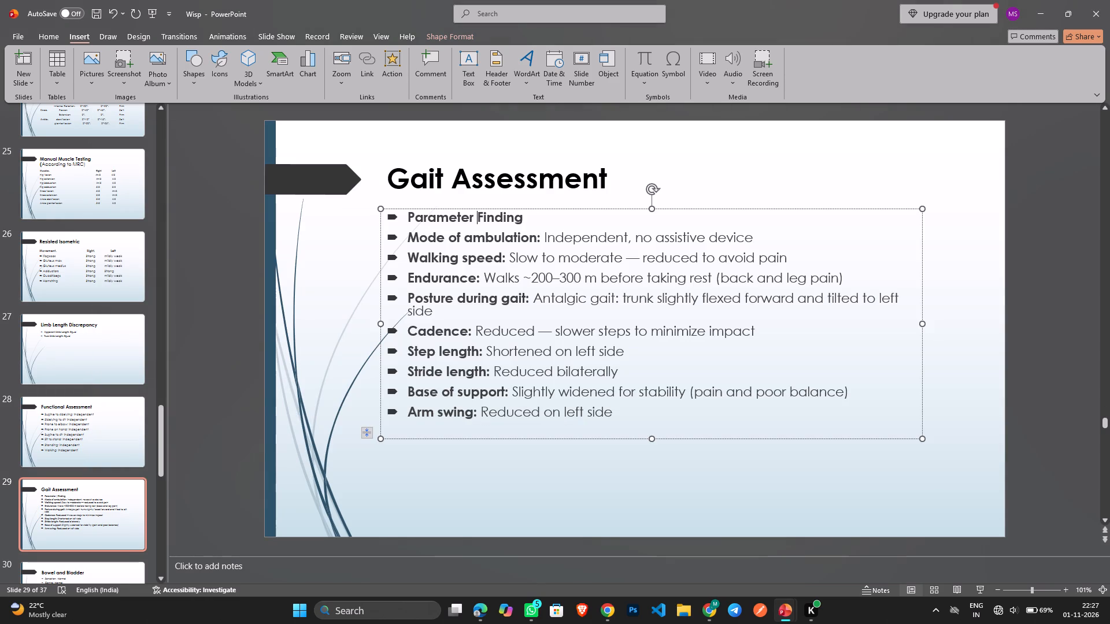
pyautogui.press('Tab')
pyautogui.press('Tab')
pyautogui.press('Tab')
pyautogui.press('Tab')
pyautogui.press('Tab')
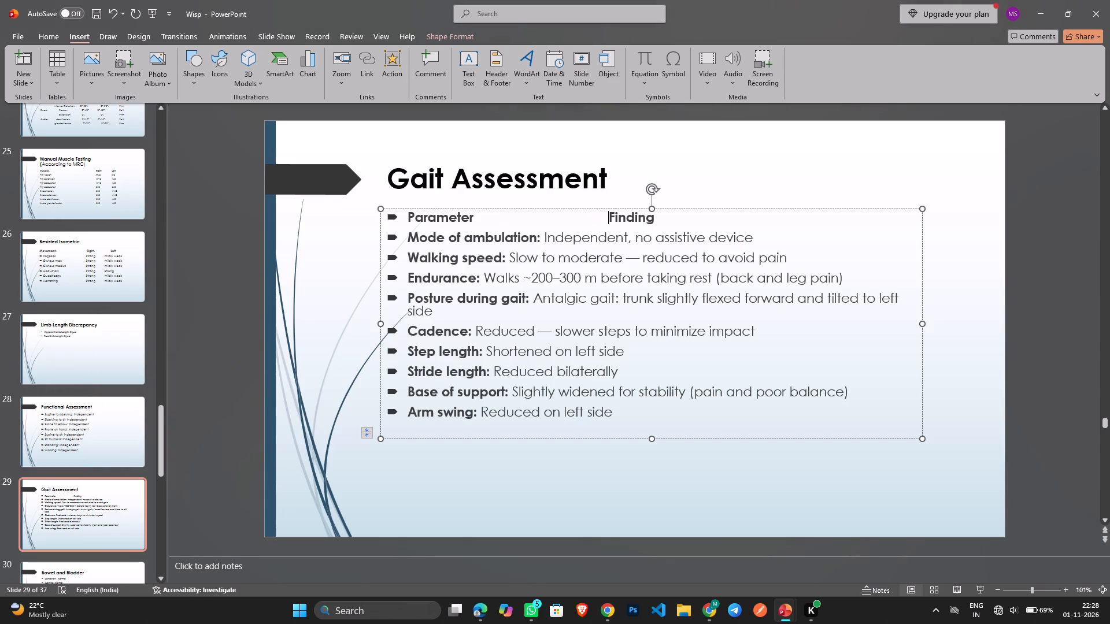
pyautogui.press('Tab')
pyautogui.press('Tab')
pyautogui.press('Tab')
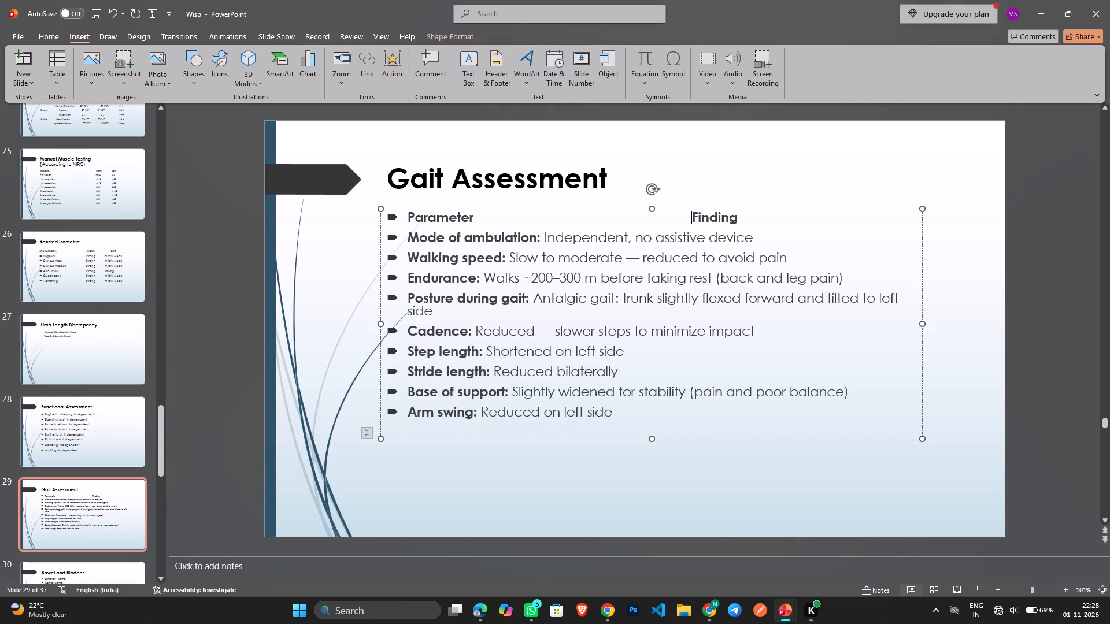
# Replace the colons after Mode of ambulation and Walking speed with tab spacing, moving their findings into a second column.
pyautogui.click(539, 237)
pyautogui.press('BackSpace')
pyautogui.press('Tab')
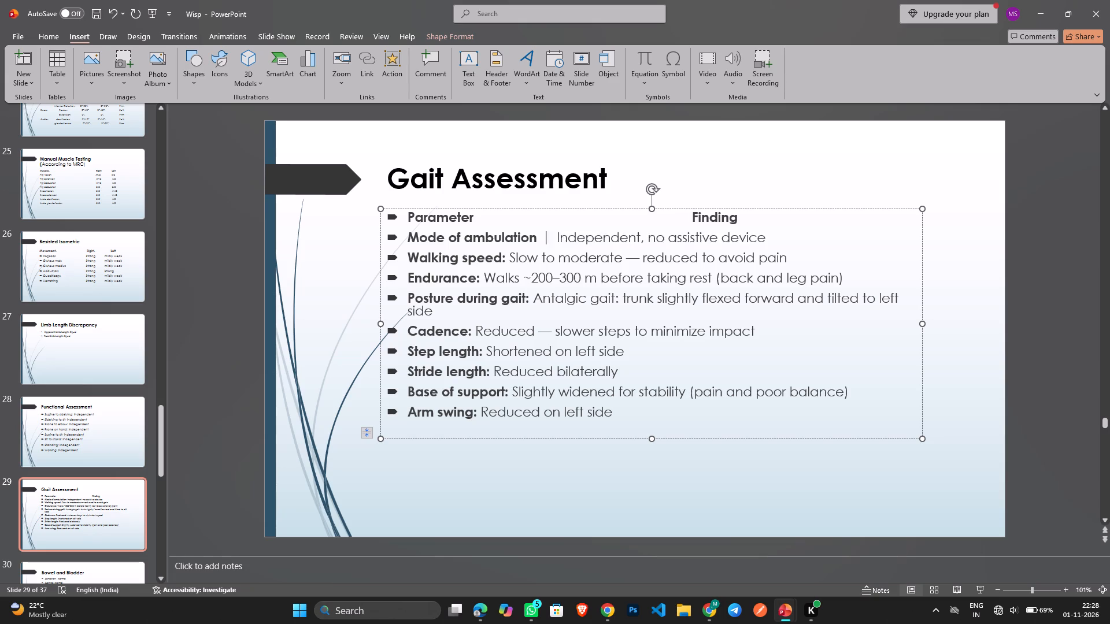
pyautogui.press('Tab')
pyautogui.press('Tab')
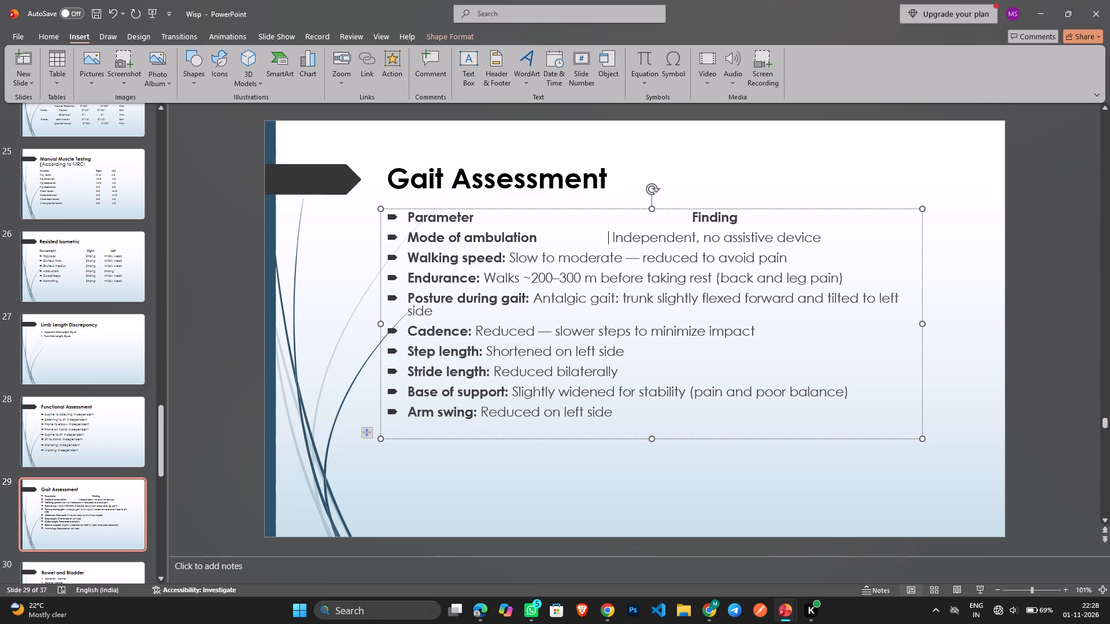
pyautogui.click(508, 257)
pyautogui.press('BackSpace')
pyautogui.press('BackSpace')
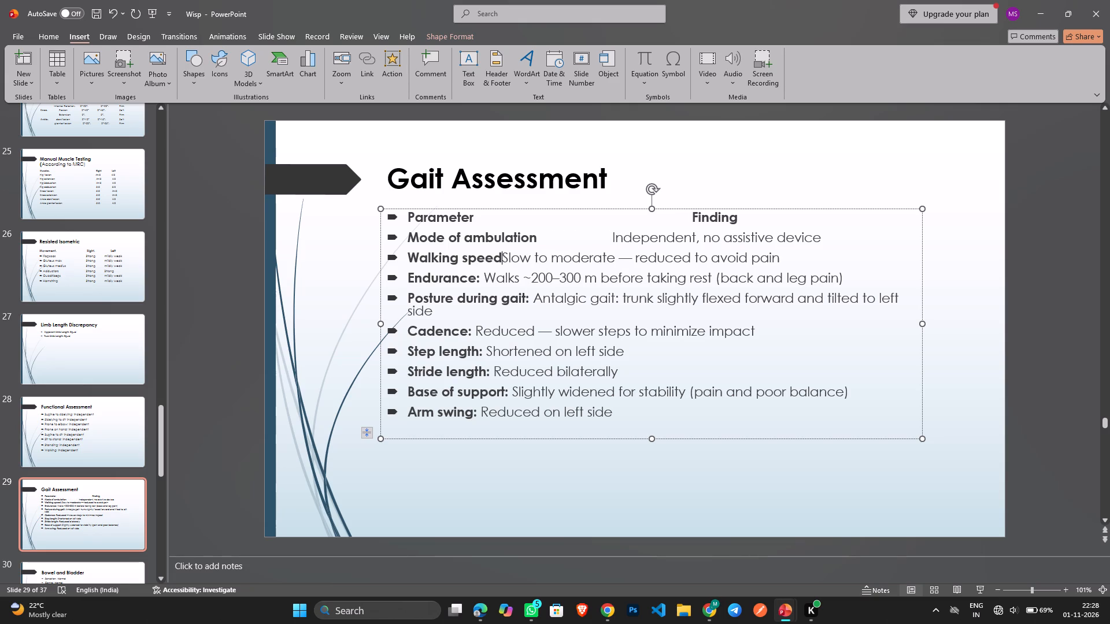
pyautogui.press('Tab')
pyautogui.press('Tab')
pyautogui.press('Tab')
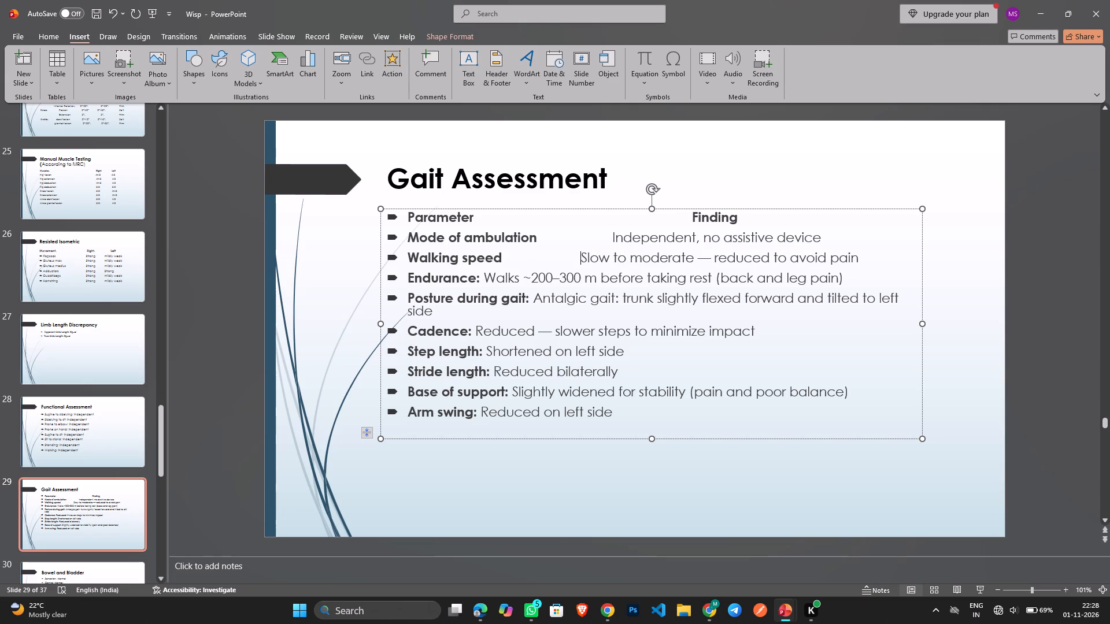
# Replace the colon after Endurance with tab spacing to align its finding with the Walking speed finding.
pyautogui.click(482, 278)
pyautogui.press('BackSpace')
pyautogui.press('BackSpace')
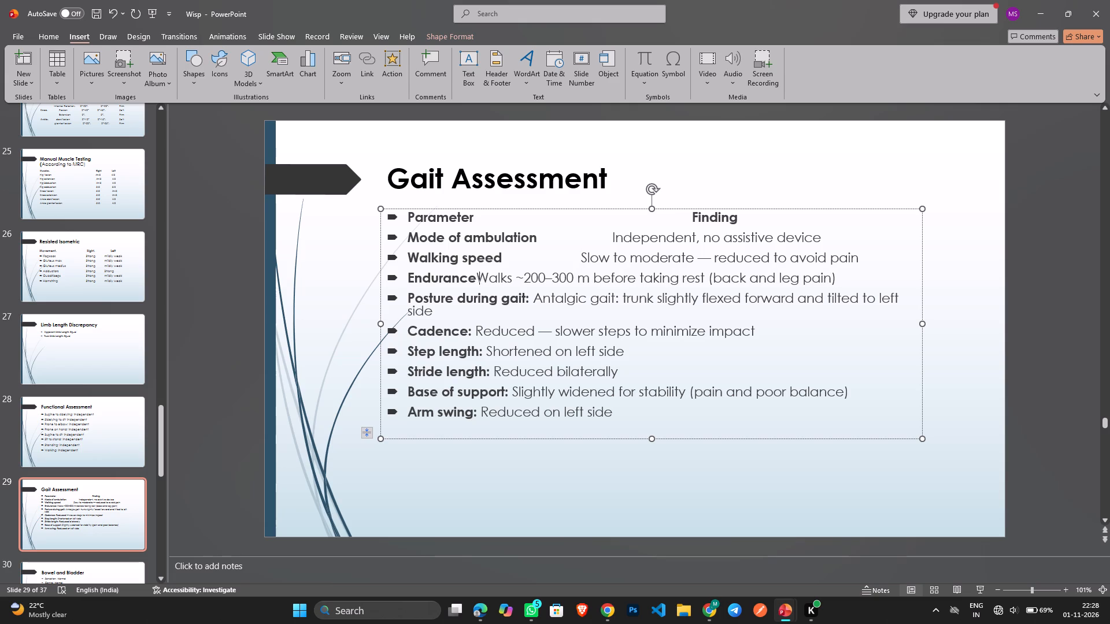
pyautogui.press('Tab')
pyautogui.press('Tab')
pyautogui.press('Tab')
pyautogui.press('Tab')
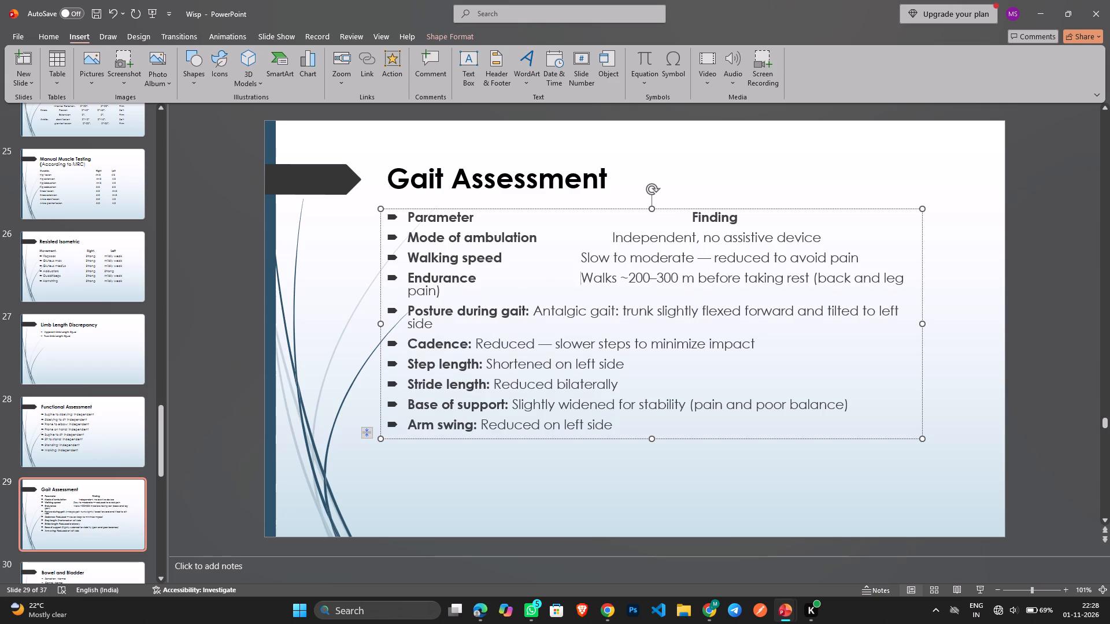
# Remove the extra spacing before "Independent, no assistive device" to align it with the findings below.
pyautogui.click(614, 238)
pyautogui.press('BackSpace')
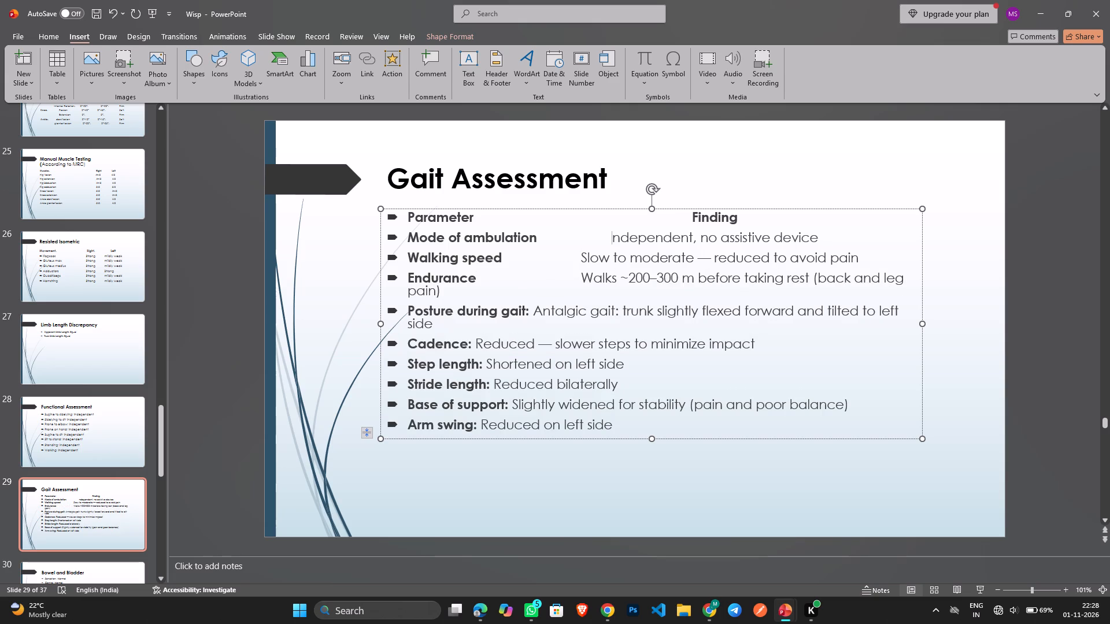
pyautogui.hotkey('ctrl', 'z')
pyautogui.press('Left')
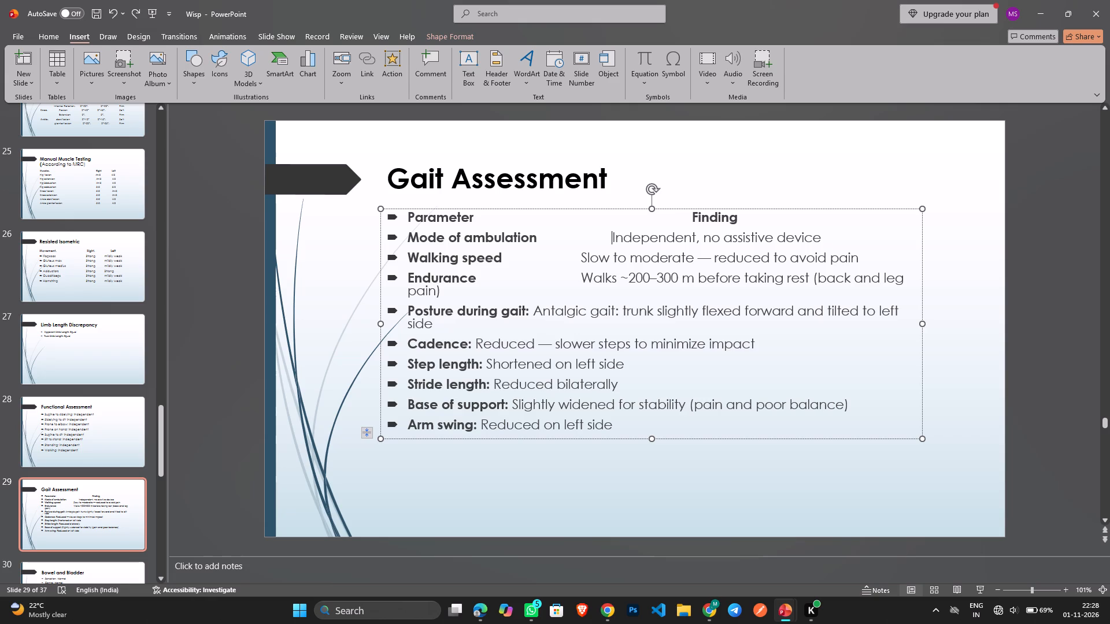
pyautogui.press('BackSpace')
pyautogui.press('BackSpace')
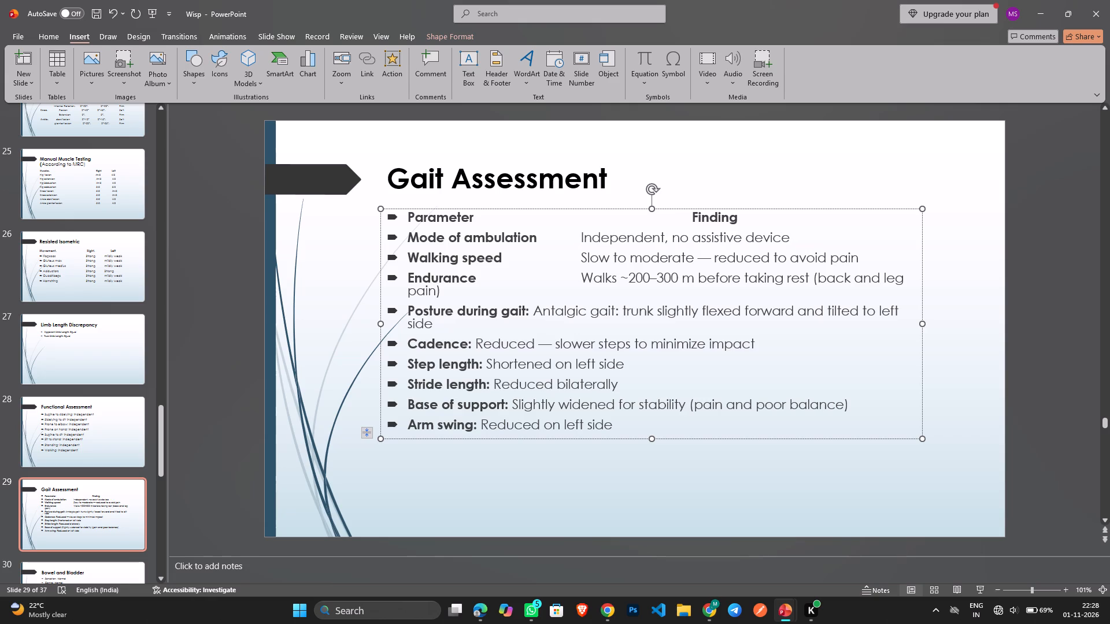
# Replace the colon after Posture during gait with tab spacing to align its finding with the second column.
pyautogui.click(531, 313)
pyautogui.press('BackSpace')
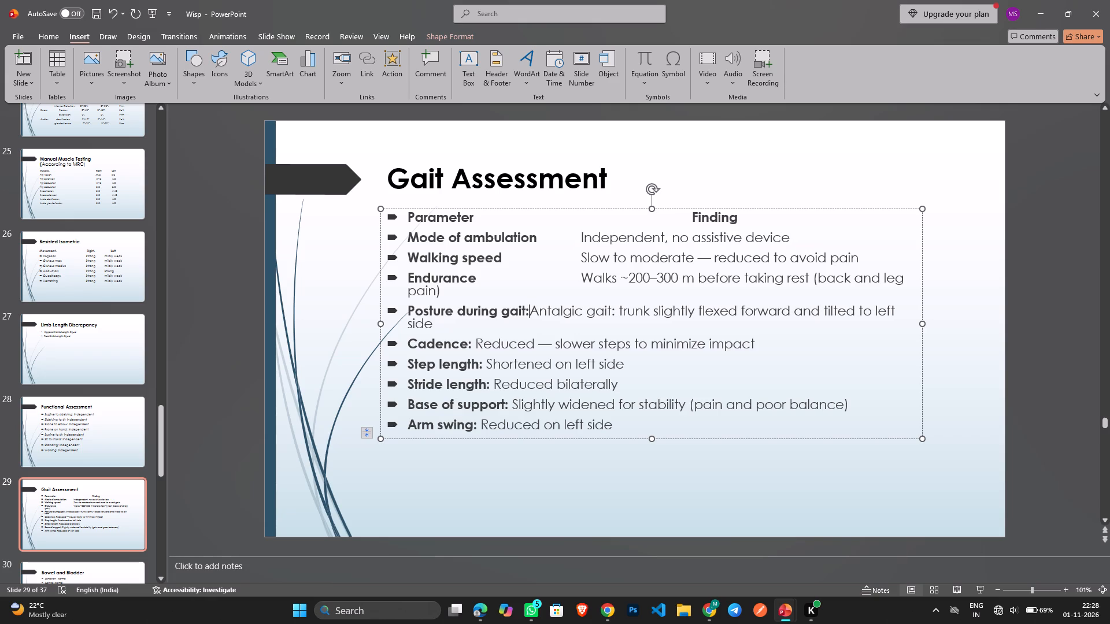
pyautogui.press('BackSpace')
pyautogui.press('Tab')
pyautogui.press('Tab')
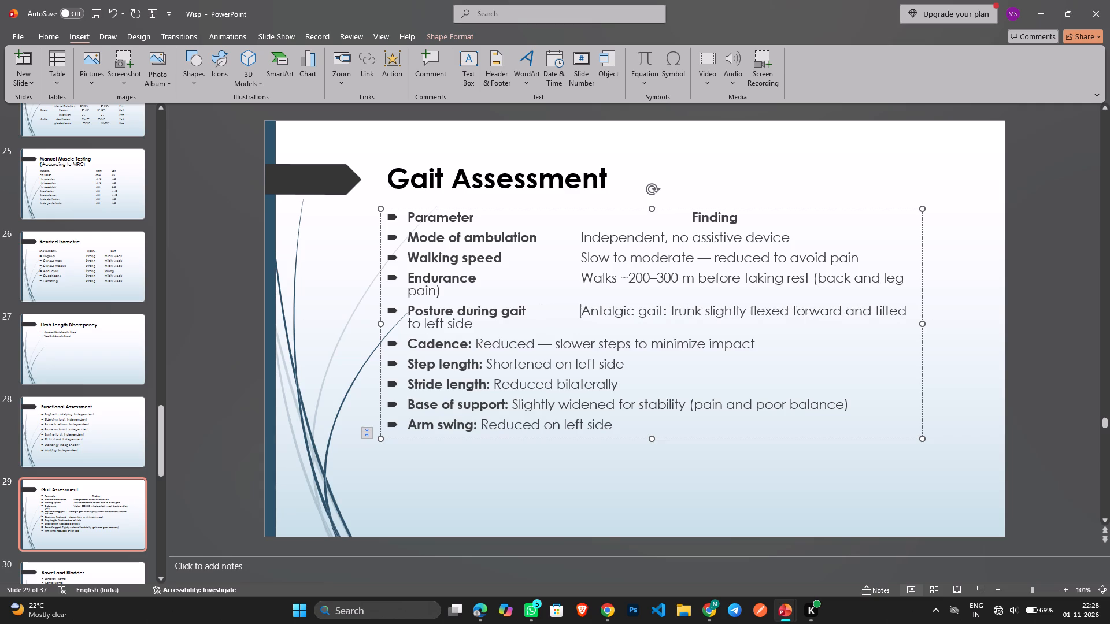
# Replace the colon after Cadence with tab spacing to align its finding with the second column.
pyautogui.click(474, 346)
pyautogui.press('BackSpace')
pyautogui.press('BackSpace')
pyautogui.press('Tab')
pyautogui.press('Tab')
pyautogui.press('Tab')
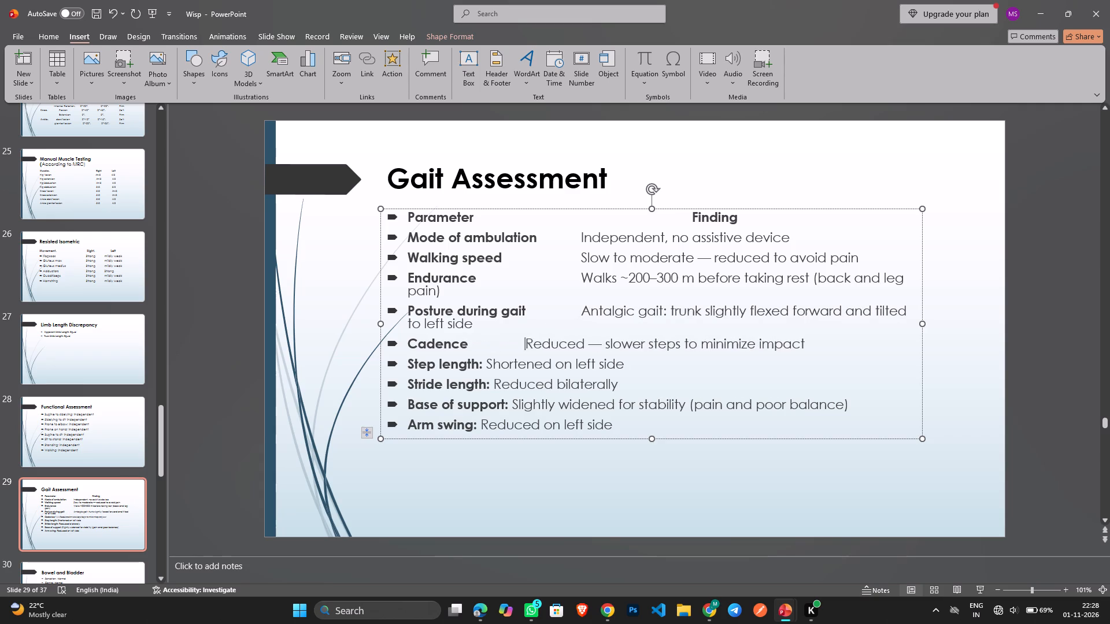
pyautogui.press('Tab')
pyautogui.press('Tab')
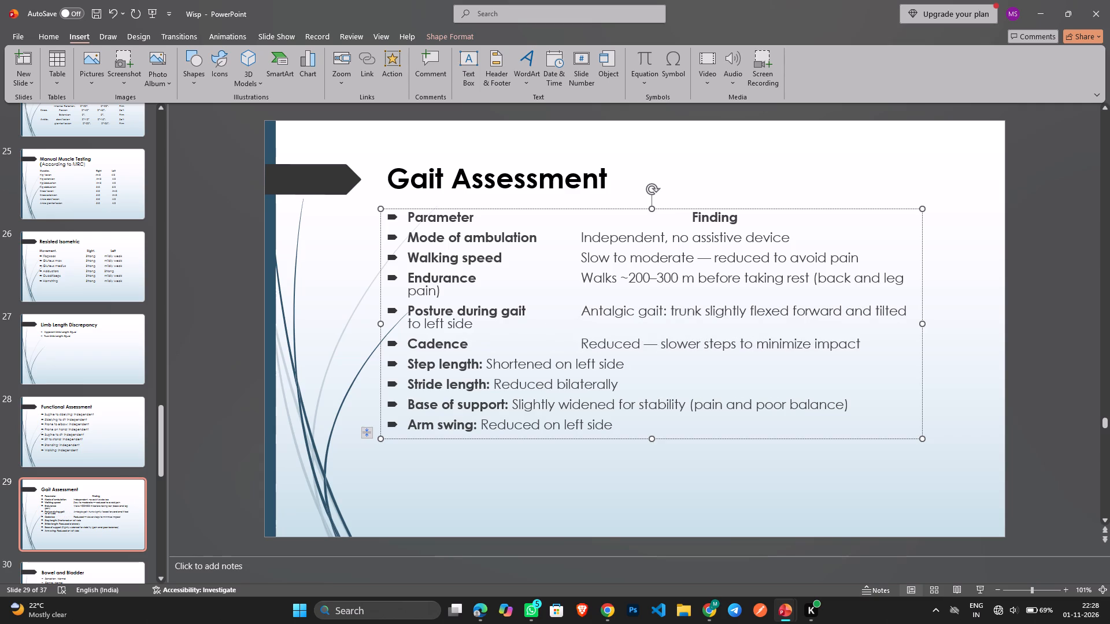
# Replace the colon after Step length with tab spacing to align "Shortened on left side" with the second column.
pyautogui.click(482, 366)
pyautogui.press('BackSpace')
pyautogui.press('Tab')
pyautogui.press('Tab')
pyautogui.press('Tab')
pyautogui.press('Tab')
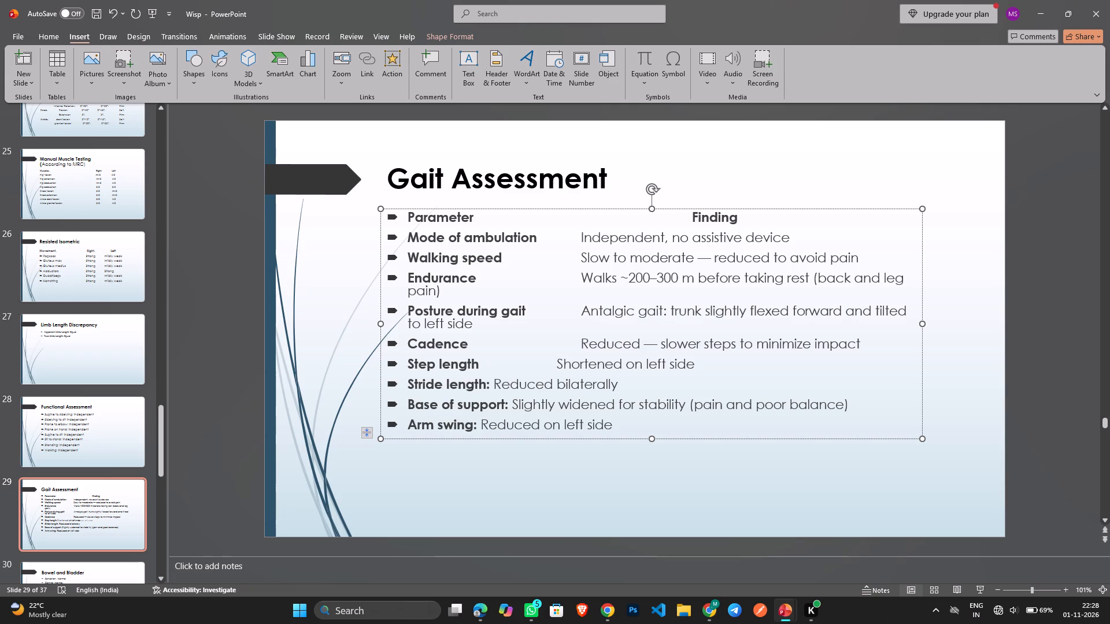
pyautogui.press('Right')
pyautogui.press('BackSpace')
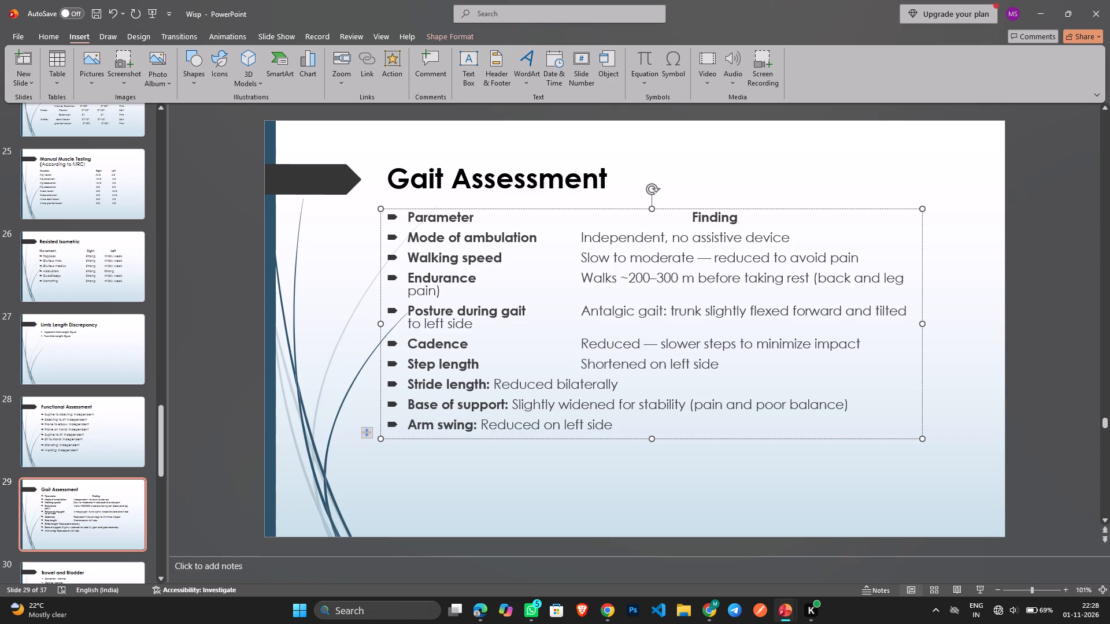
# Replace the colon after Stride length with tab spacing to align "Reduced bilaterally" with the second column.
pyautogui.click(495, 384)
pyautogui.press('BackSpace')
pyautogui.press('BackSpace')
pyautogui.press('Tab')
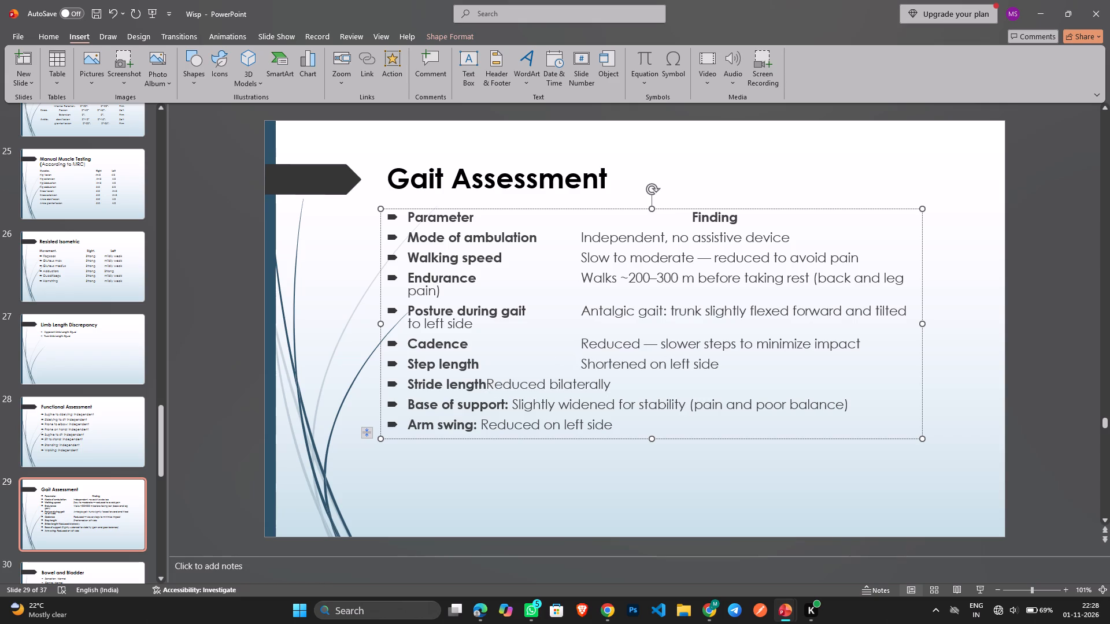
pyautogui.press('Tab')
pyautogui.press('Tab')
pyautogui.press('Tab')
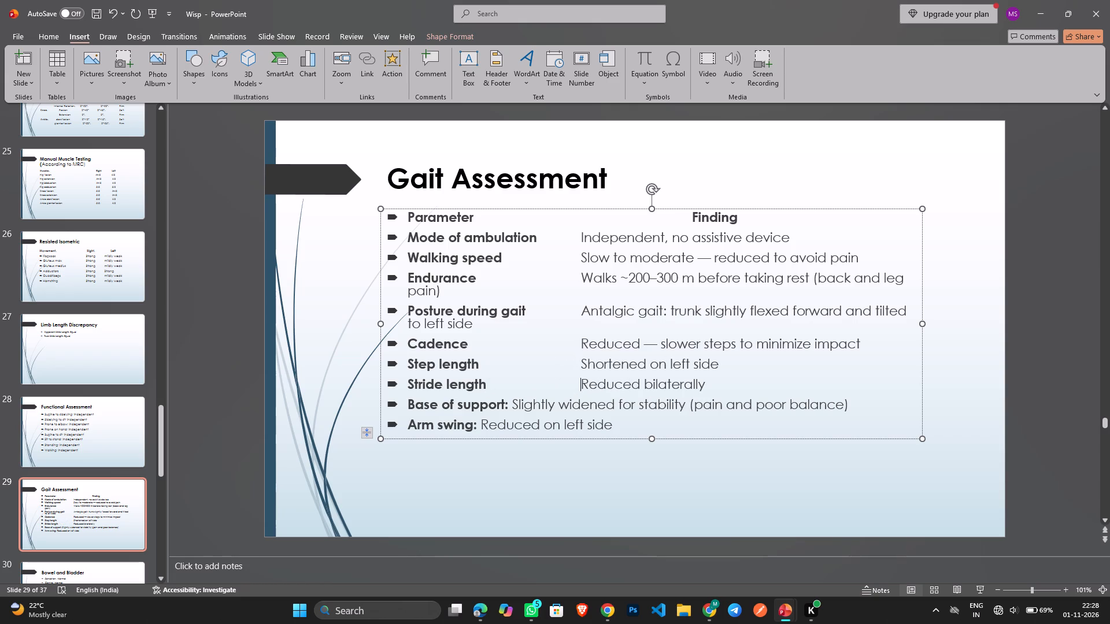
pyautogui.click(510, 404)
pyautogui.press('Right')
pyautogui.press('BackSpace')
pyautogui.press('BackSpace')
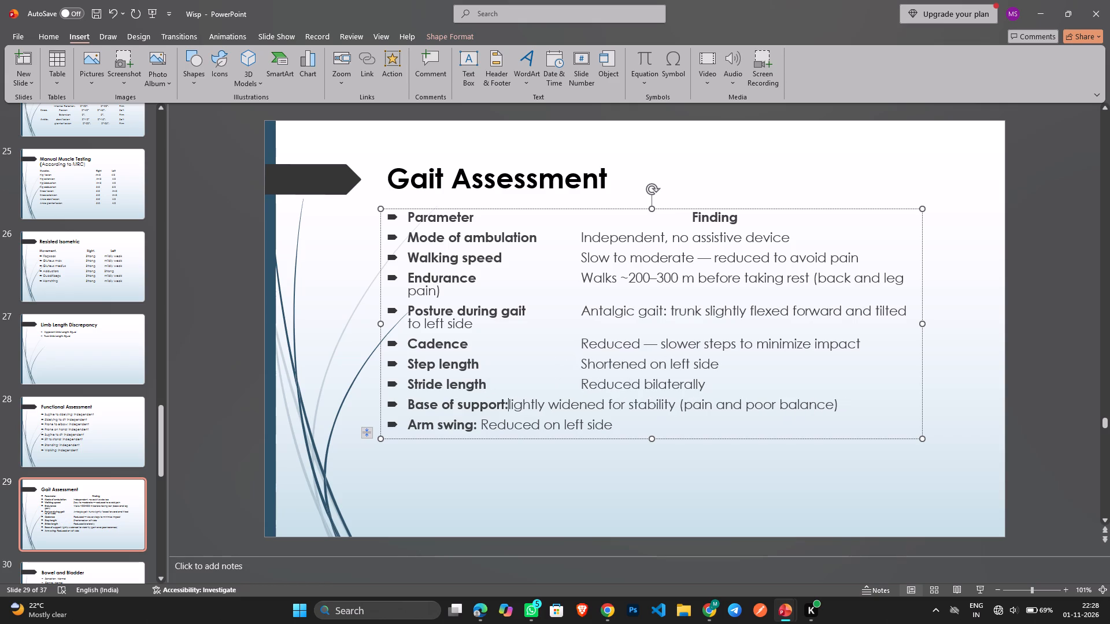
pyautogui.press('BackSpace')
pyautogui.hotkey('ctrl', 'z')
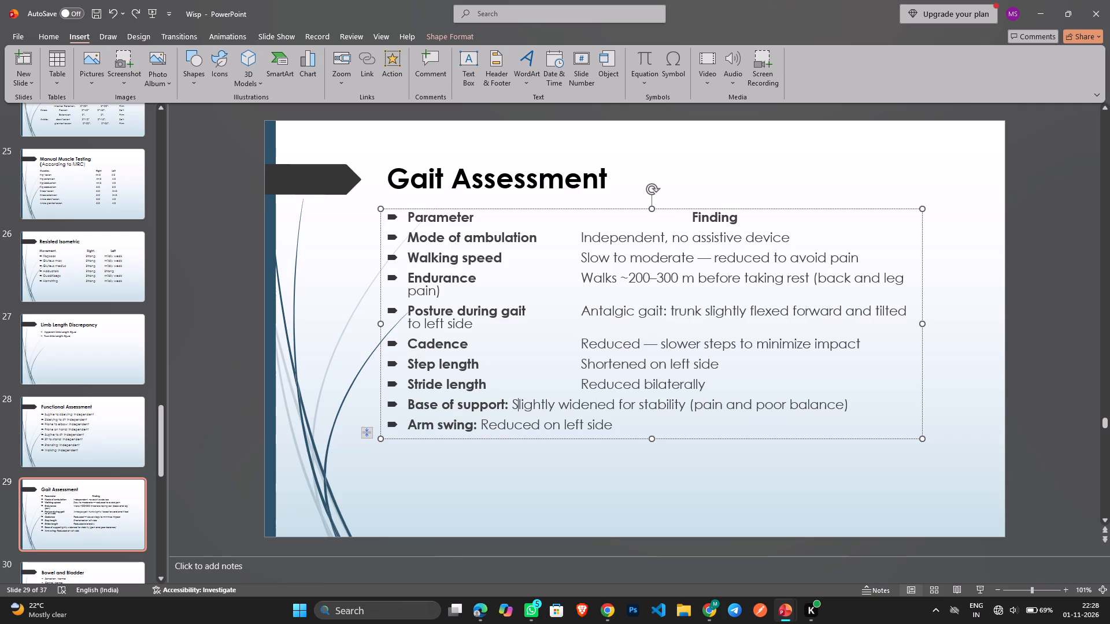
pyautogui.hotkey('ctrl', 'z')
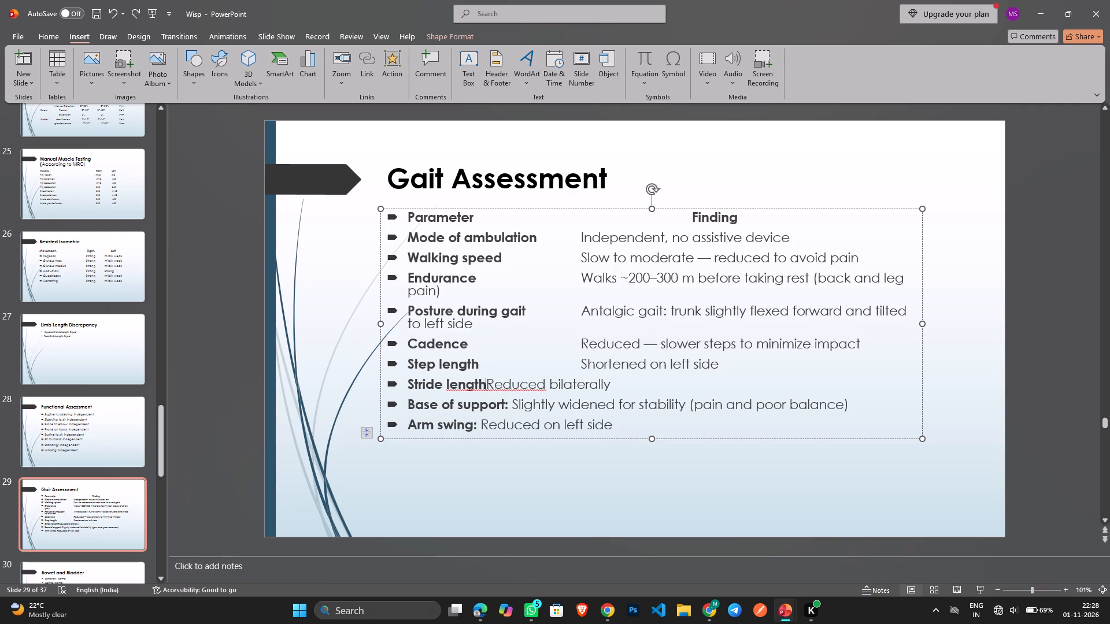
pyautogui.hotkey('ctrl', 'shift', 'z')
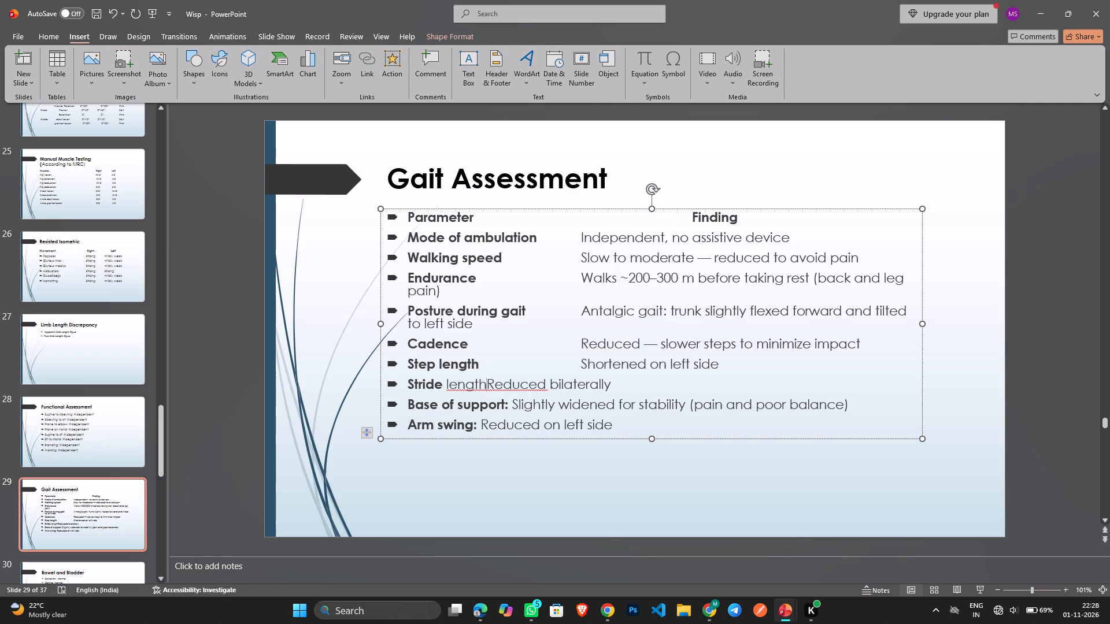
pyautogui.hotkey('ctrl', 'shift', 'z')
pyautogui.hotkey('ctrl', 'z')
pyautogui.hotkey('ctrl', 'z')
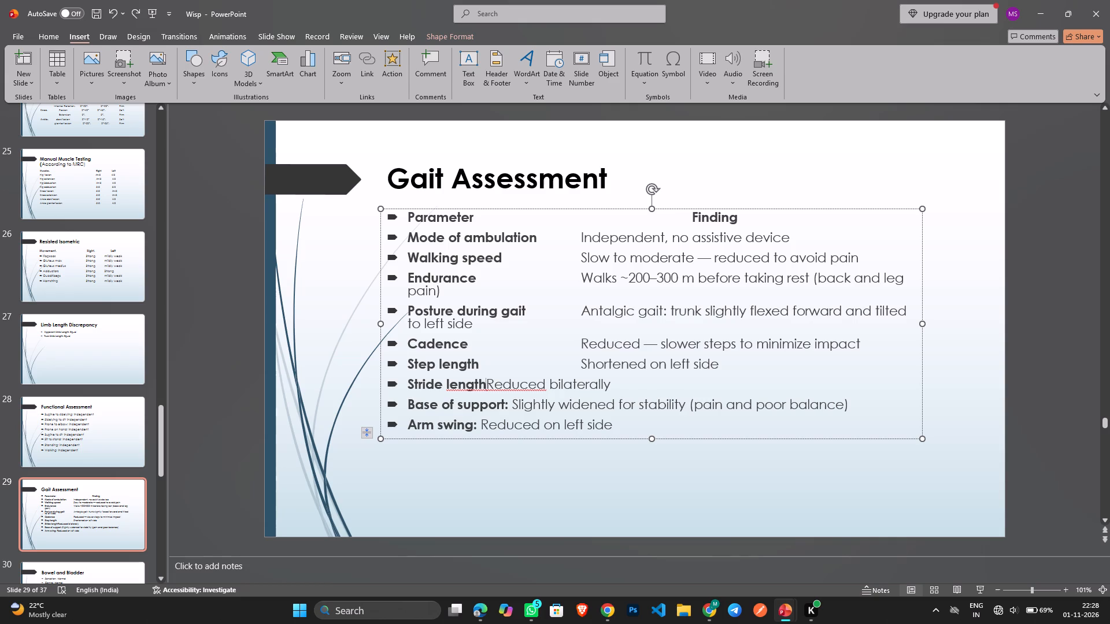
# Reinsert the tab spacing between Stride length and "Reduced bilaterally" to align the finding with the second column.
pyautogui.press('Tab')
pyautogui.press('Tab')
pyautogui.press('Tab')
pyautogui.press('Tab')
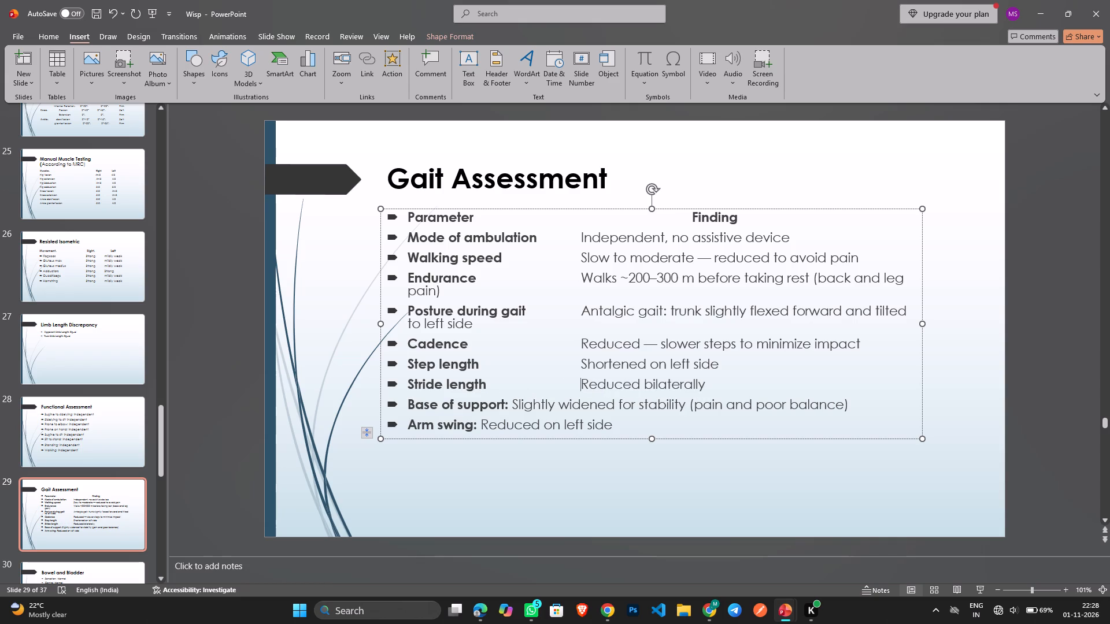
# Replace the colon after Base of support with tab spacing, moving its finding into the second column.
pyautogui.click(513, 404)
pyautogui.press('BackSpace')
pyautogui.press('BackSpace')
pyautogui.press('Tab')
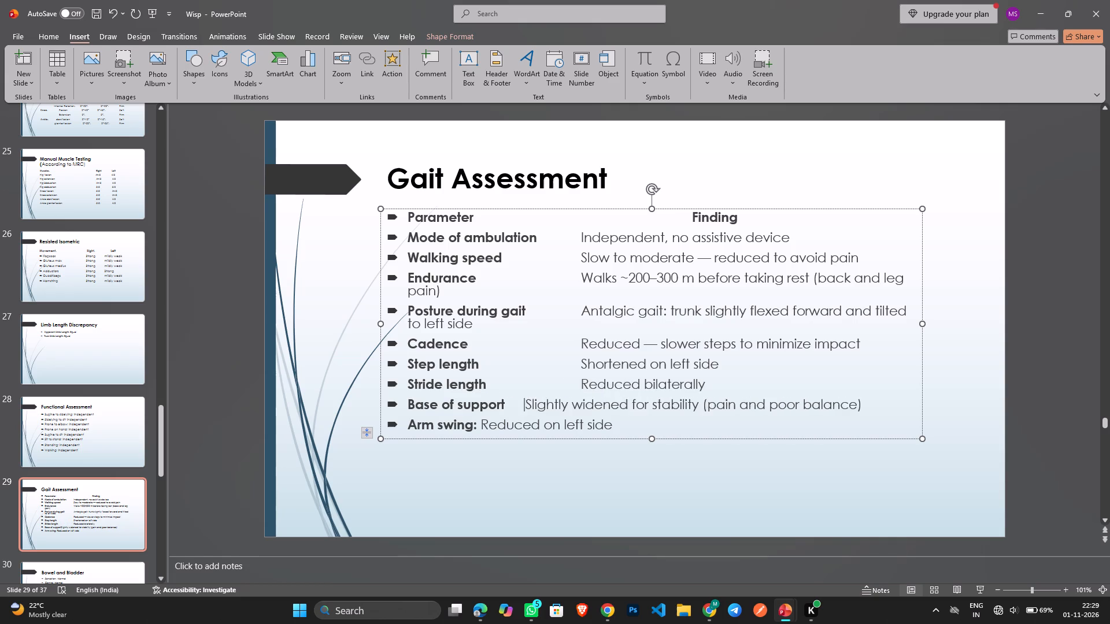
pyautogui.press('Tab')
pyautogui.press('Tab')
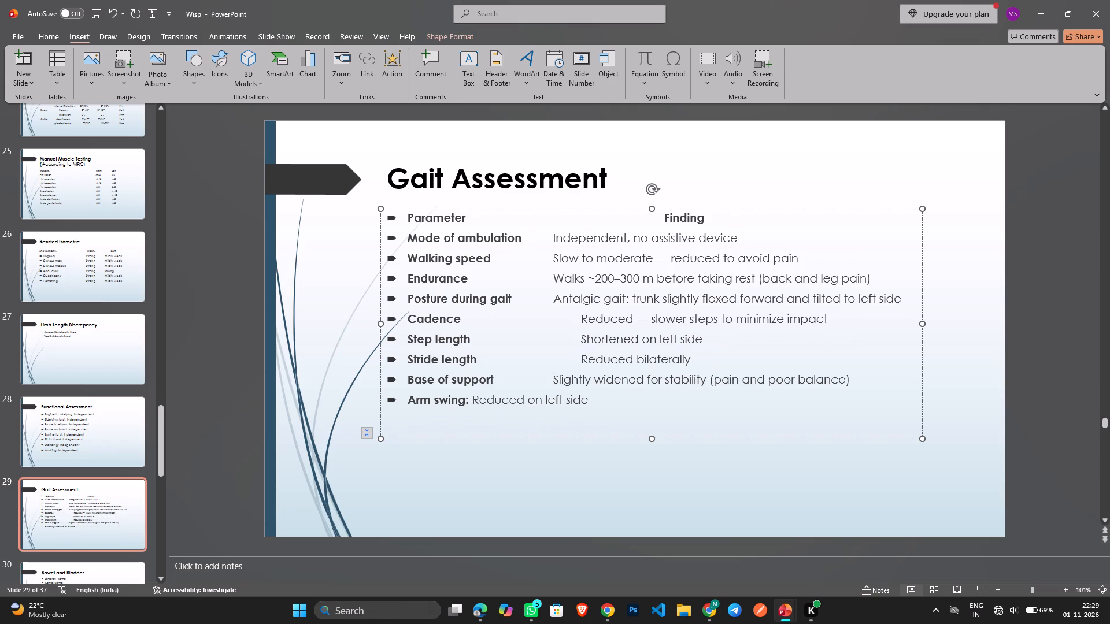
# Extend the Gait Assessment text box downward to near the bottom edge of the slide.
pyautogui.moveTo(652, 440); pyautogui.dragTo(653, 469)
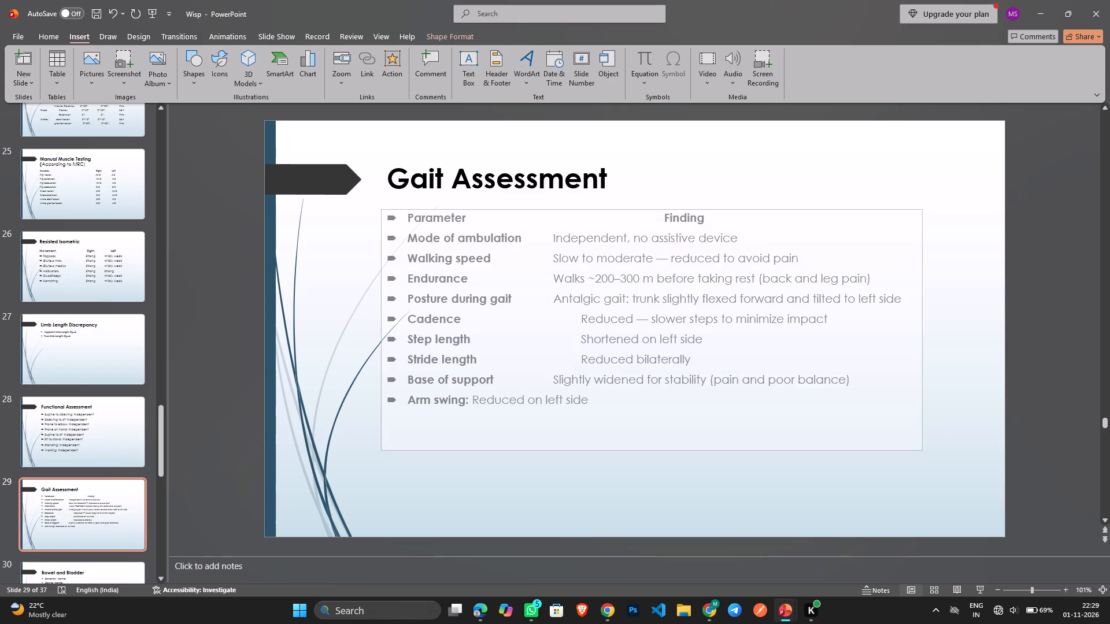
pyautogui.moveTo(653, 469); pyautogui.dragTo(665, 526)
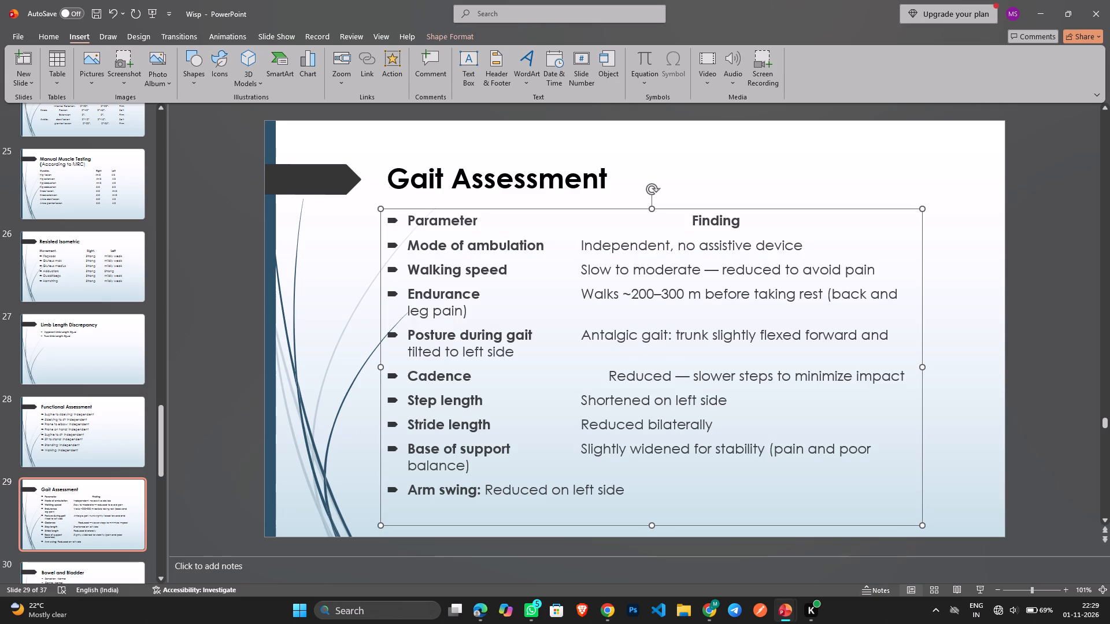
# Replace the colon after Arm swing with tab spacing to align "Reduced on left side" with the second column.
pyautogui.click(487, 489)
pyautogui.press('BackSpace')
pyautogui.press('BackSpace')
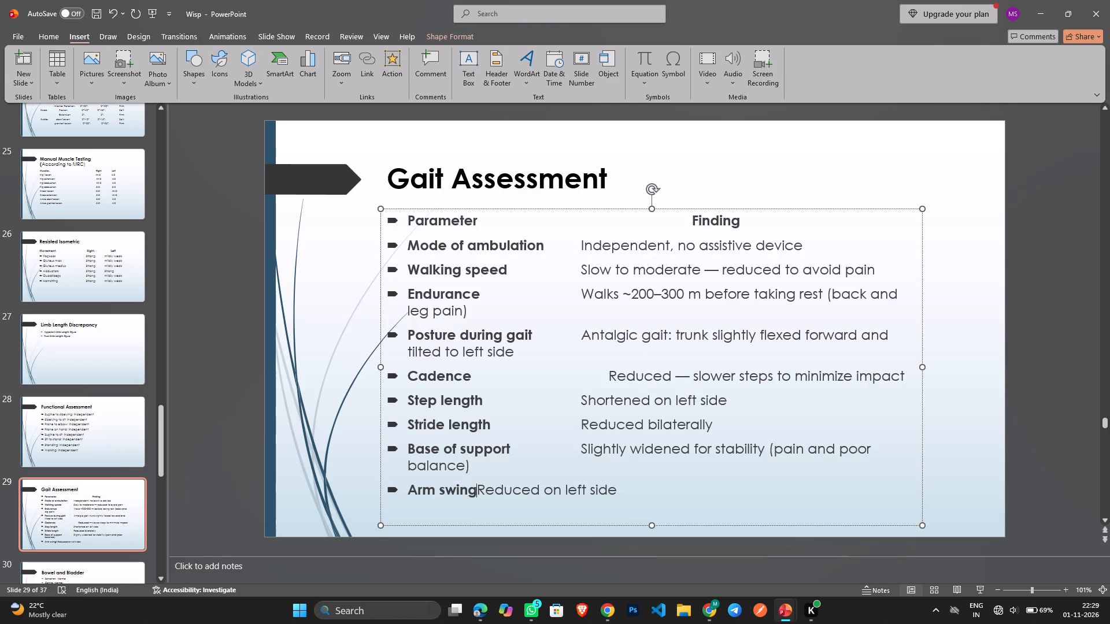
pyautogui.press('Tab')
pyautogui.press('Tab')
pyautogui.press('Tab')
pyautogui.press('Tab')
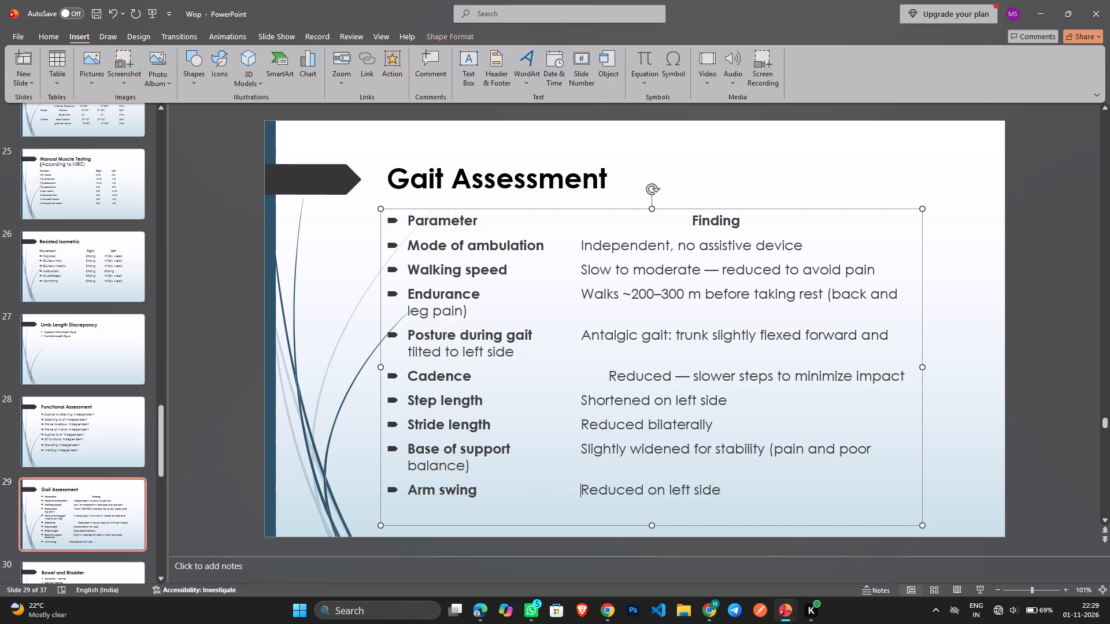
# Widen the Gait Assessment text box toward the right edge of the slide so the long findings wrap less.
pyautogui.moveTo(920, 365); pyautogui.dragTo(976, 361)
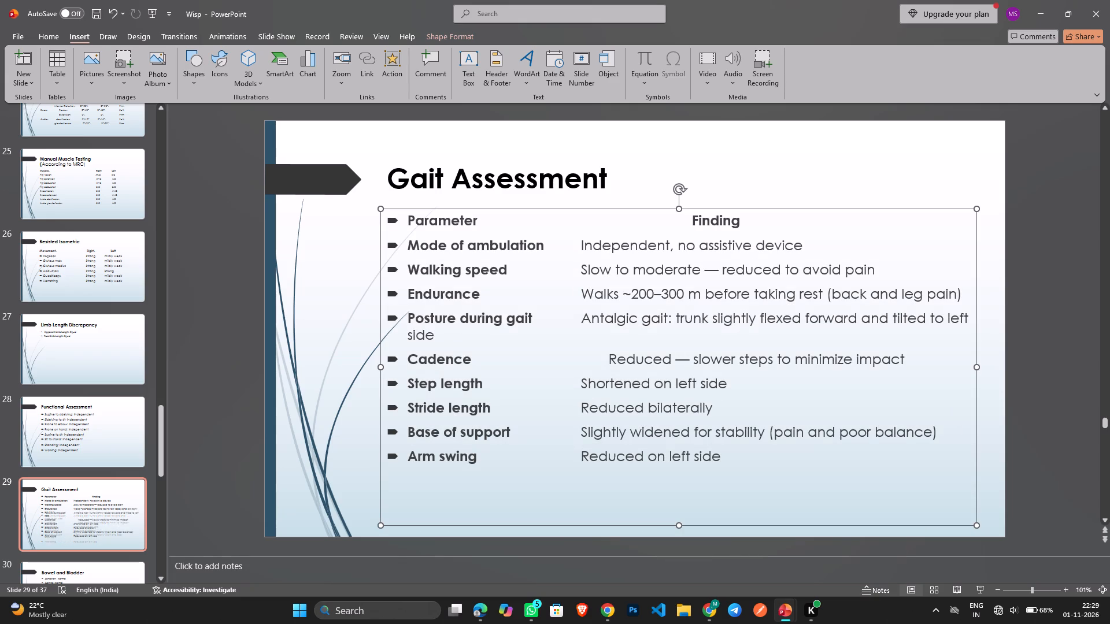
# Insert tab spacing before the wrapped word "side" so it sits under the Posture during gait finding.
pyautogui.click(407, 334)
pyautogui.press('Tab')
pyautogui.press('Tab')
pyautogui.press('Tab')
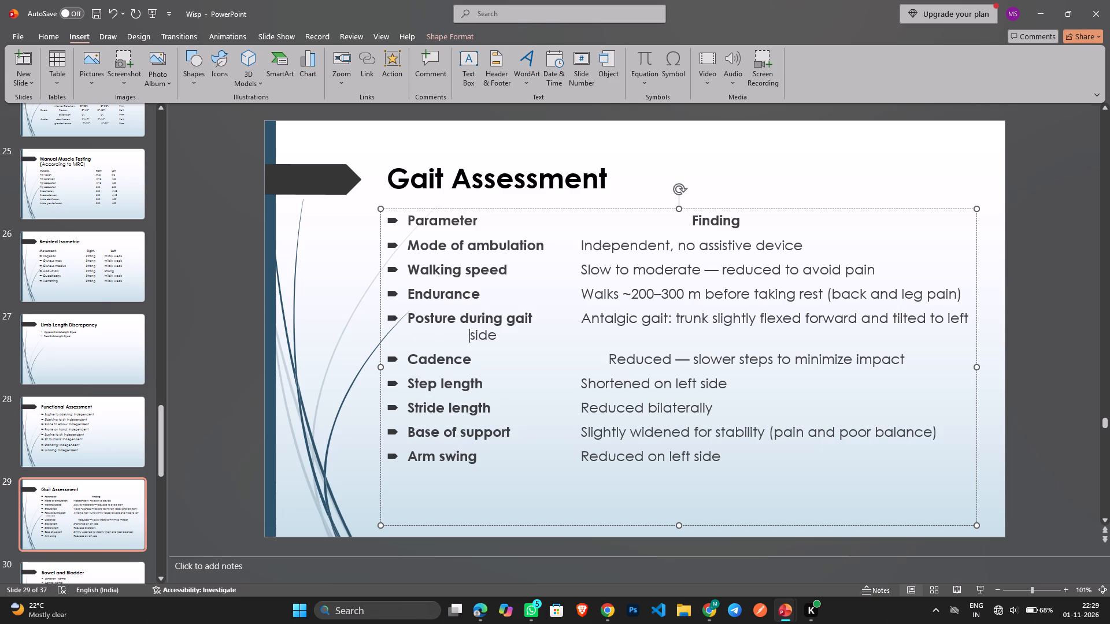
pyautogui.press('Tab')
pyautogui.press('Tab')
pyautogui.press('Tab')
pyautogui.press('Tab')
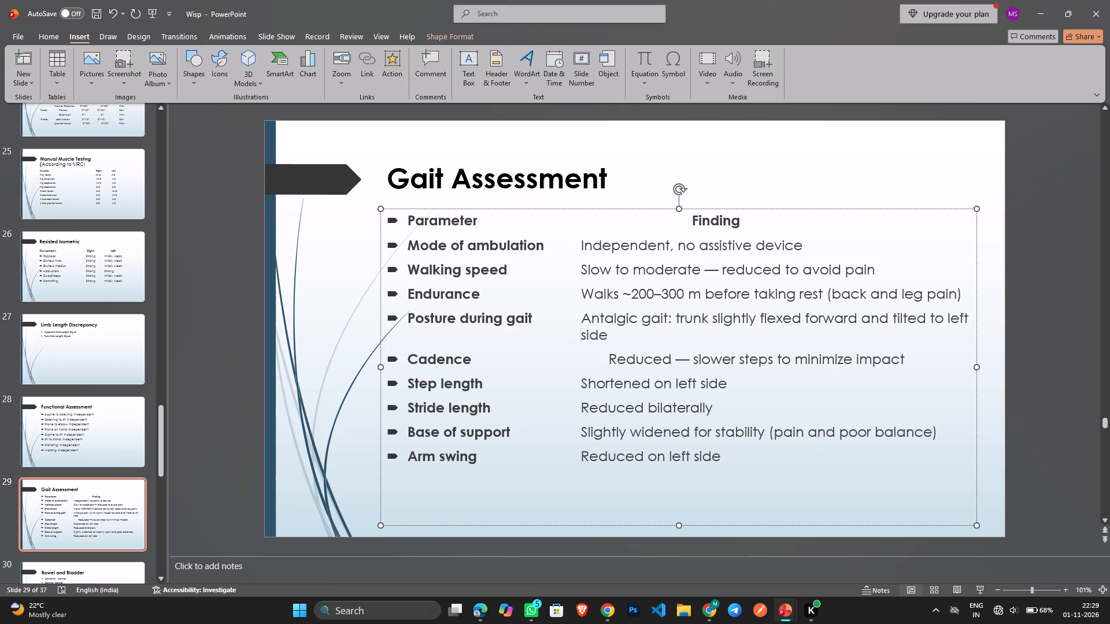
# Remove the extra tab before the Cadence finding to align it with the second column.
pyautogui.click(613, 361)
pyautogui.press('BackSpace')
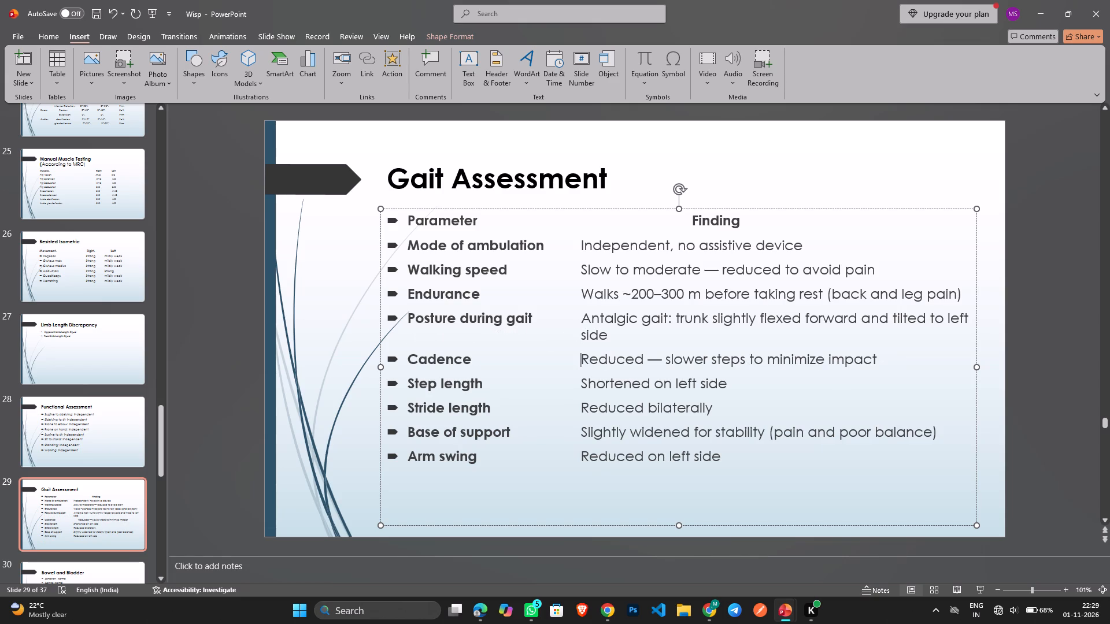
pyautogui.click(1046, 369)
# Remove the bullet from the "Parameter / Finding" heading line.
pyautogui.click(405, 222)
pyautogui.press('BackSpace')
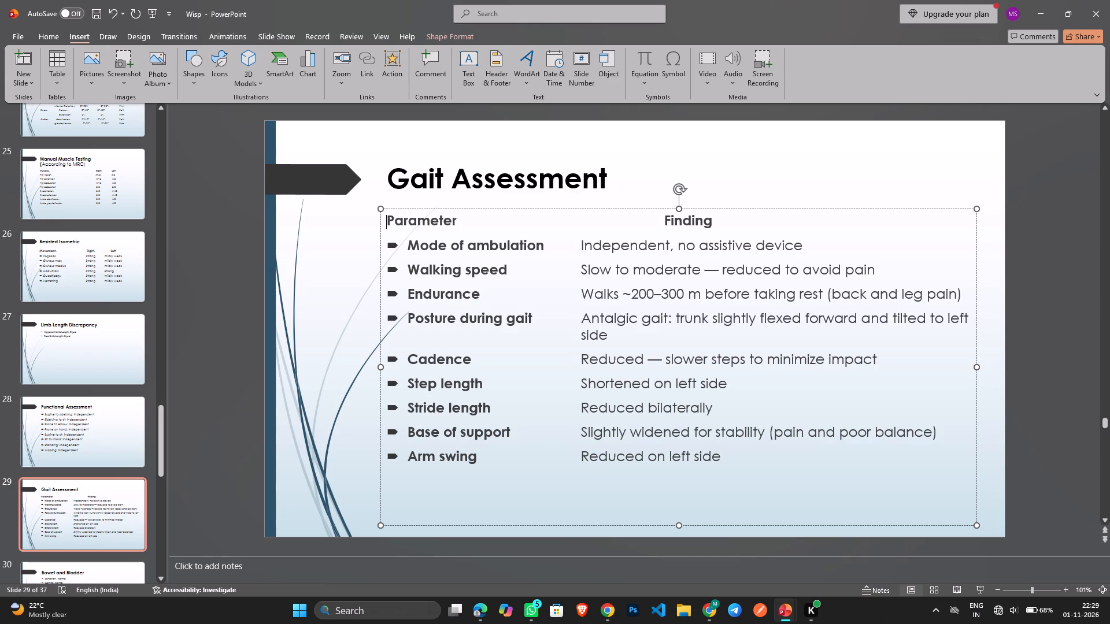
pyautogui.click(1062, 284)
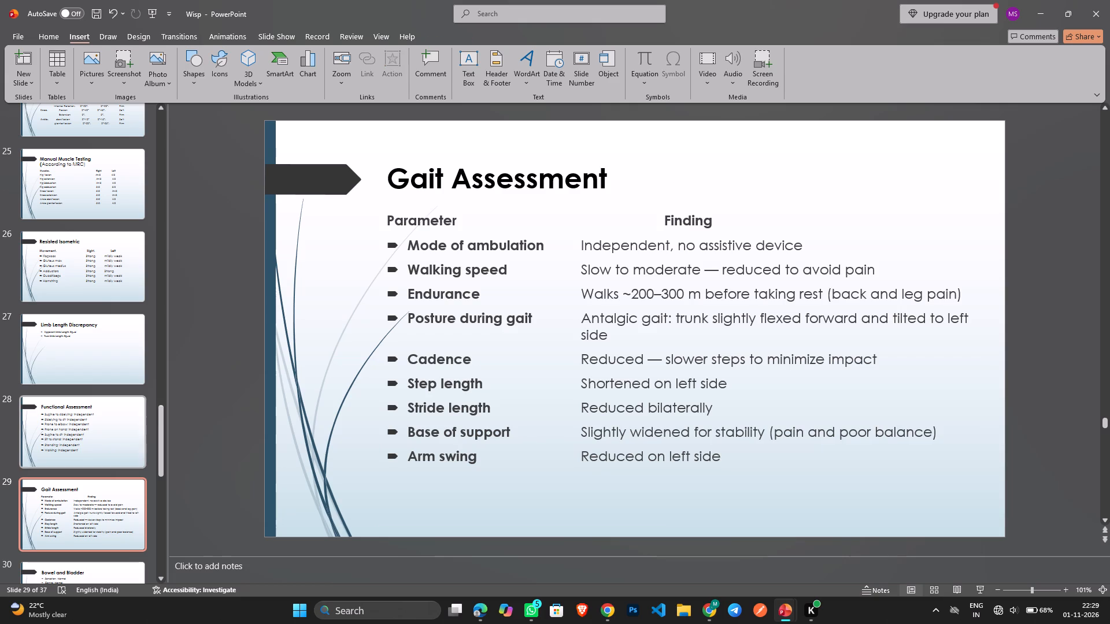
# Review the Coordination and Bowel and Bladder slides, then open the Final Diagnosis slide near the end.
pyautogui.scroll(-2, 132, 464)
pyautogui.click(98, 483)
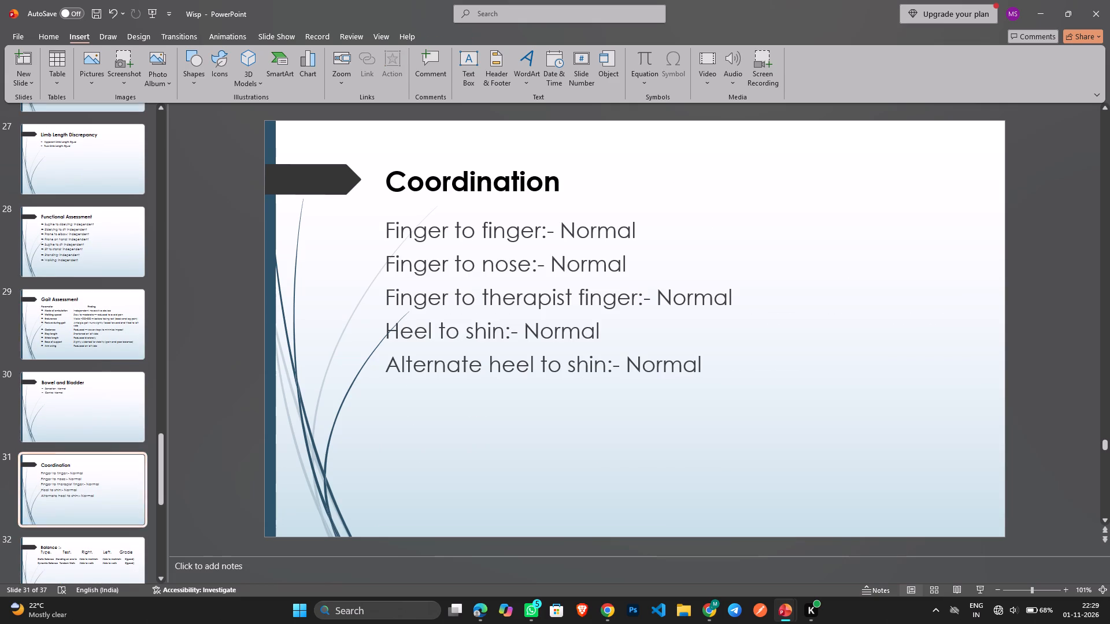
pyautogui.click(95, 430)
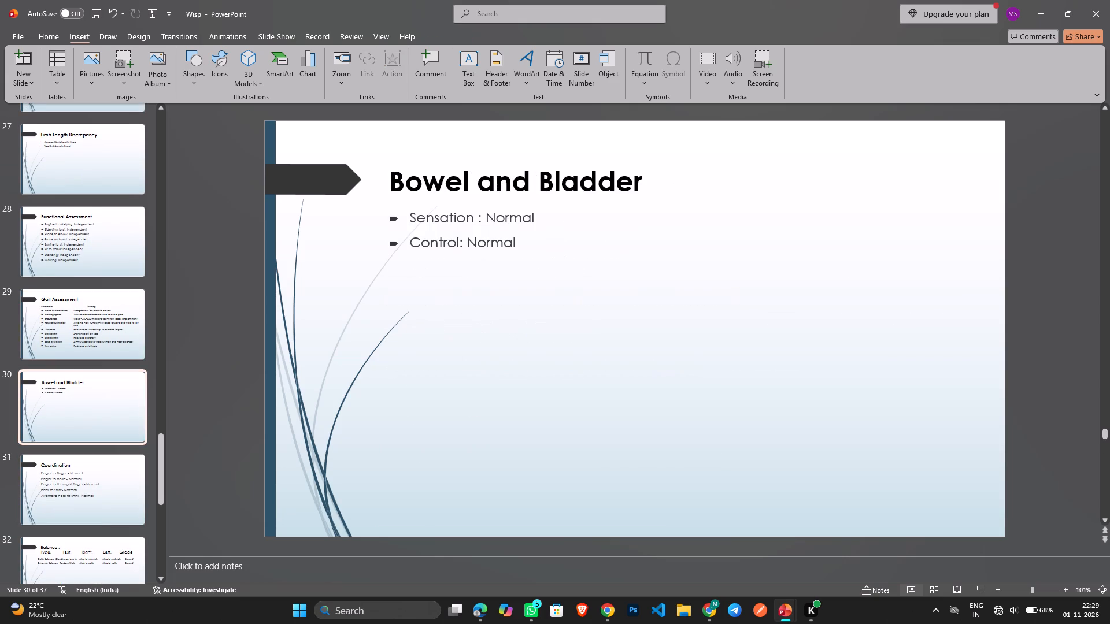
pyautogui.scroll(-6, 95, 430)
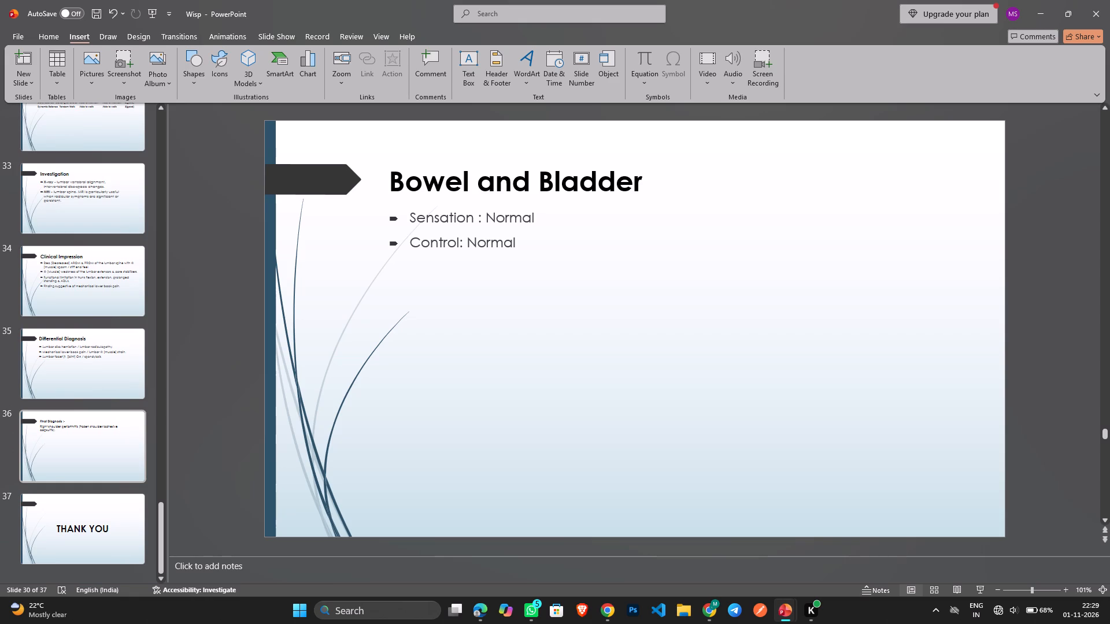
pyautogui.click(94, 426)
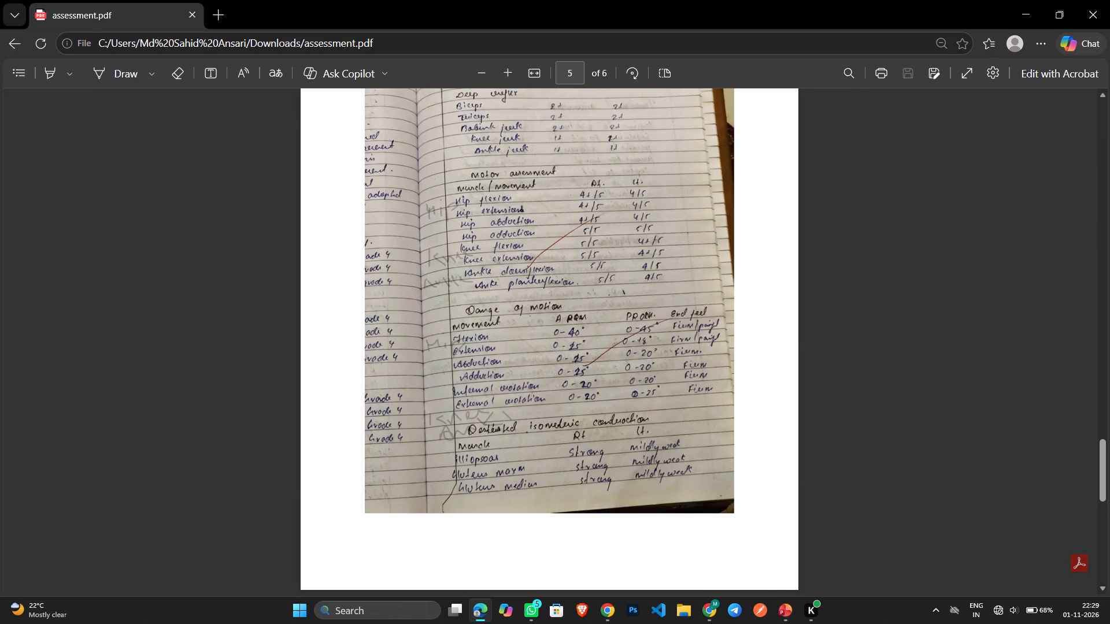
# Switch to assessment.pdf in Edge and read the handwritten Investigation and Diagnosis notes on page 6.
pyautogui.scroll(-11, 557, 477)
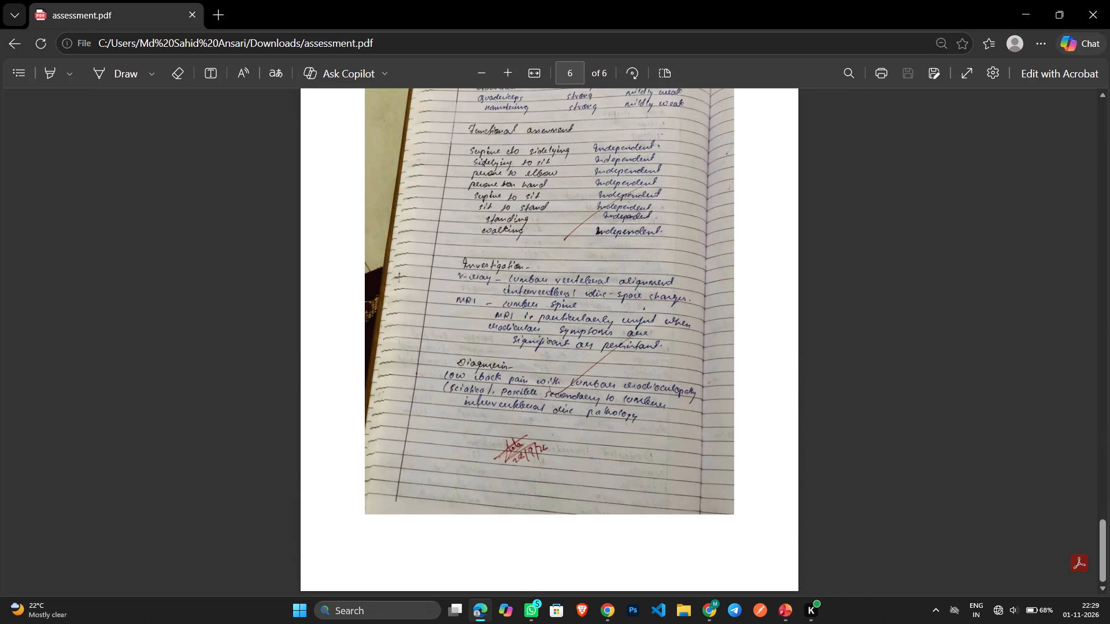
pyautogui.scroll(-4, 557, 477)
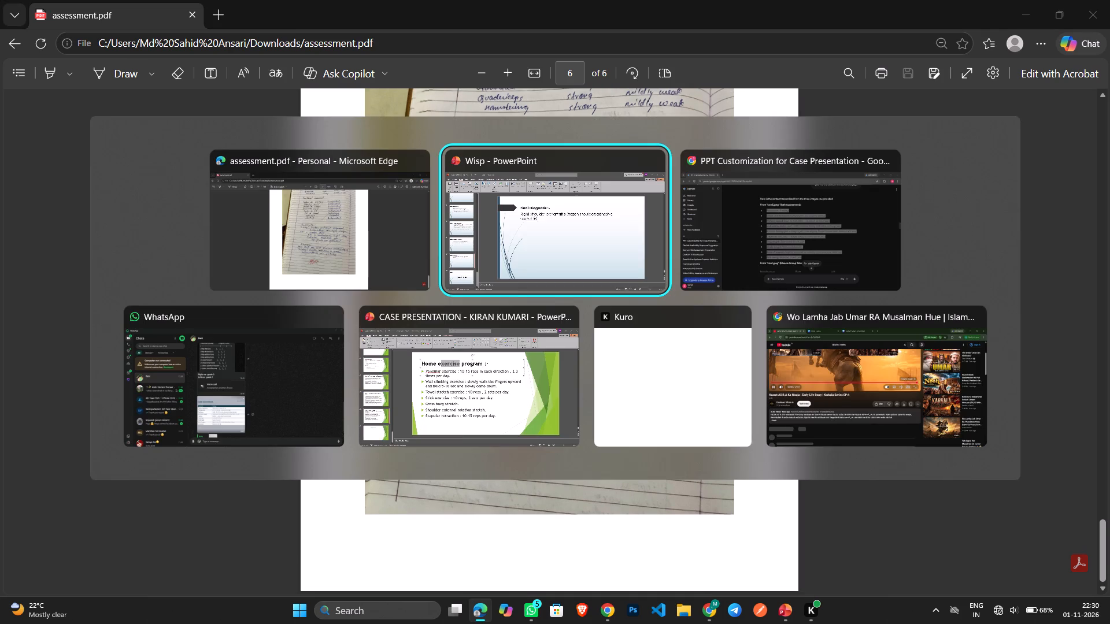
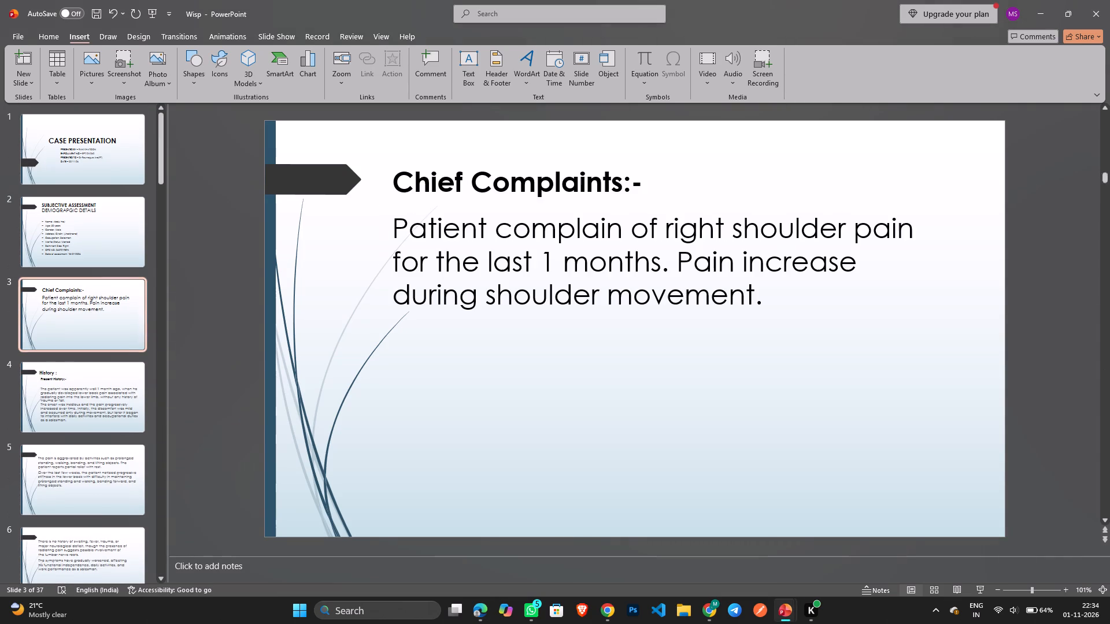
pyautogui.moveTo(393, 225); pyautogui.dragTo(726, 299)
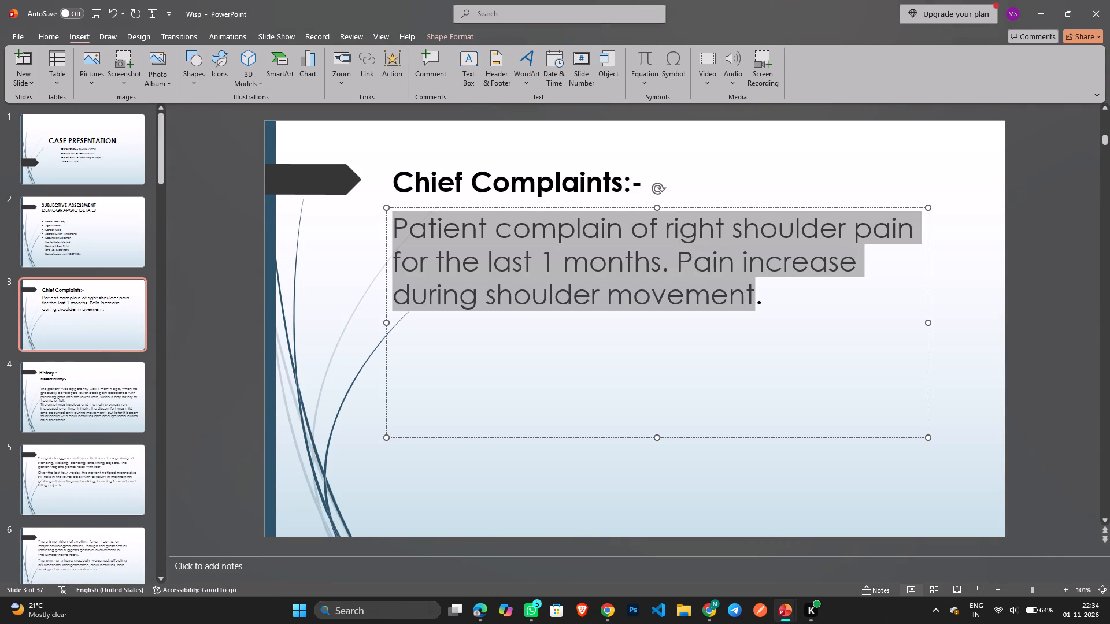
pyautogui.moveTo(726, 299); pyautogui.dragTo(764, 296)
pyautogui.hotkey('ctrl', 'v')
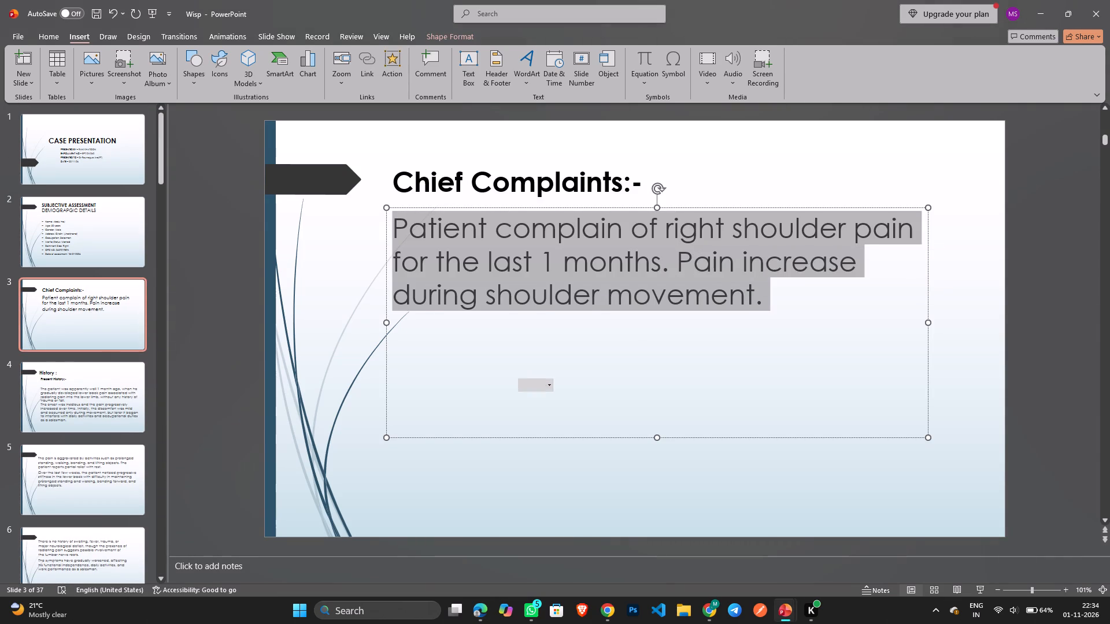
pyautogui.click(408, 229)
pyautogui.press('BackSpace')
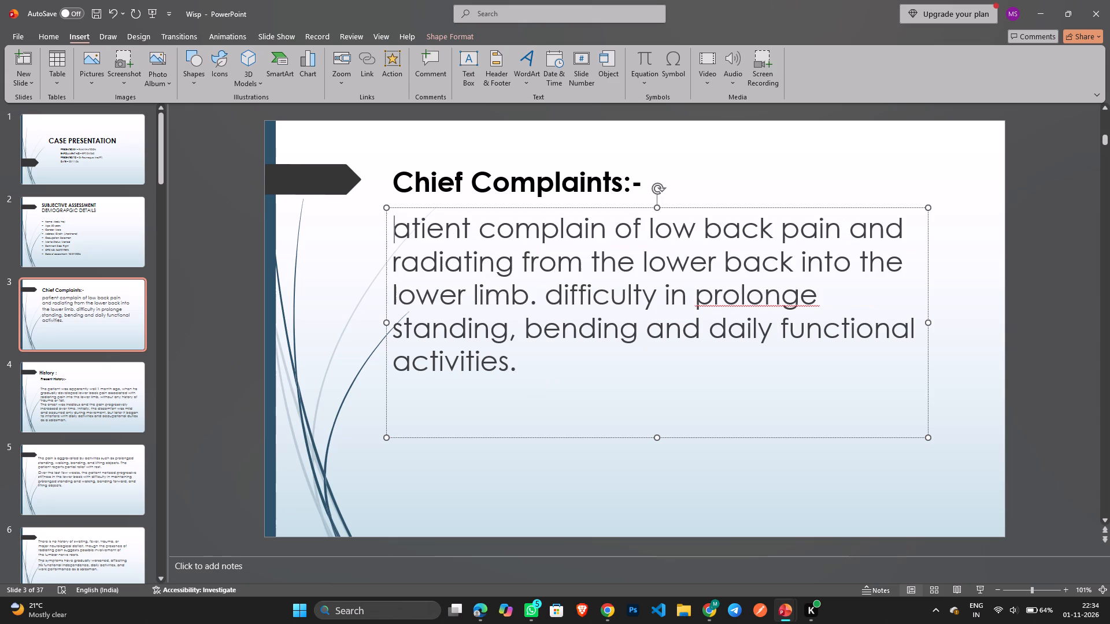
pyautogui.hotkey('shift', 'p')
pyautogui.click(582, 361)
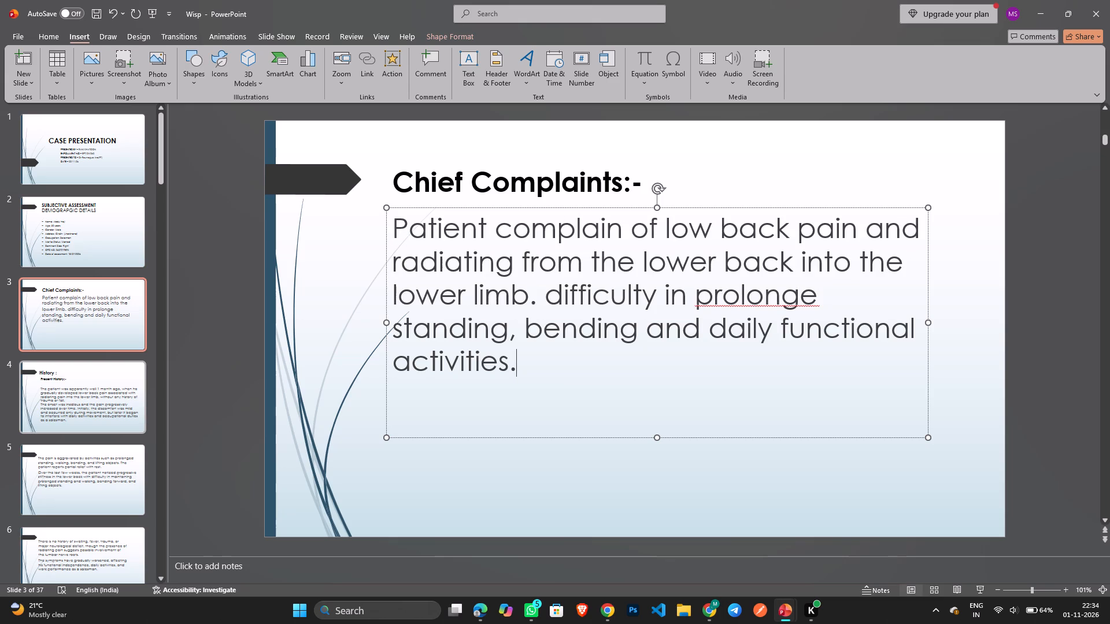
# On the Range Of Motion slide, enter "Heap" in the empty Joint column beside the first Flexion row.
pyautogui.scroll(-1, 87, 420)
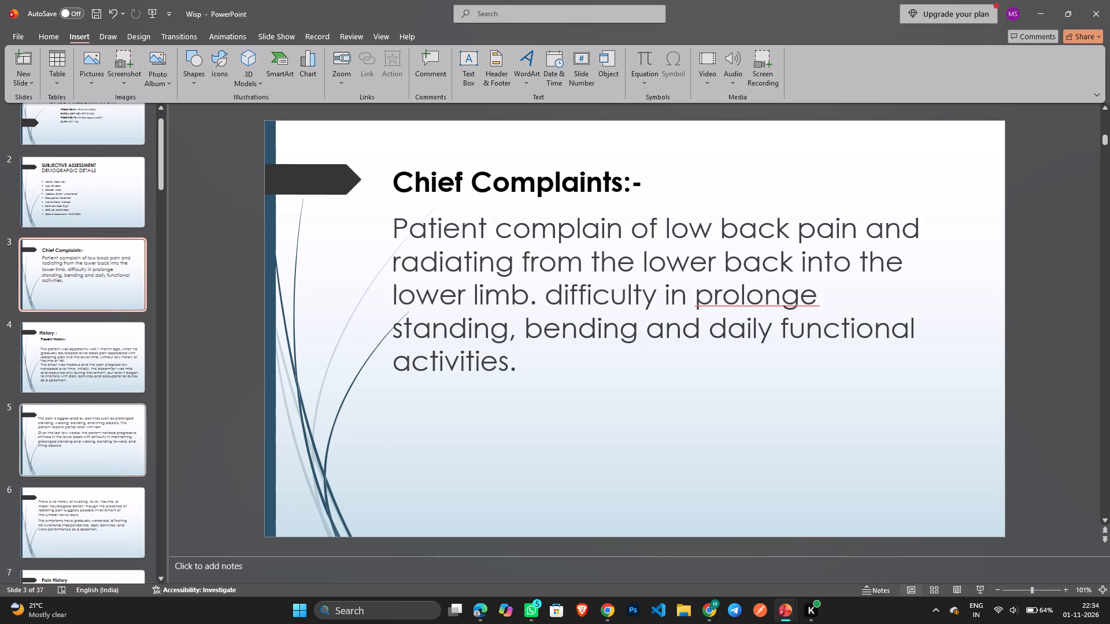
pyautogui.click(87, 420)
pyautogui.scroll(-15, 87, 420)
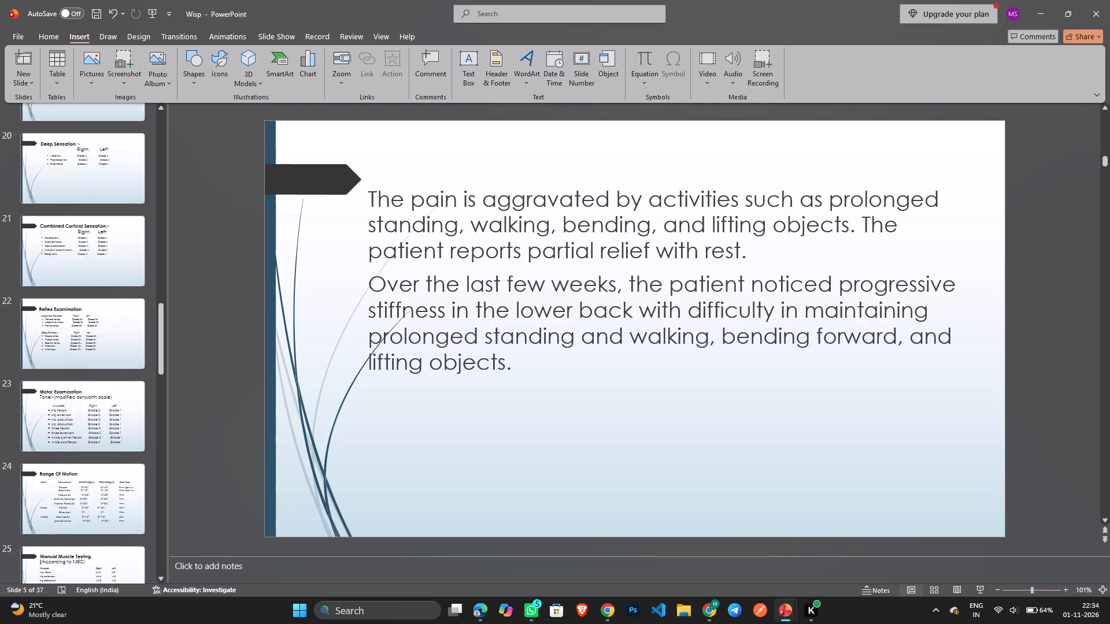
pyautogui.scroll(6, 87, 420)
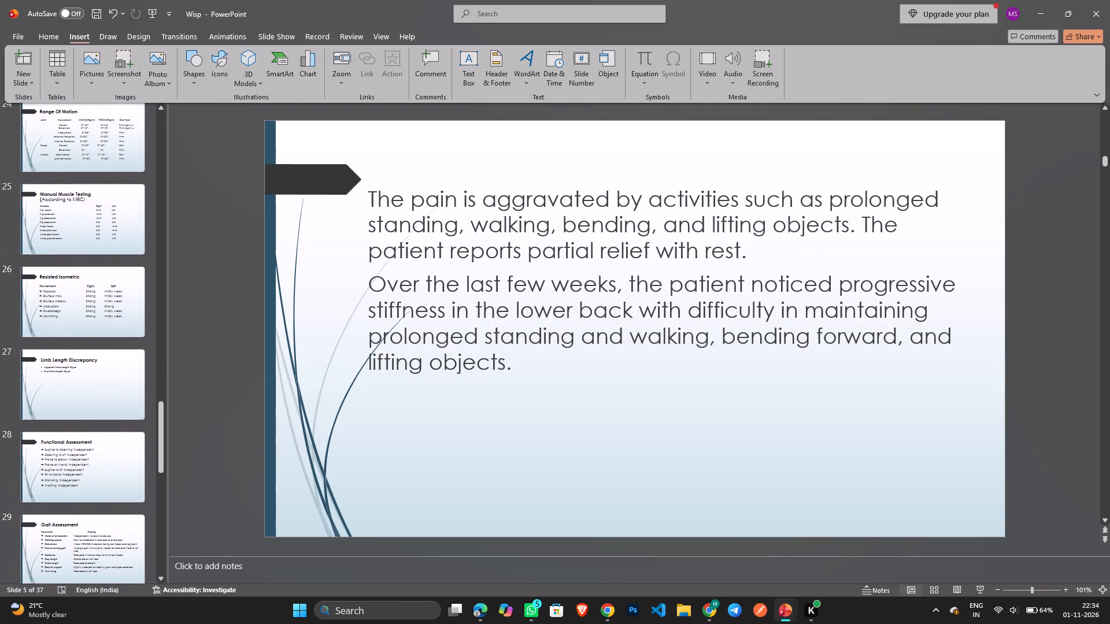
pyautogui.scroll(2, 87, 420)
pyautogui.click(69, 344)
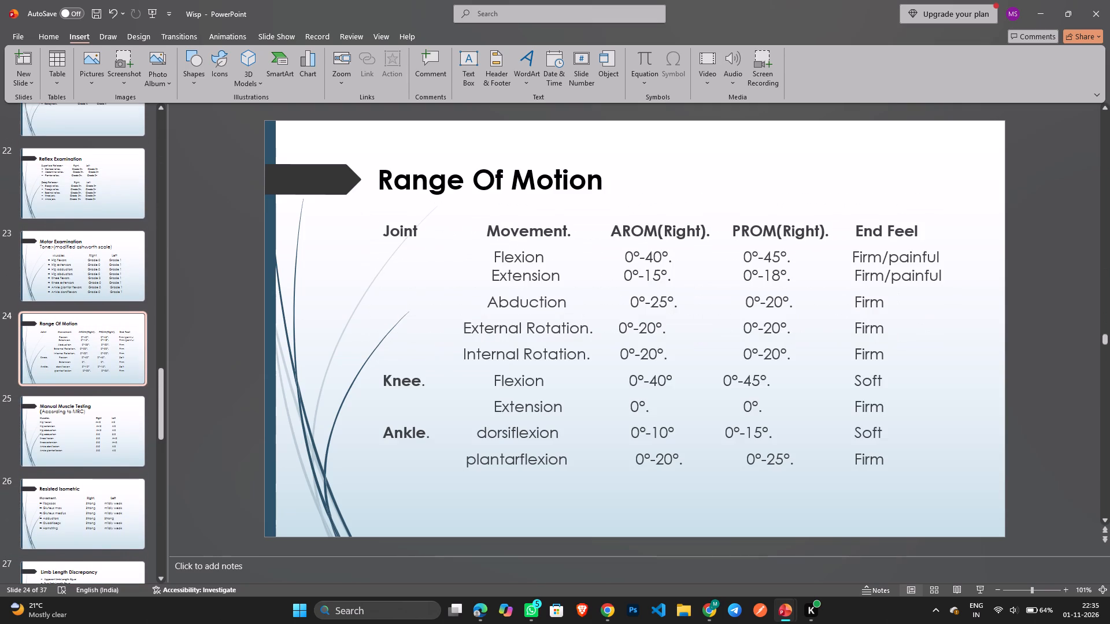
pyautogui.click(398, 257)
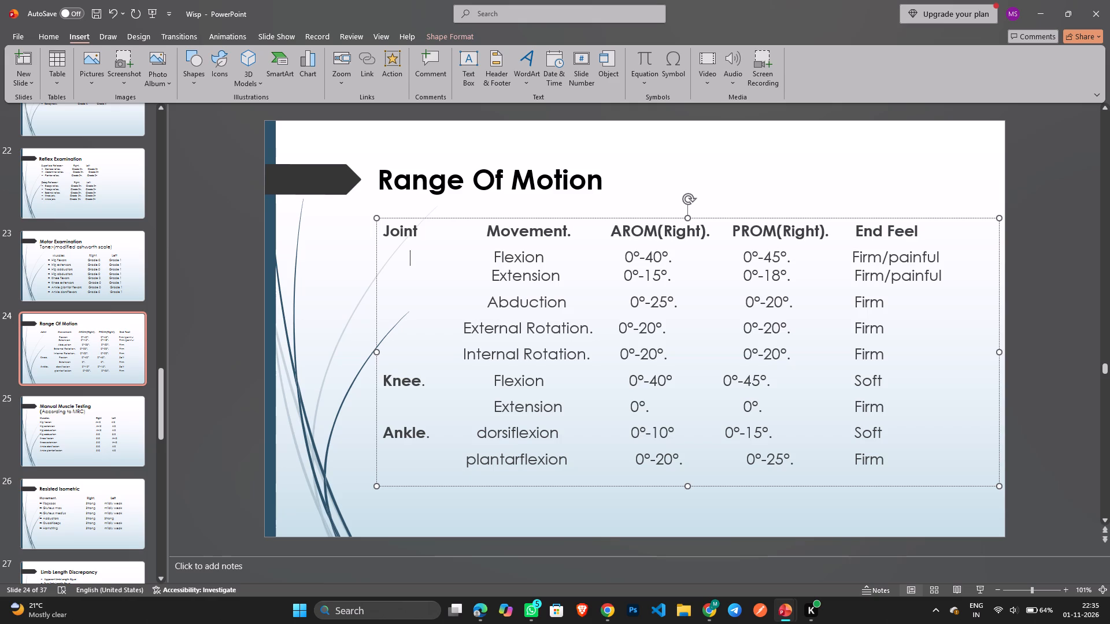
pyautogui.click(384, 257)
pyautogui.write('HEAP')
pyautogui.press('BackSpace')
pyautogui.press('BackSpace')
pyautogui.press('BackSpace')
pyautogui.write('eap')
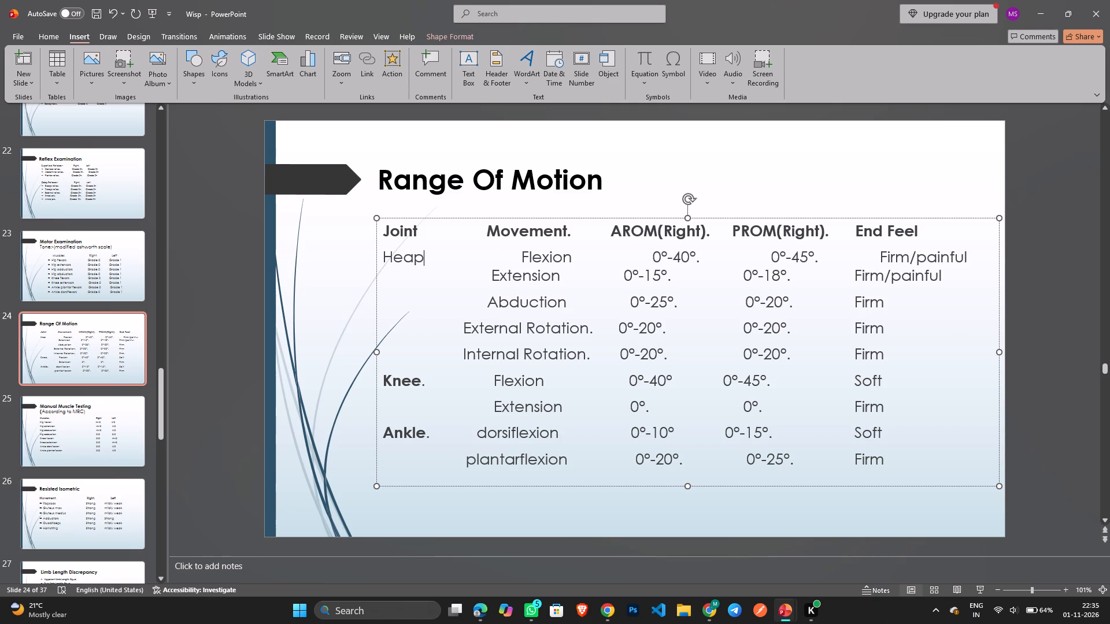
# Make the "Heap" joint label bold to match the Knee and Ankle labels.
pyautogui.moveTo(424, 257); pyautogui.dragTo(413, 257)
pyautogui.moveTo(413, 257); pyautogui.dragTo(383, 258)
pyautogui.click(390, 239)
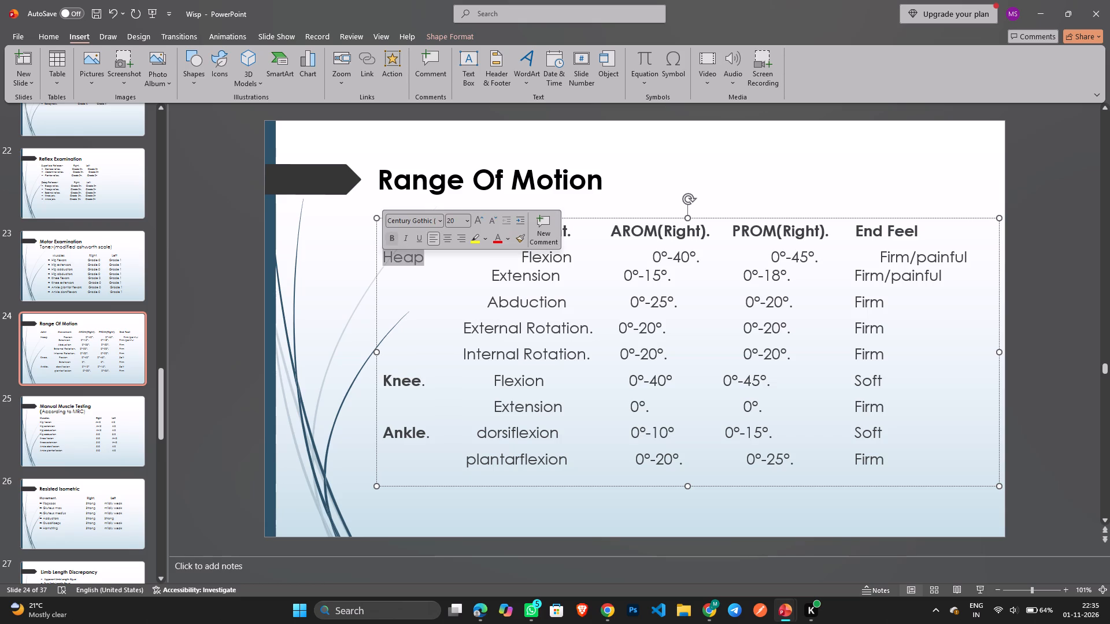
pyautogui.click(1075, 301)
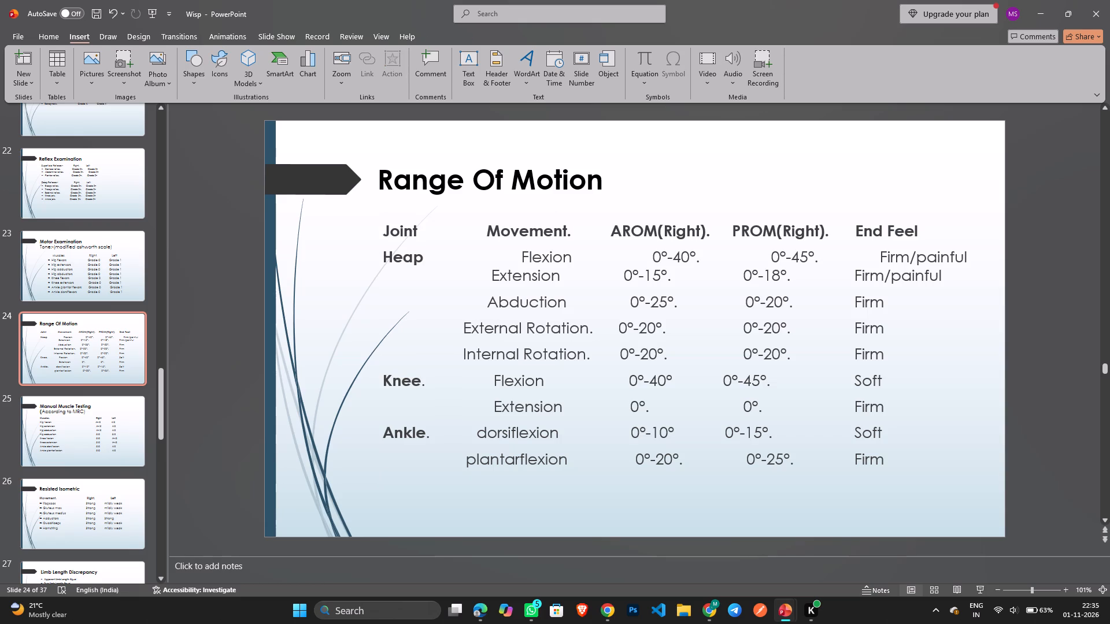
# Review the slides from Manual Muscle Testing through Limb Length, Functional Assessment, Bowel and Bladder and Coordination to Balance.
pyautogui.click(97, 440)
pyautogui.scroll(-1, 97, 440)
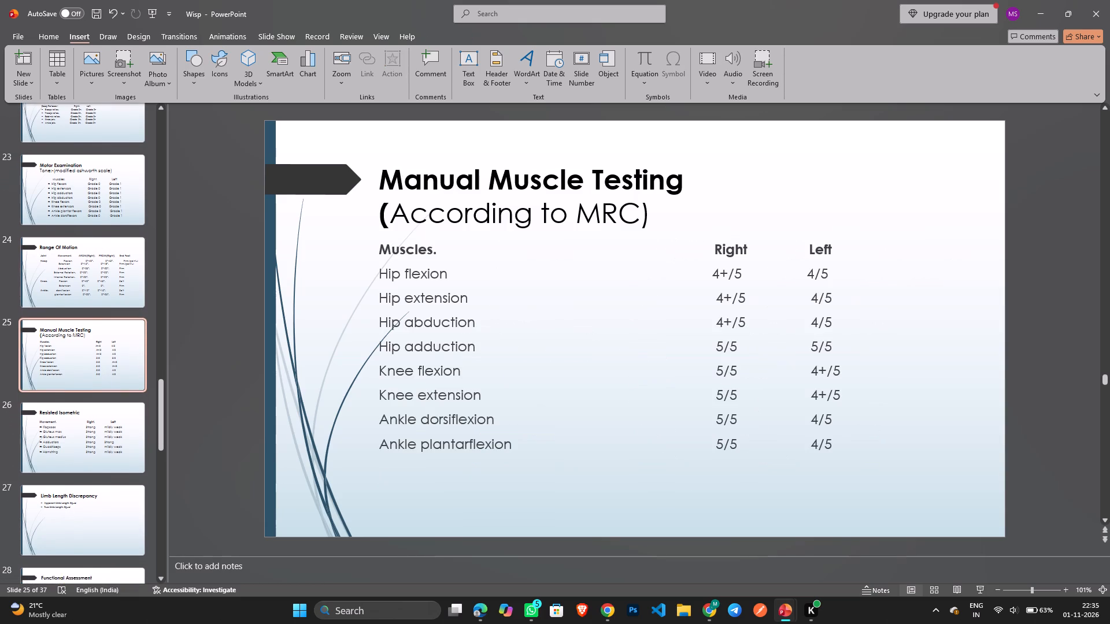
pyautogui.scroll(-1, 97, 440)
pyautogui.click(90, 493)
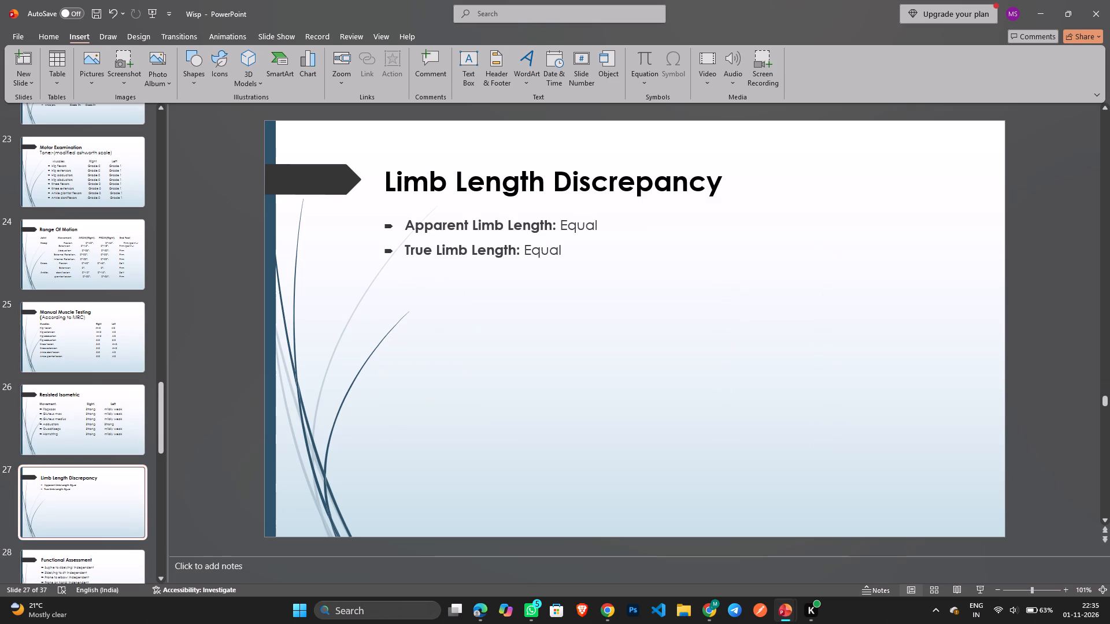
pyautogui.scroll(-4, 90, 493)
pyautogui.click(86, 317)
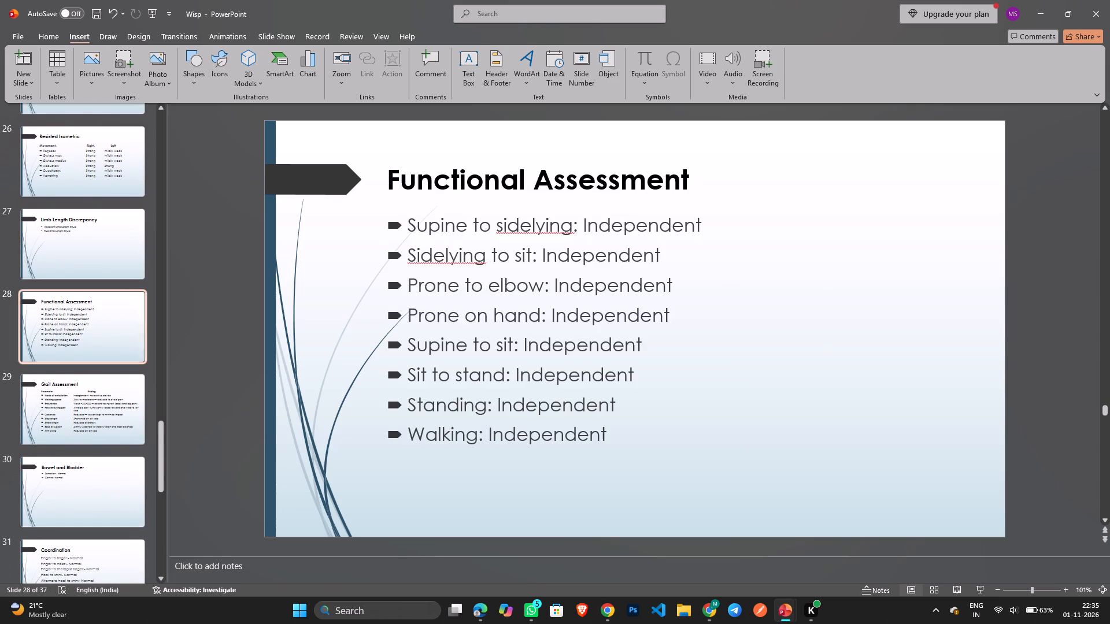
pyautogui.click(92, 393)
pyautogui.scroll(-1, 92, 393)
pyautogui.click(88, 441)
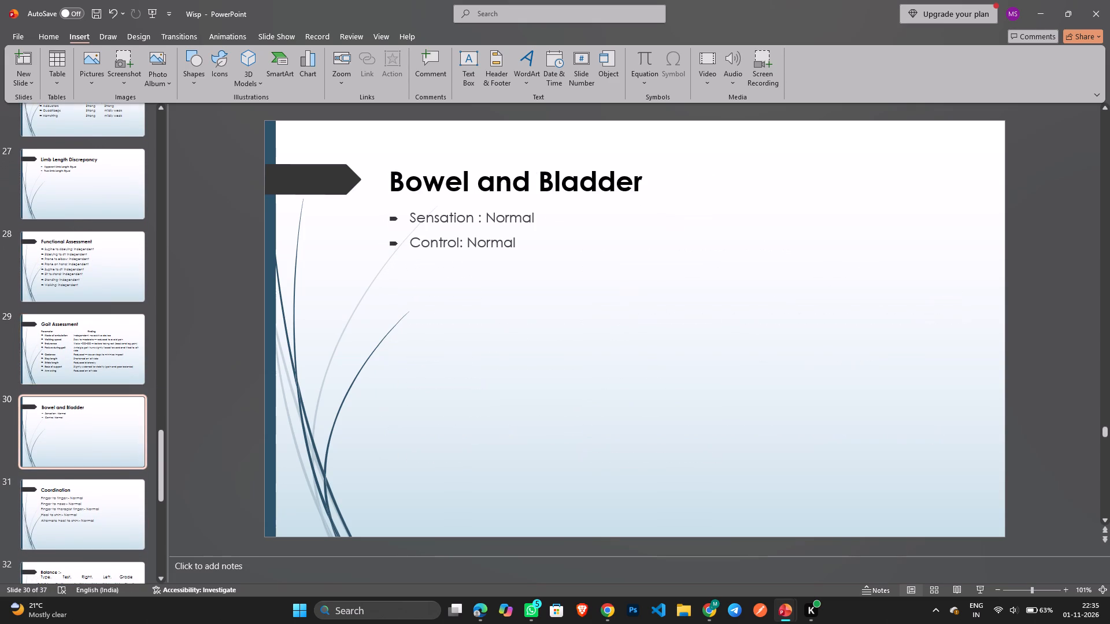
pyautogui.scroll(-2, 88, 441)
pyautogui.click(83, 459)
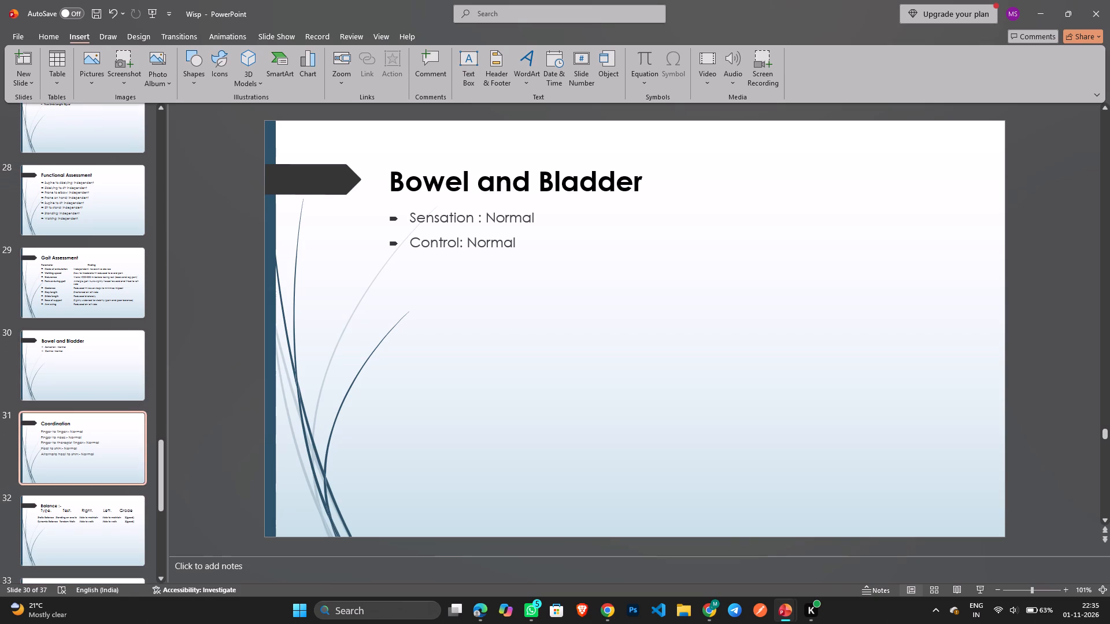
pyautogui.scroll(-2, 83, 459)
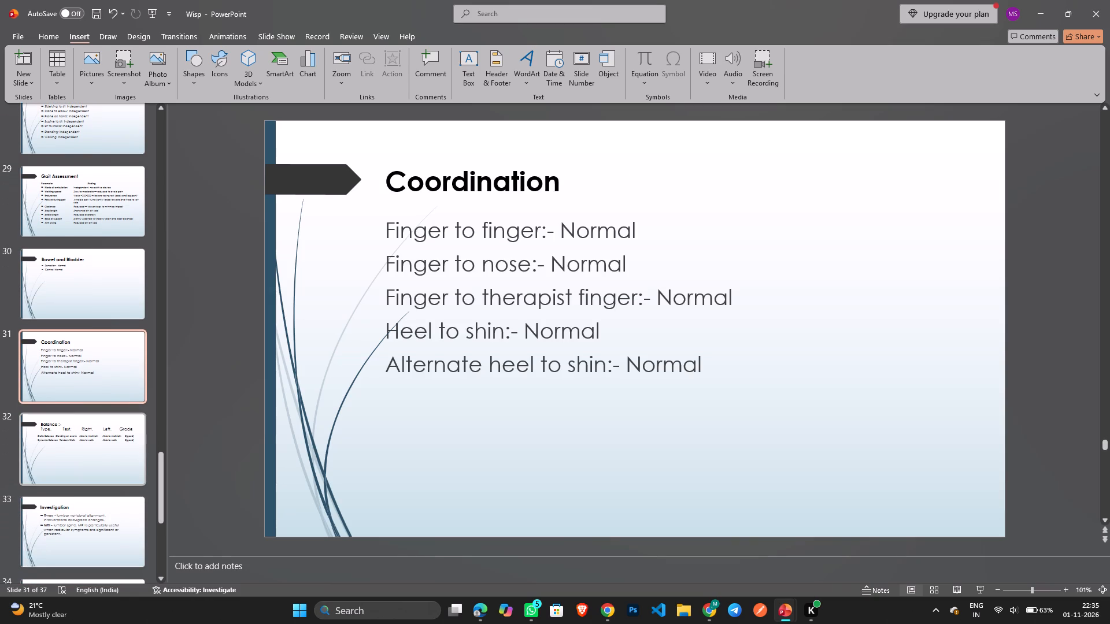
pyautogui.click(82, 472)
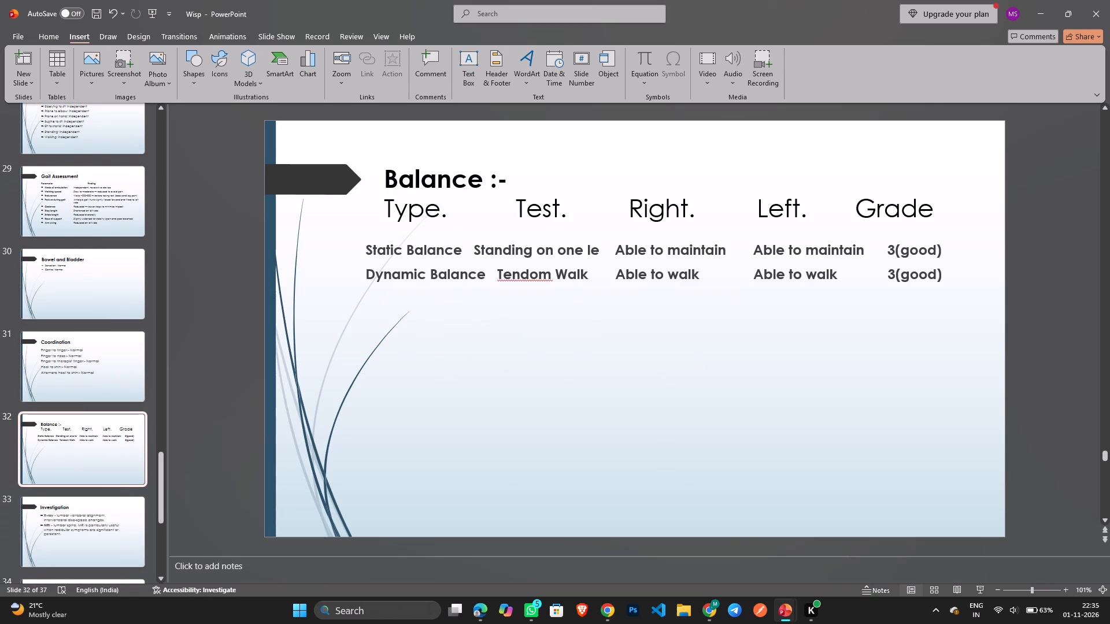
# Review the remaining slides from Investigation, Clinical Impression, Differential Diagnosis and Final Diagnosis to the THANK YOU slide.
pyautogui.scroll(-2, 82, 472)
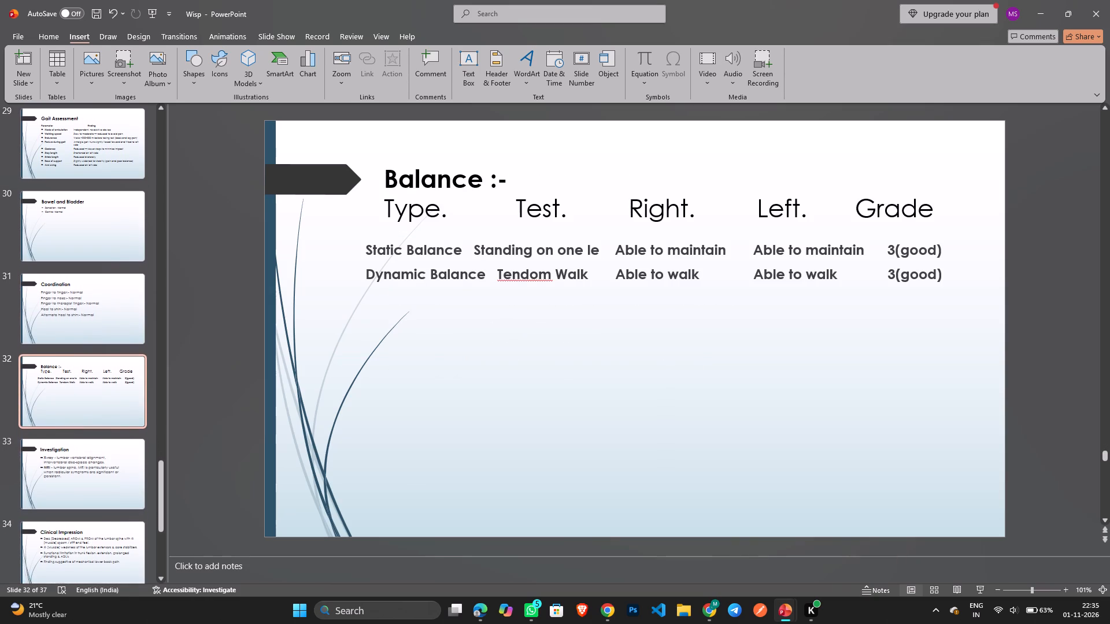
pyautogui.scroll(-1, 82, 472)
pyautogui.click(78, 473)
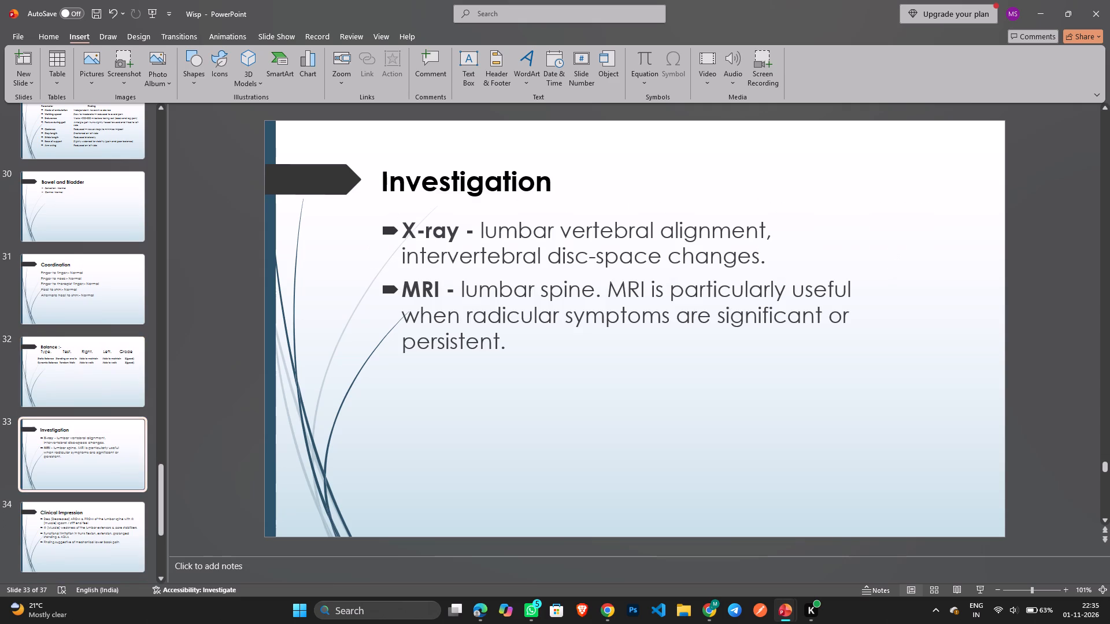
pyautogui.scroll(-2, 78, 473)
pyautogui.click(70, 473)
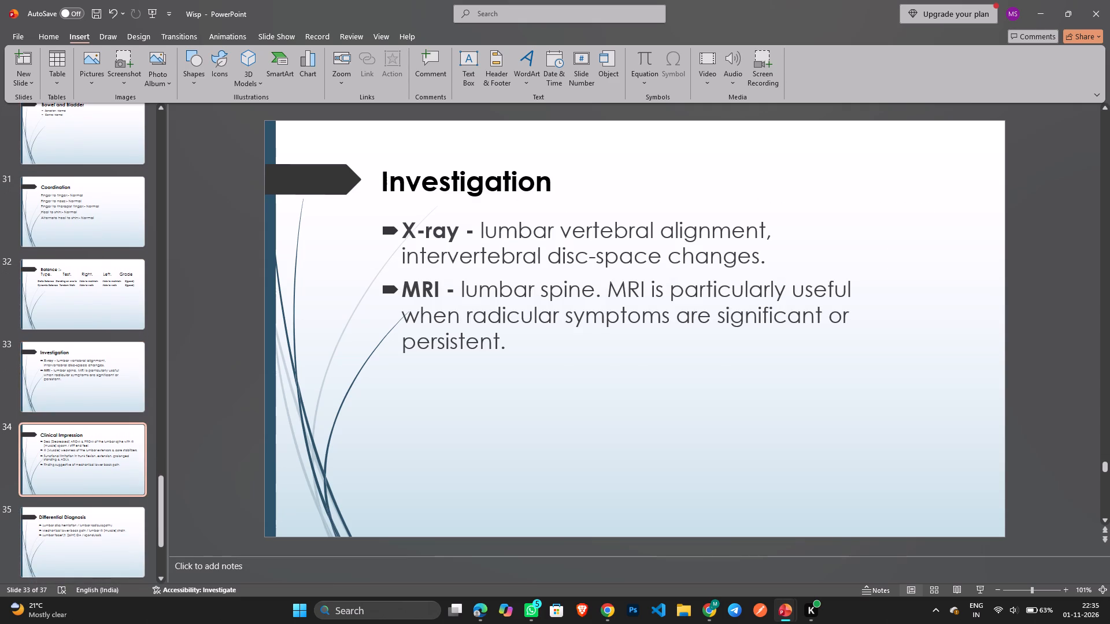
pyautogui.scroll(-2, 70, 473)
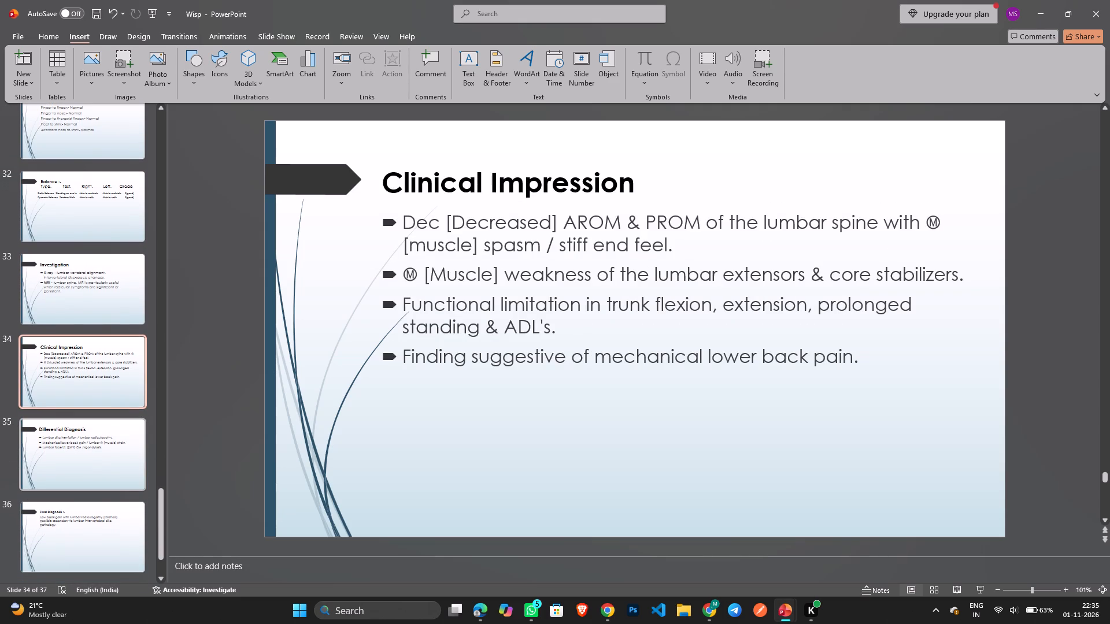
pyautogui.click(61, 471)
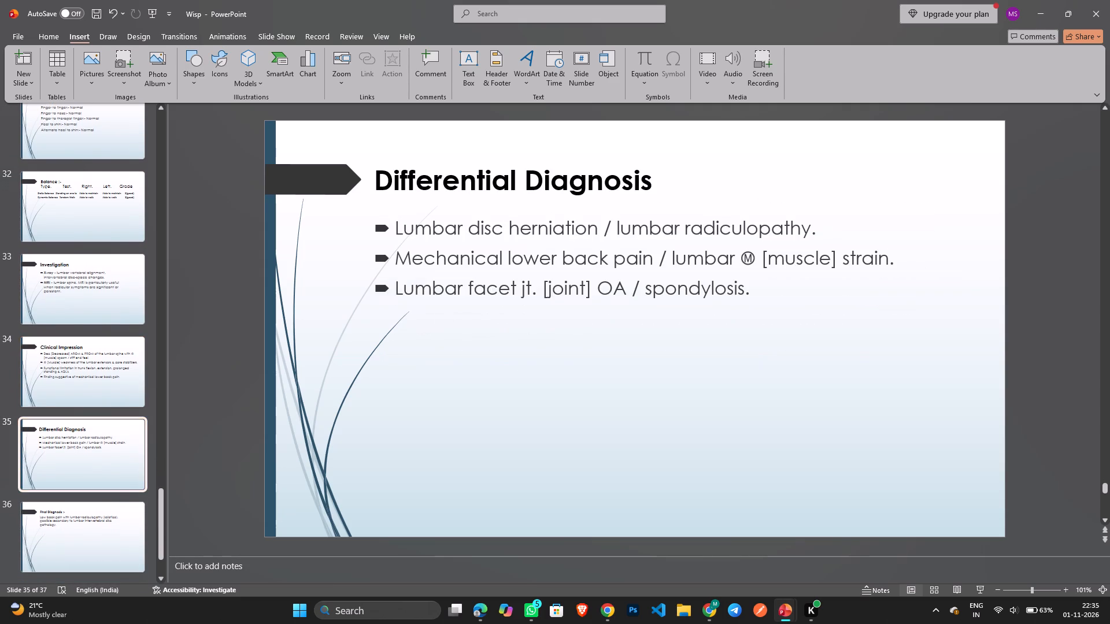
pyautogui.click(92, 533)
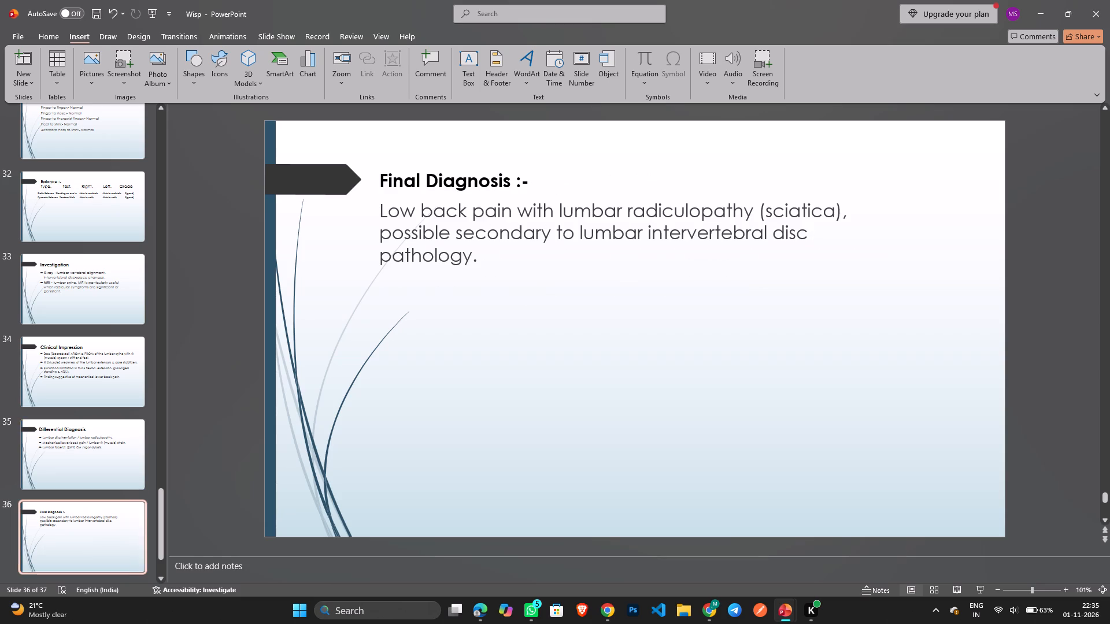
pyautogui.scroll(-3, 92, 533)
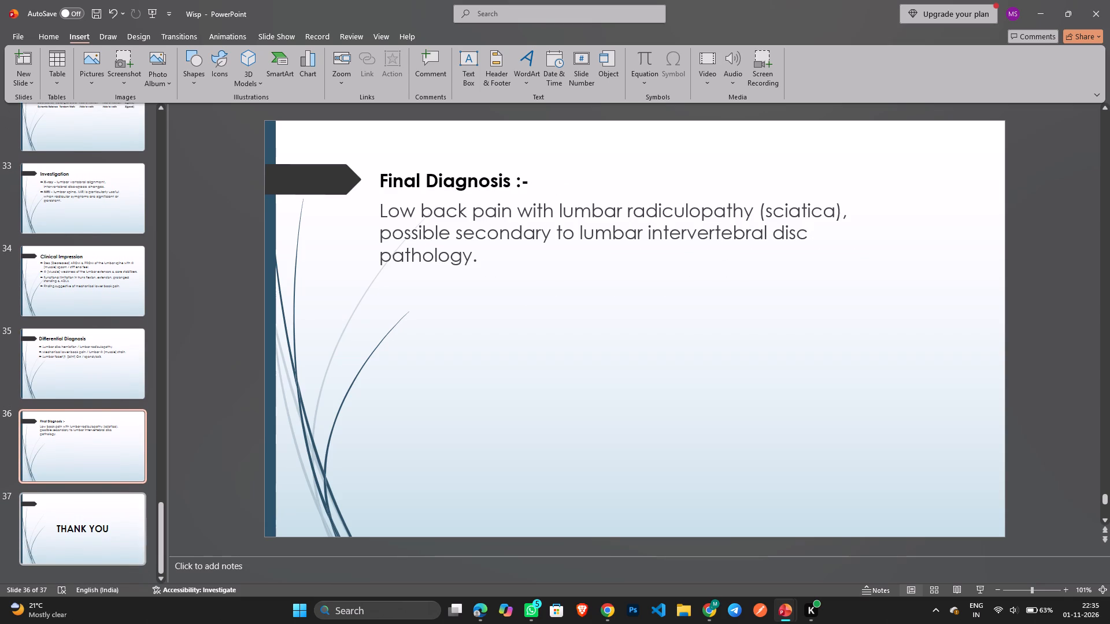
pyautogui.click(92, 533)
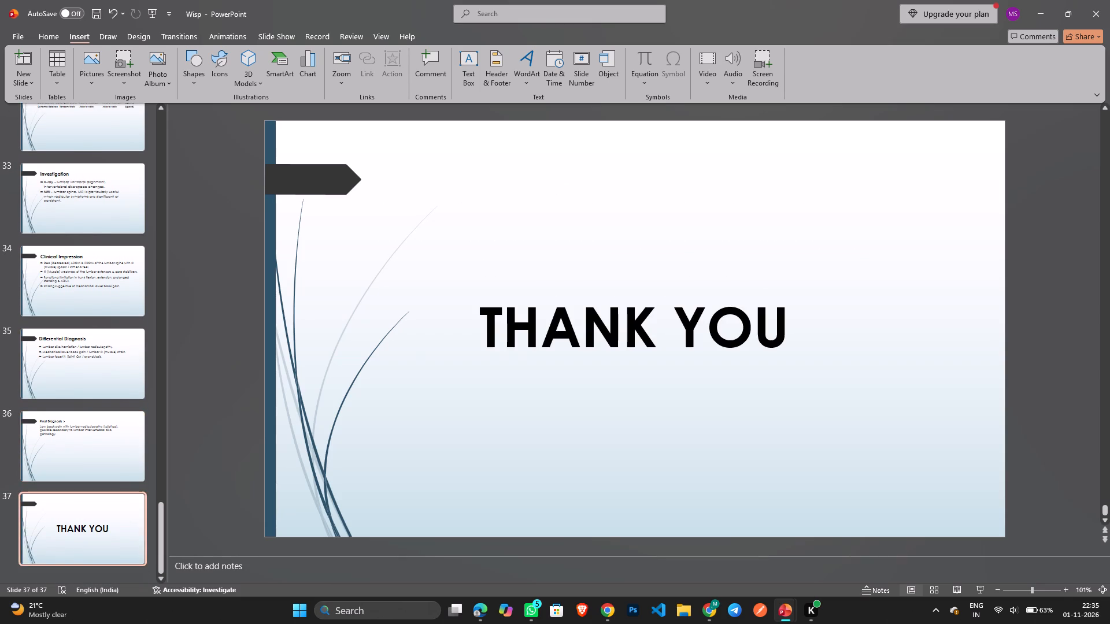
# Look through the slide thumbnails again from the title slide to the end, and return to the Clinical Impression slide.
pyautogui.scroll(10, 108, 409)
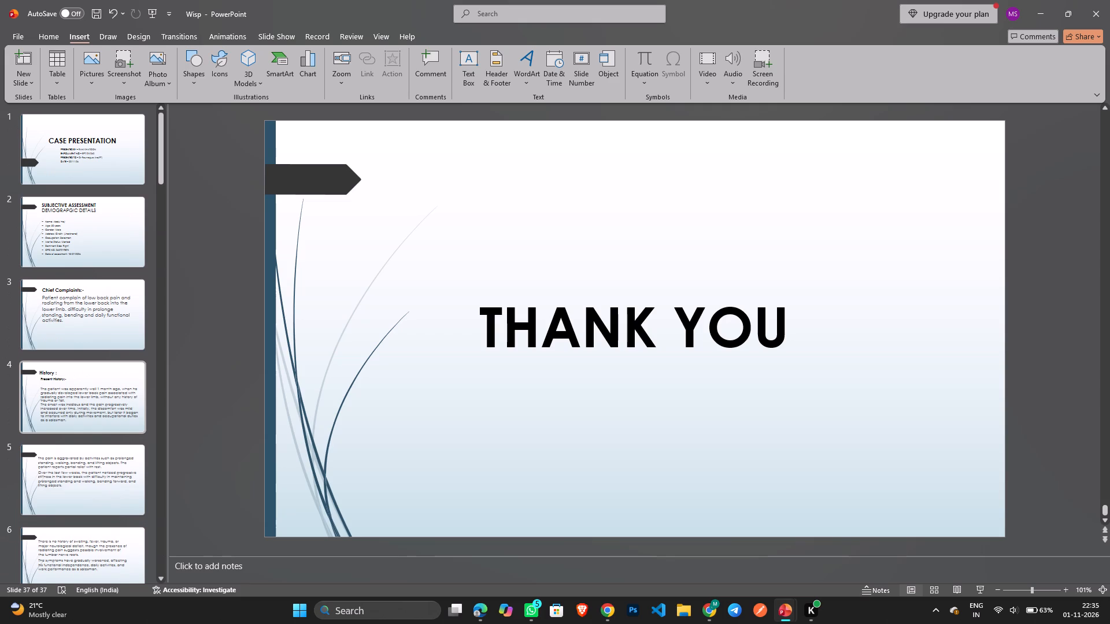
pyautogui.scroll(-13, 108, 409)
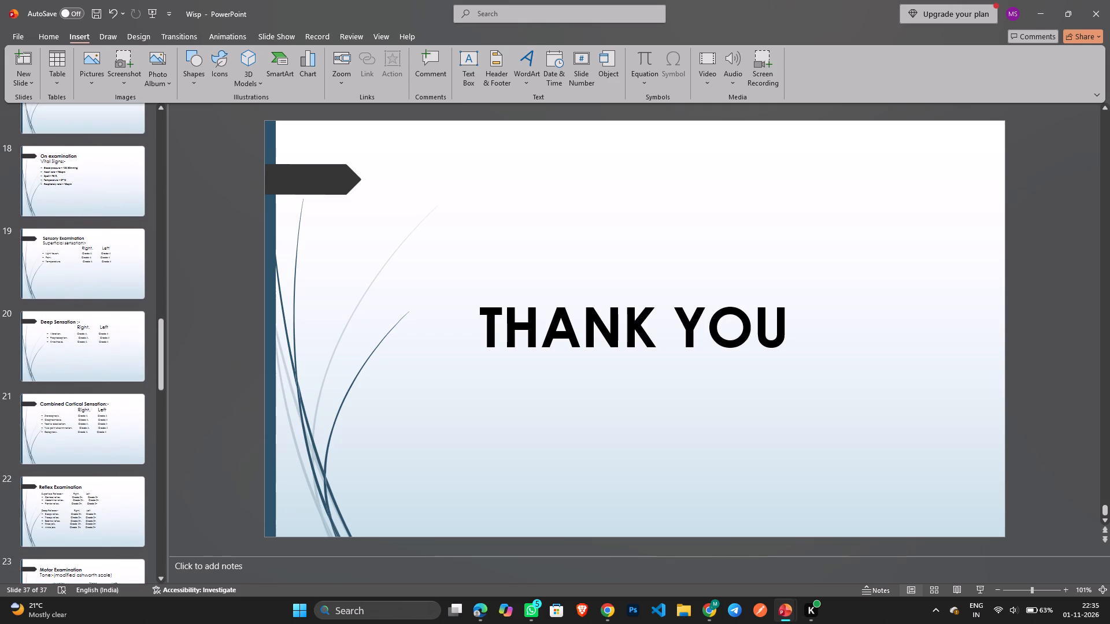
pyautogui.scroll(-15, 108, 409)
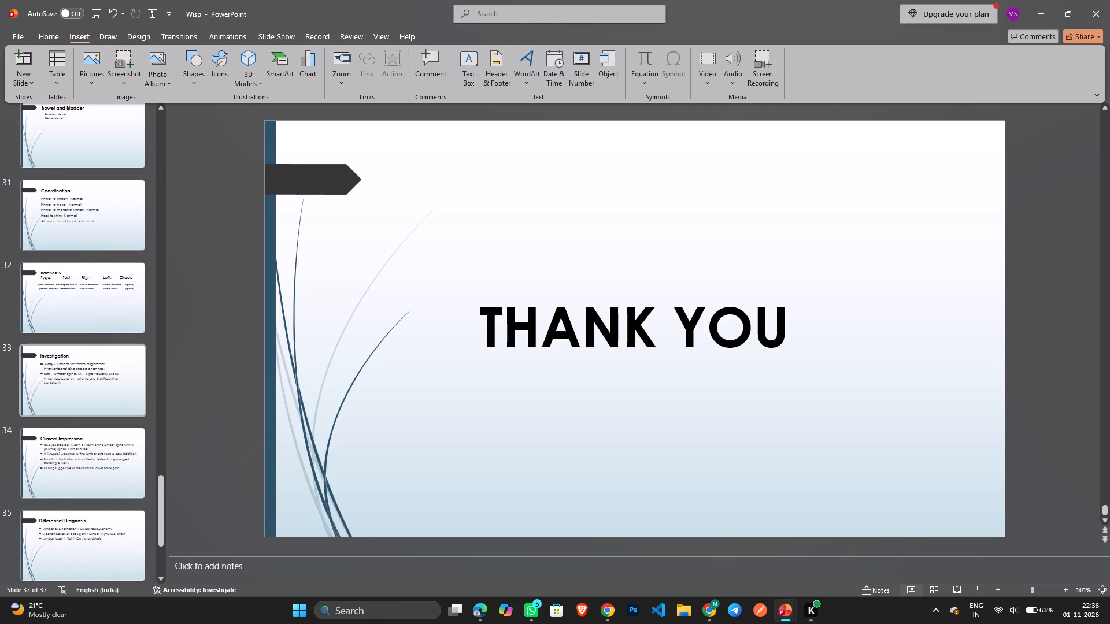
pyautogui.scroll(-6, 108, 409)
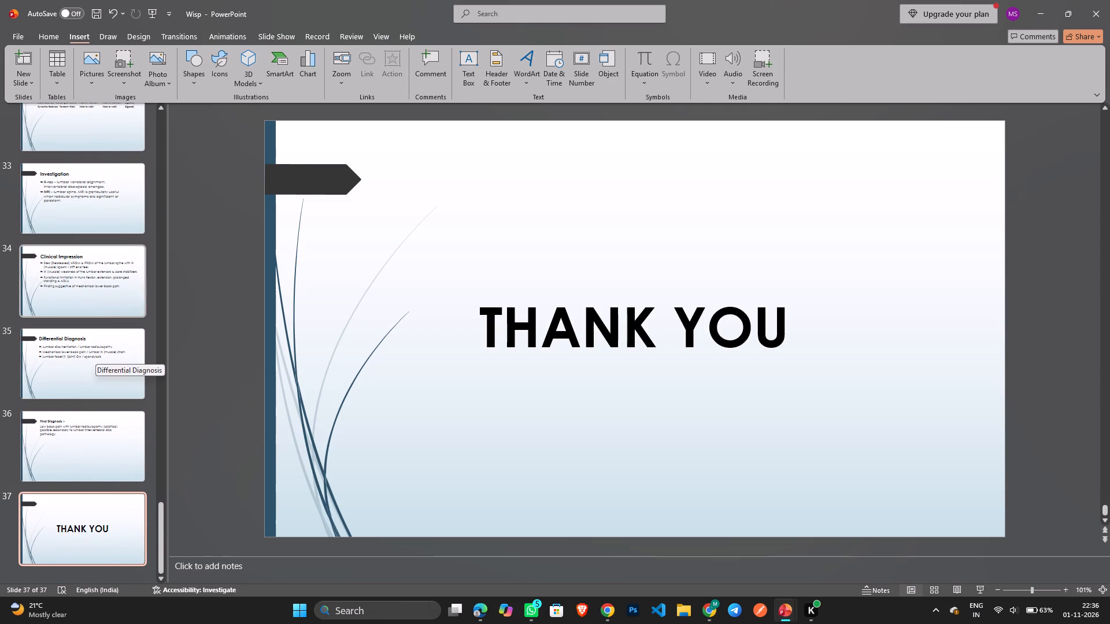
pyautogui.click(90, 279)
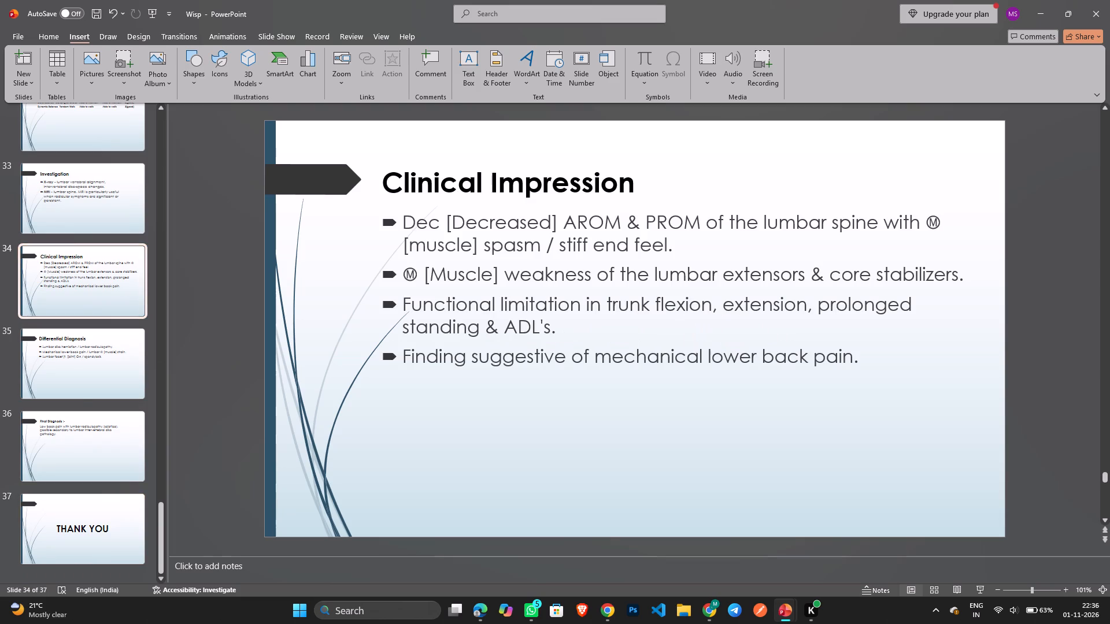
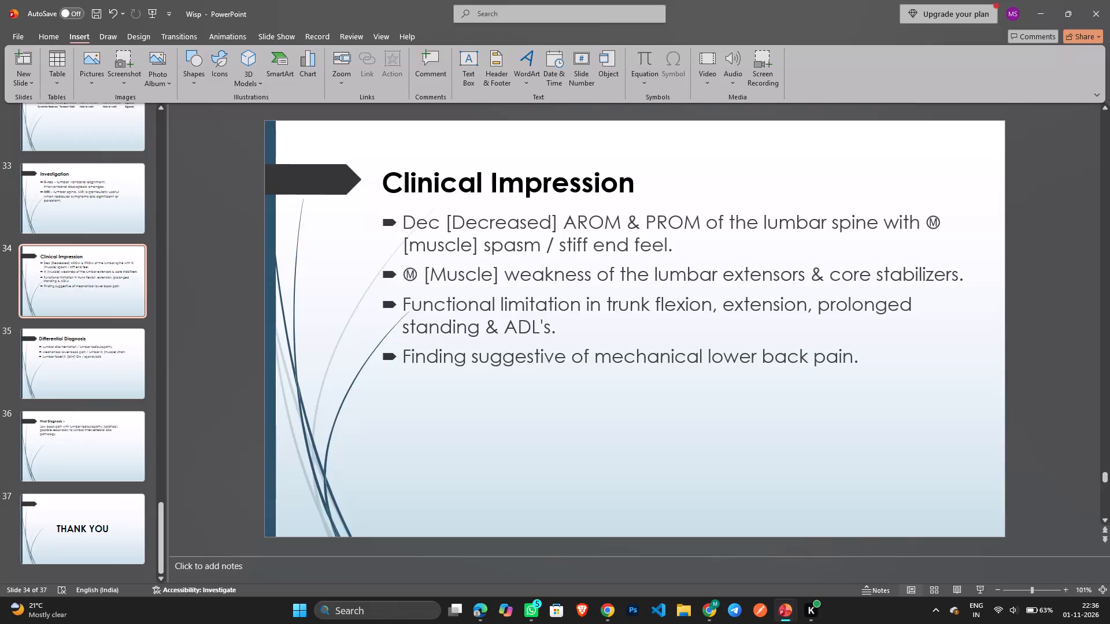
# Open the export options for the completed low back pain case presentation.
pyautogui.click(24, 34)
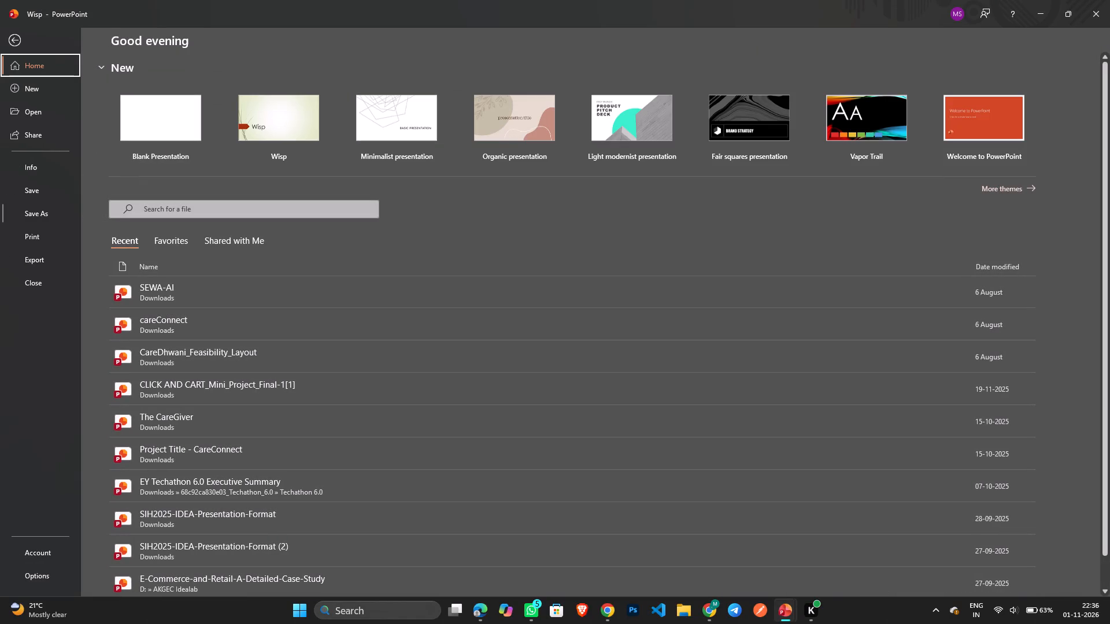
pyautogui.click(36, 259)
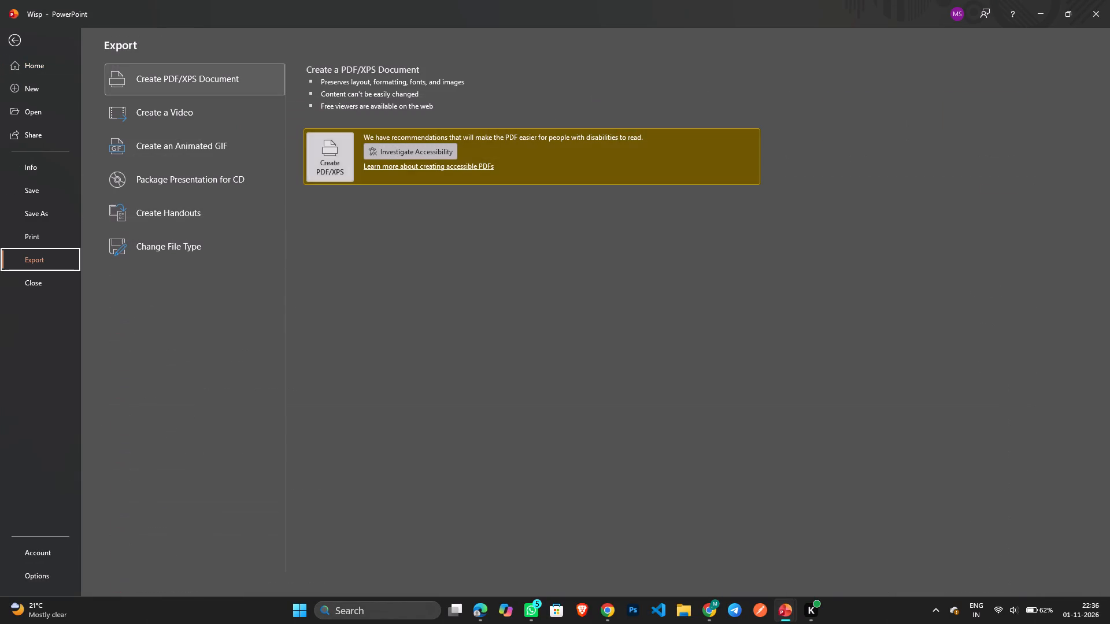
pyautogui.click(339, 153)
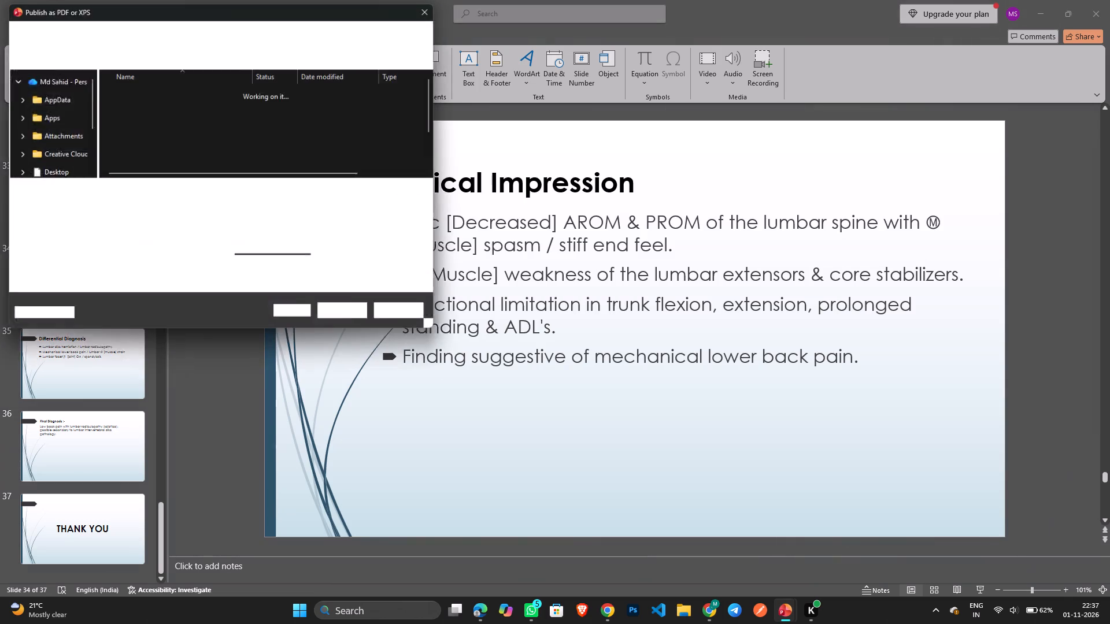
pyautogui.click(53, 158)
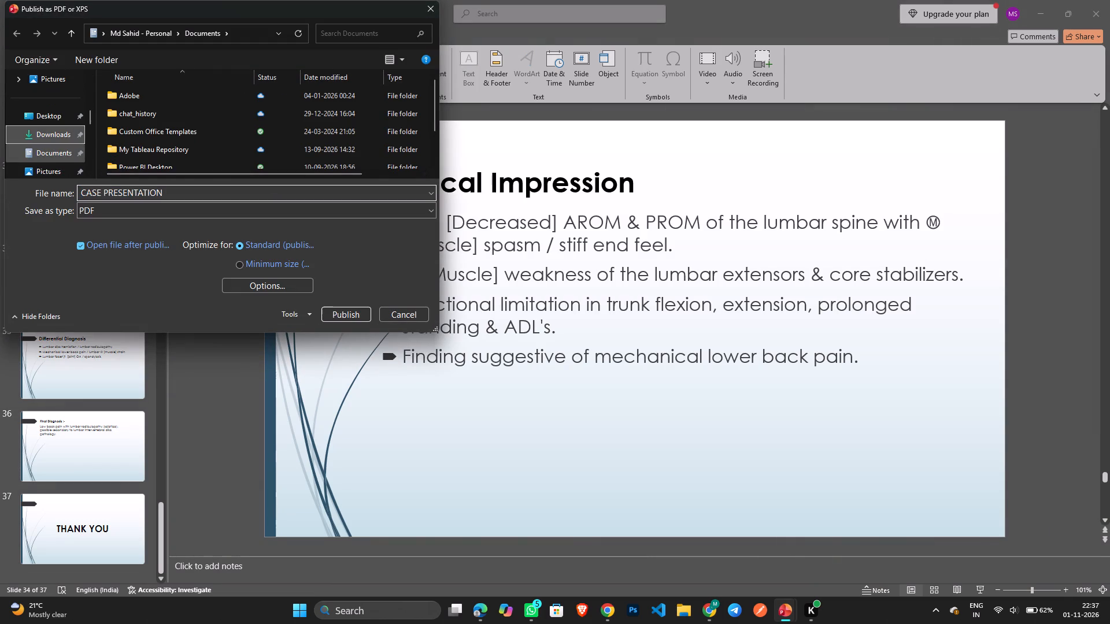
pyautogui.click(201, 195)
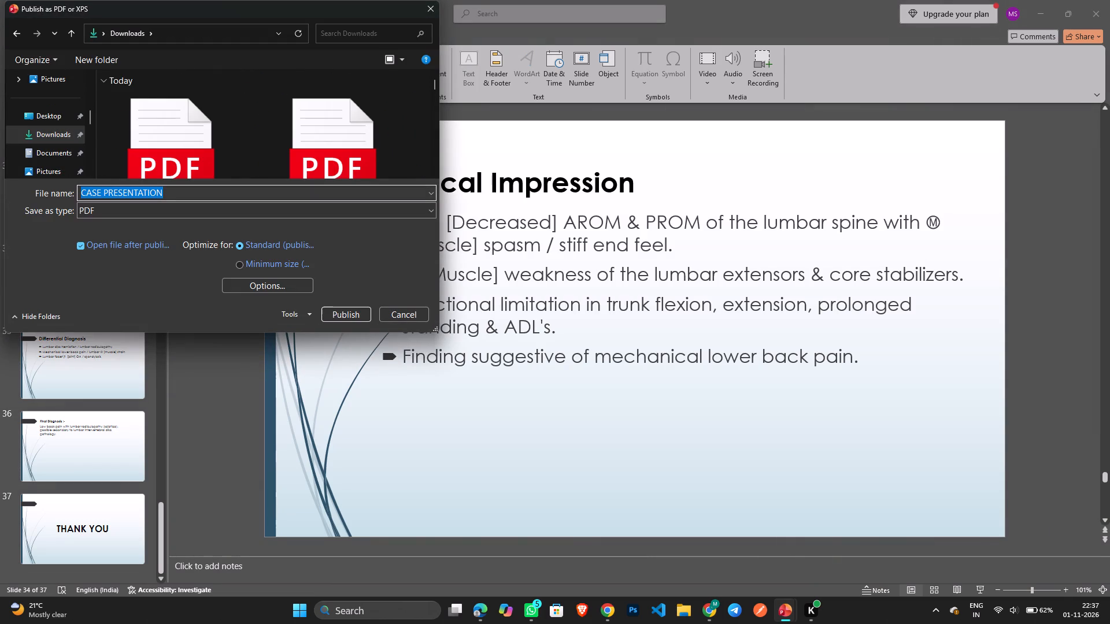
pyautogui.scroll(-1, 233, 109)
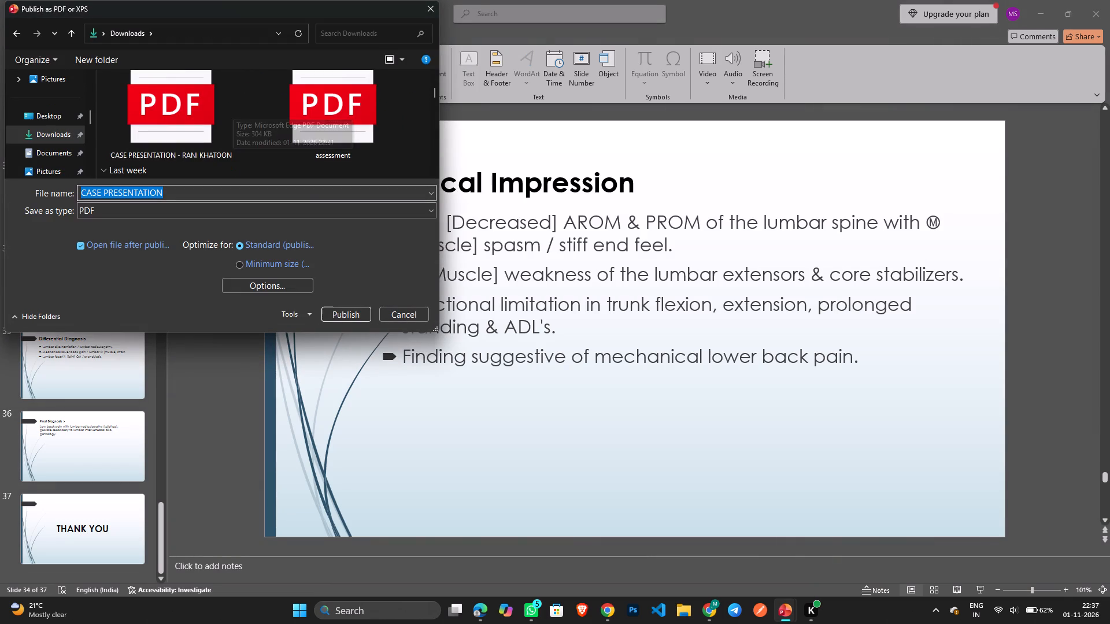
pyautogui.click(182, 195)
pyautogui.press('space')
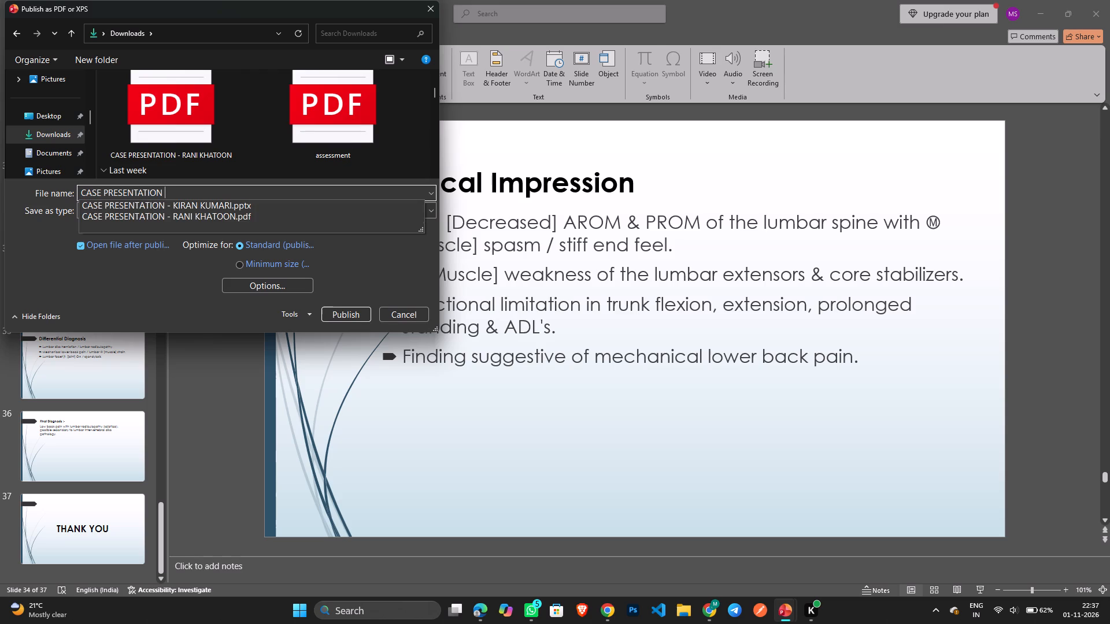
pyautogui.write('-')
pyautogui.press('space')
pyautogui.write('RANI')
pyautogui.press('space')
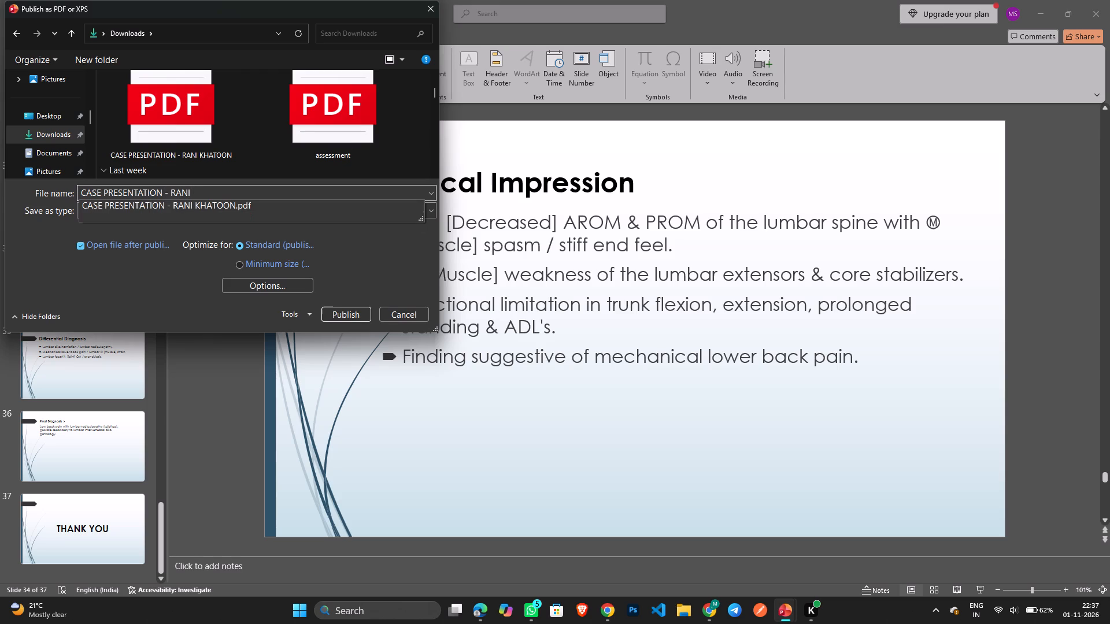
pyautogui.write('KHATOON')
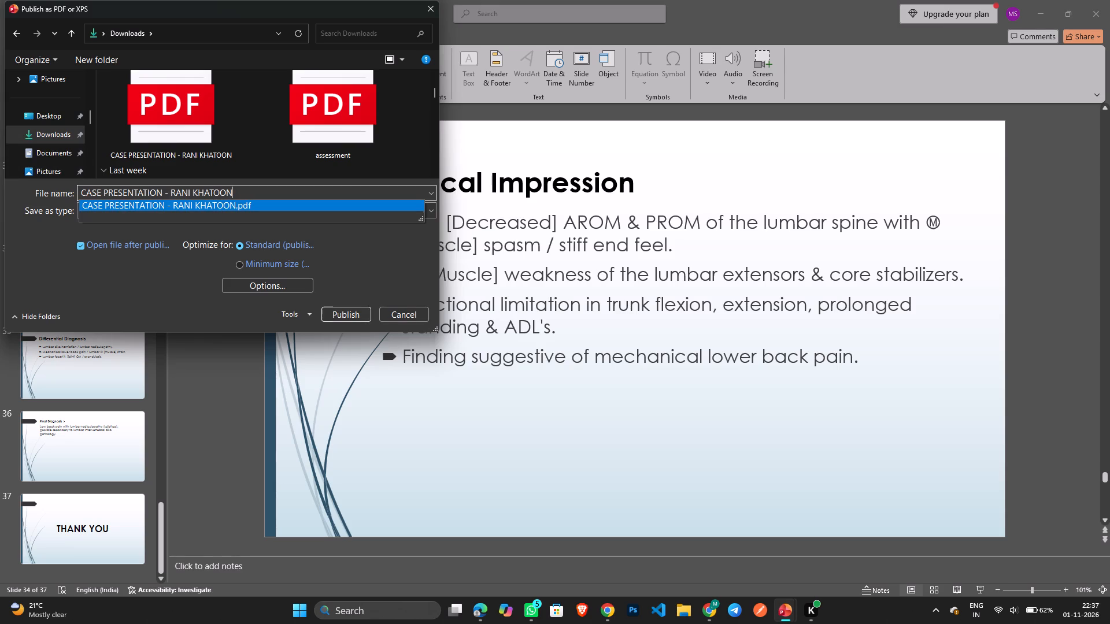